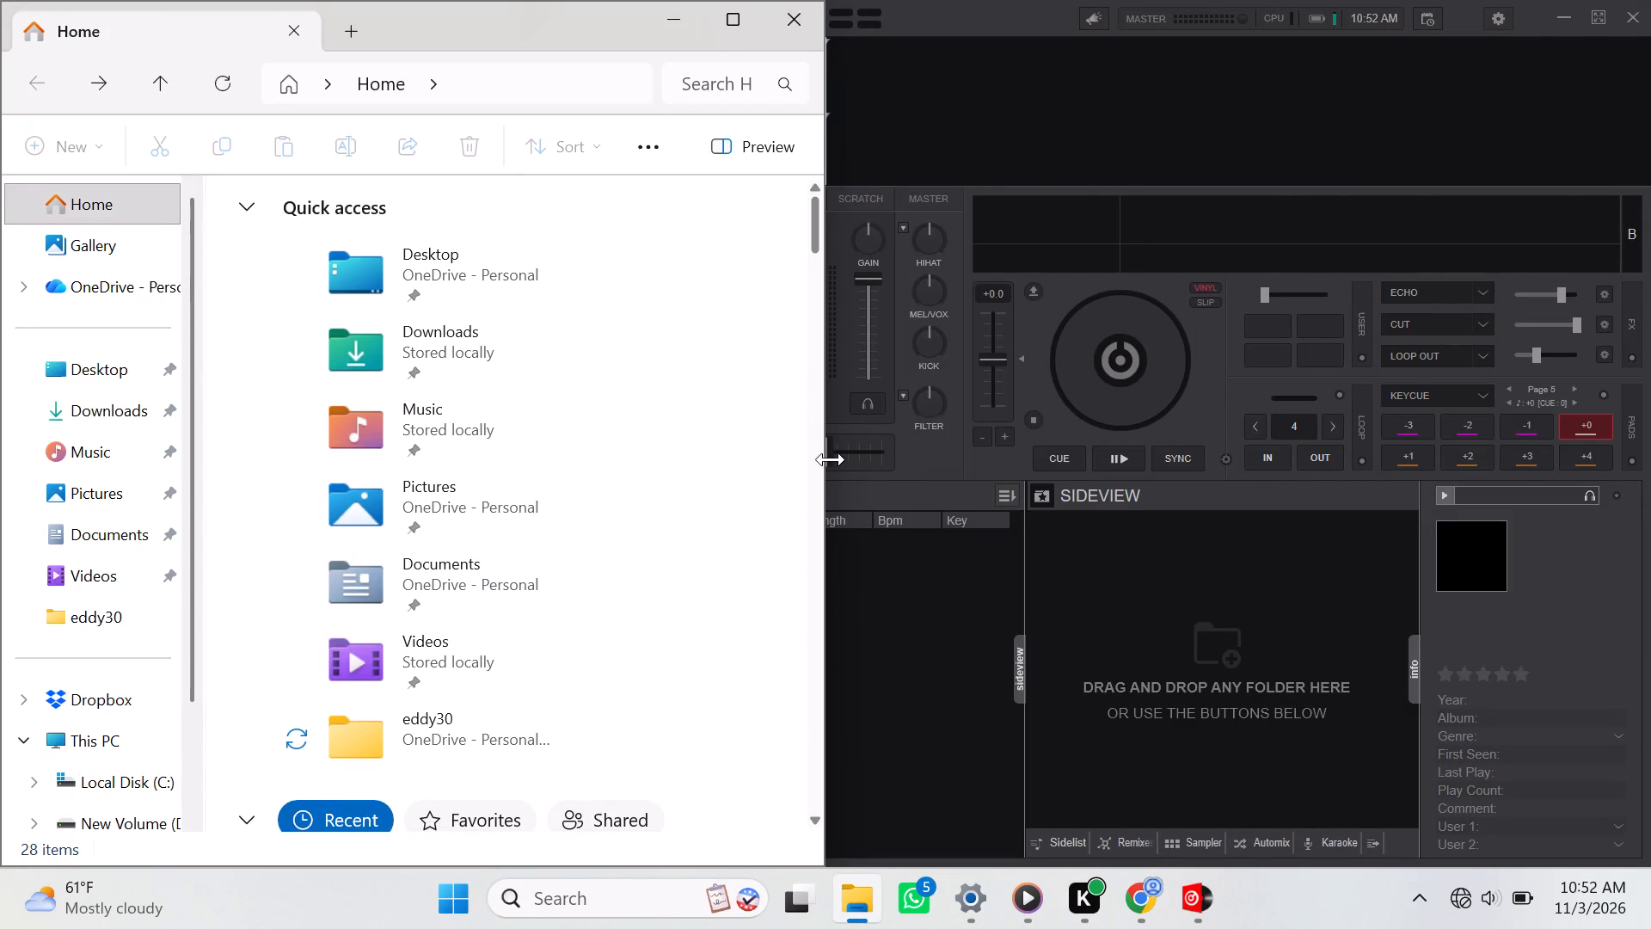
# Narrow the file window beside VirtualDJ and load "Rihanna - Where Have You Been" from Downloads into deck 1.
pyautogui.moveTo(826, 459); pyautogui.dragTo(639, 520)
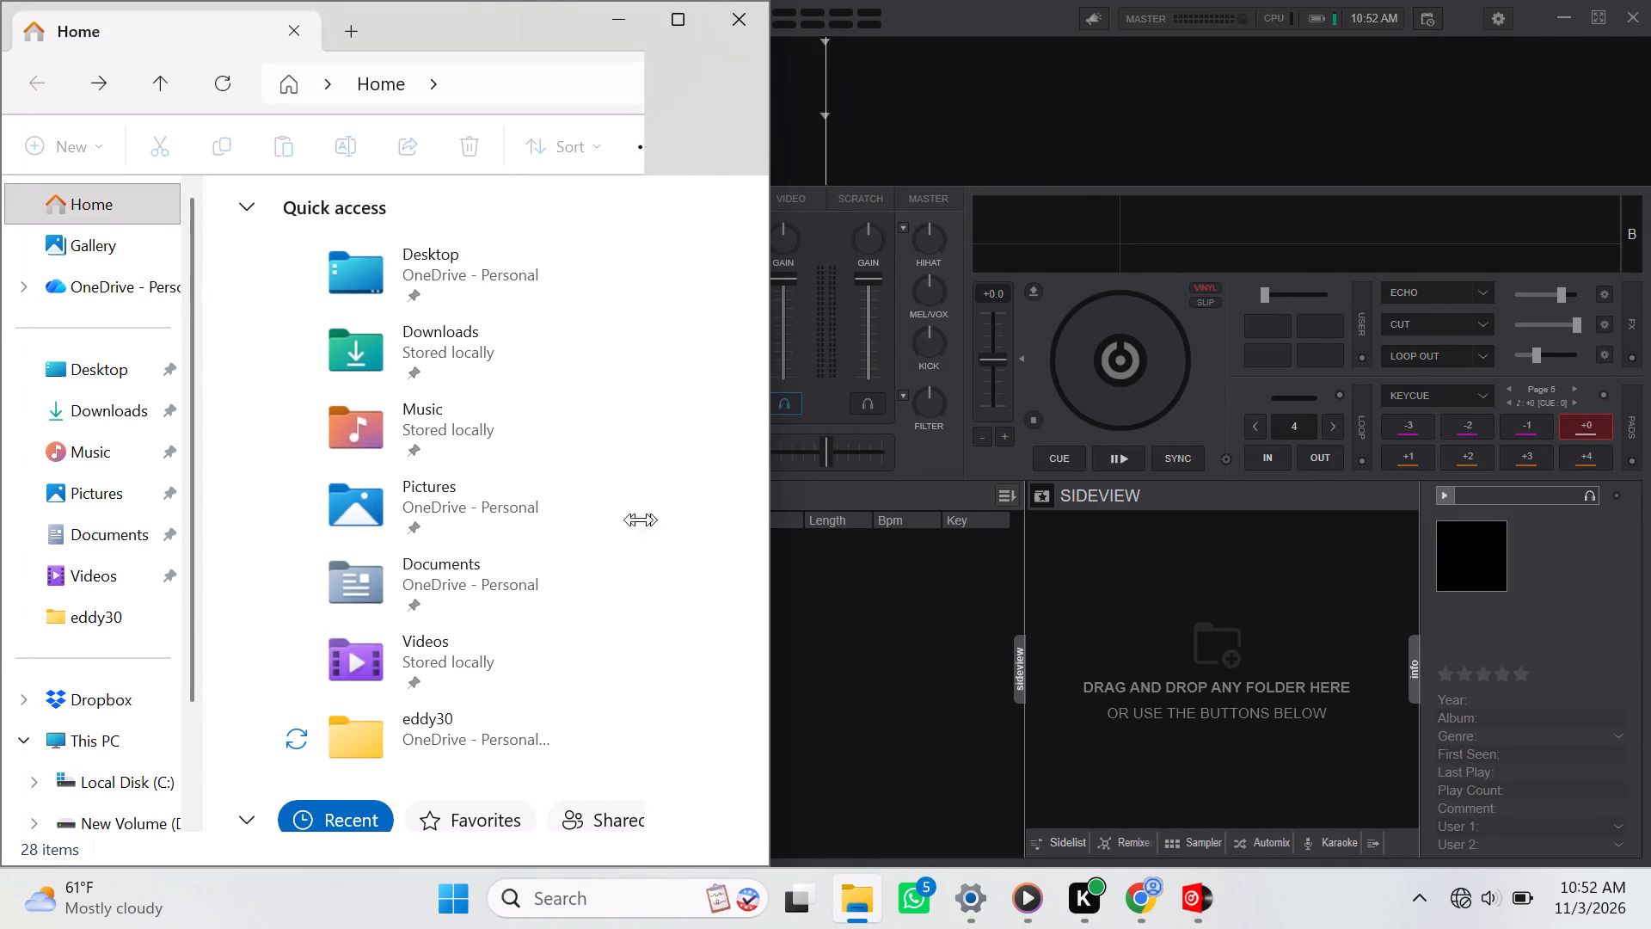
pyautogui.moveTo(639, 520); pyautogui.dragTo(525, 535)
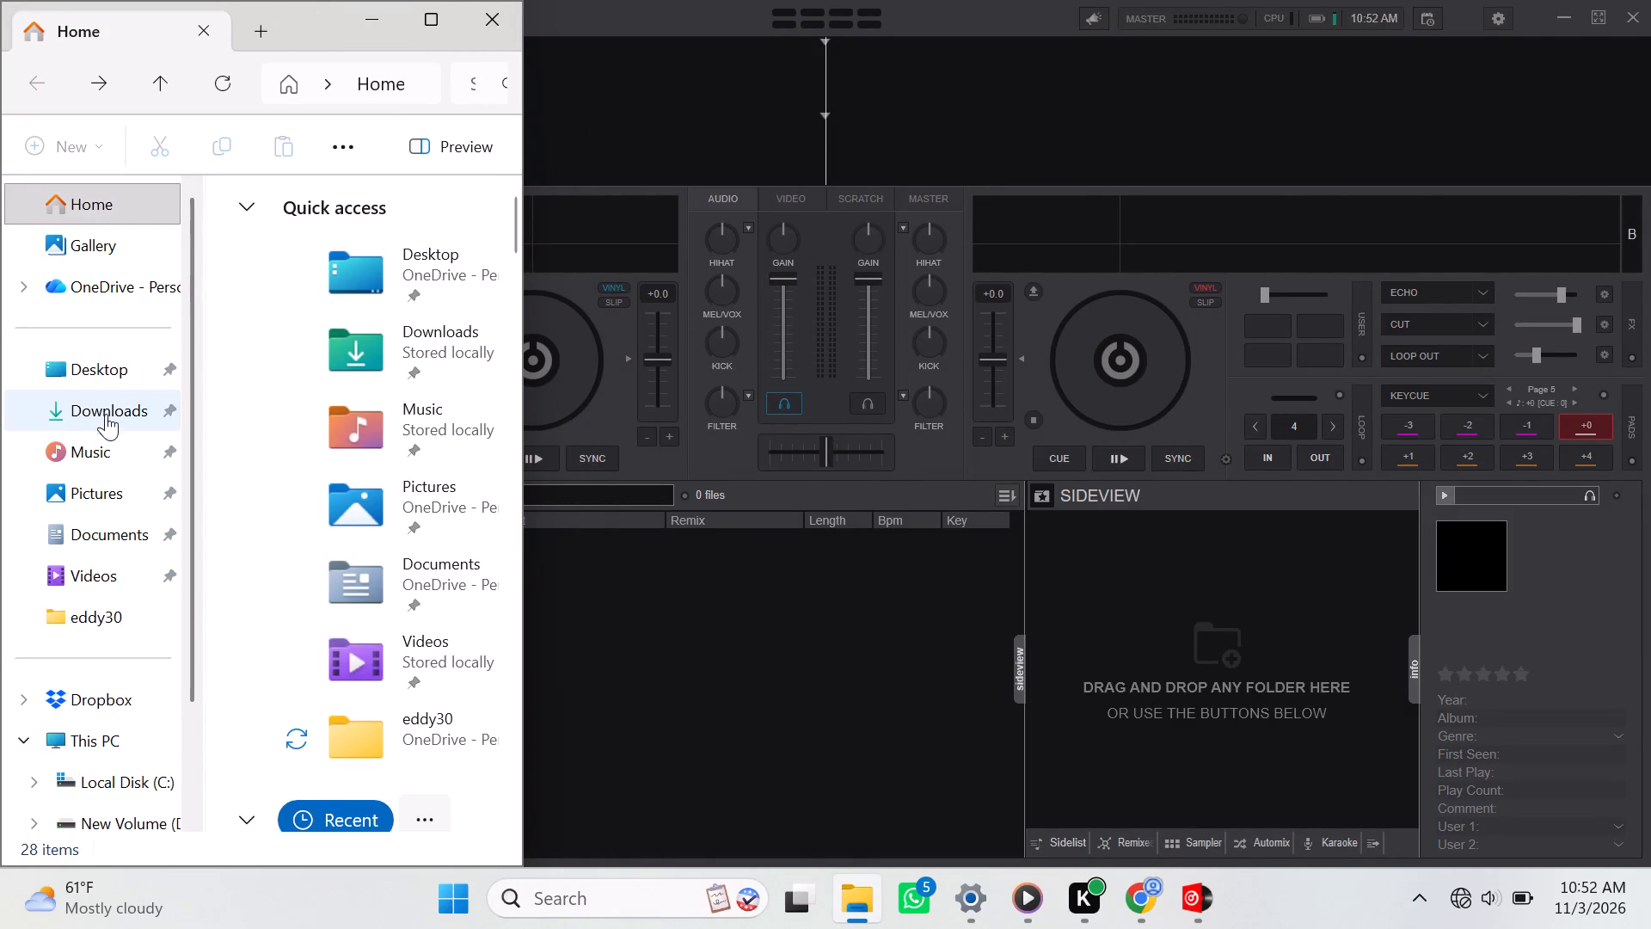
pyautogui.doubleClick(114, 409)
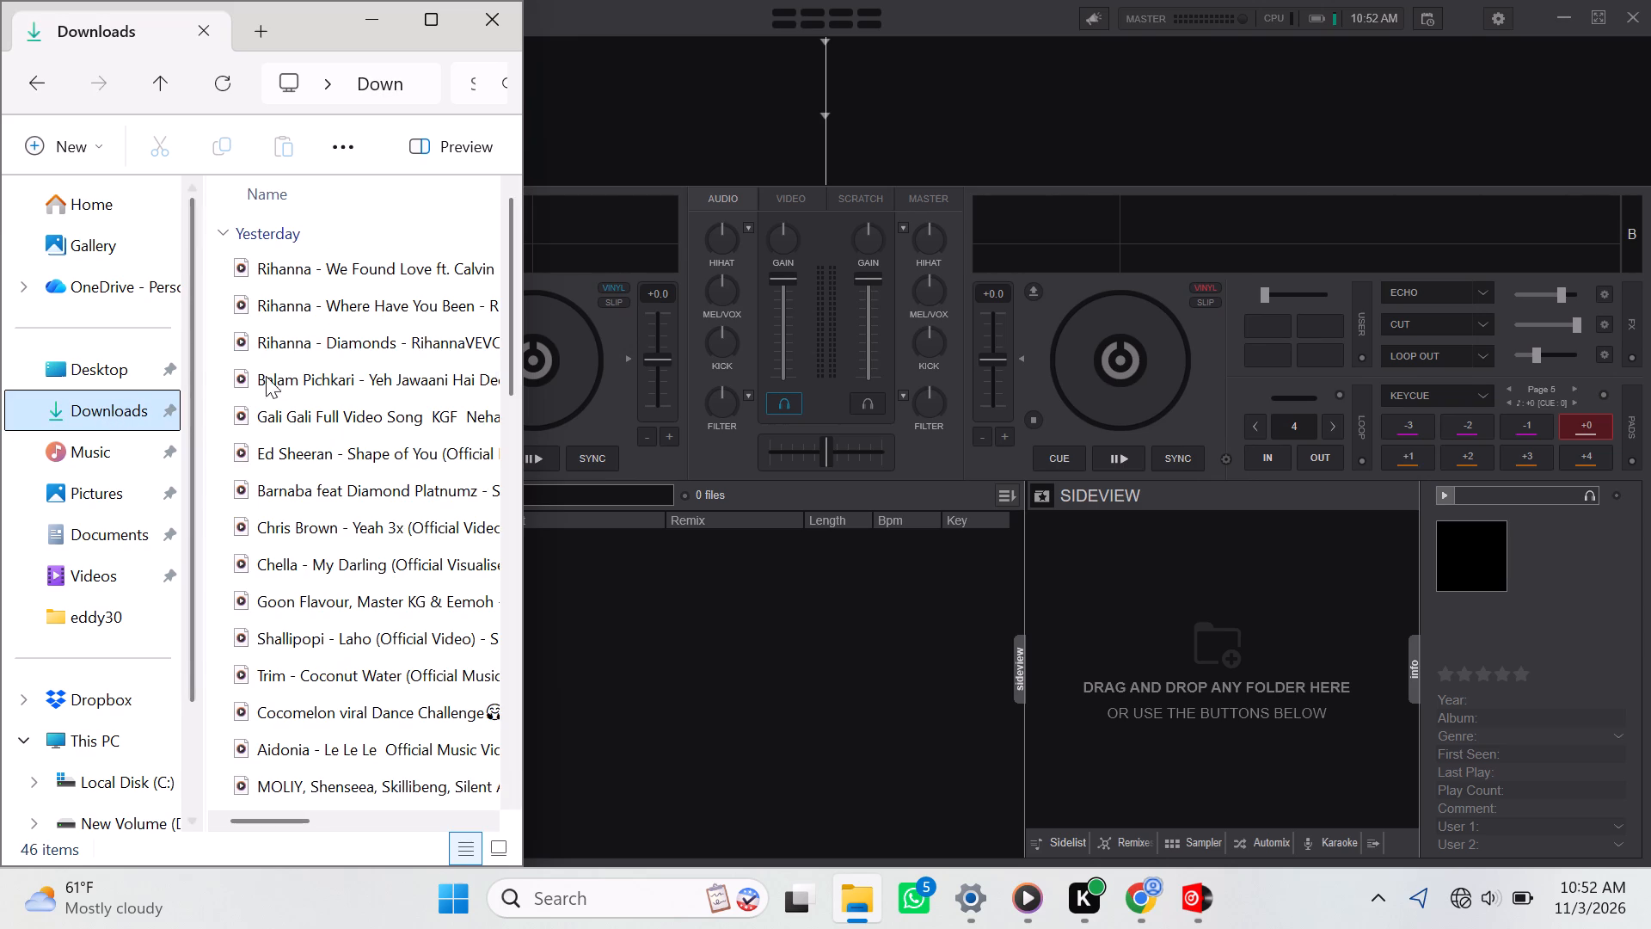
pyautogui.click(346, 309)
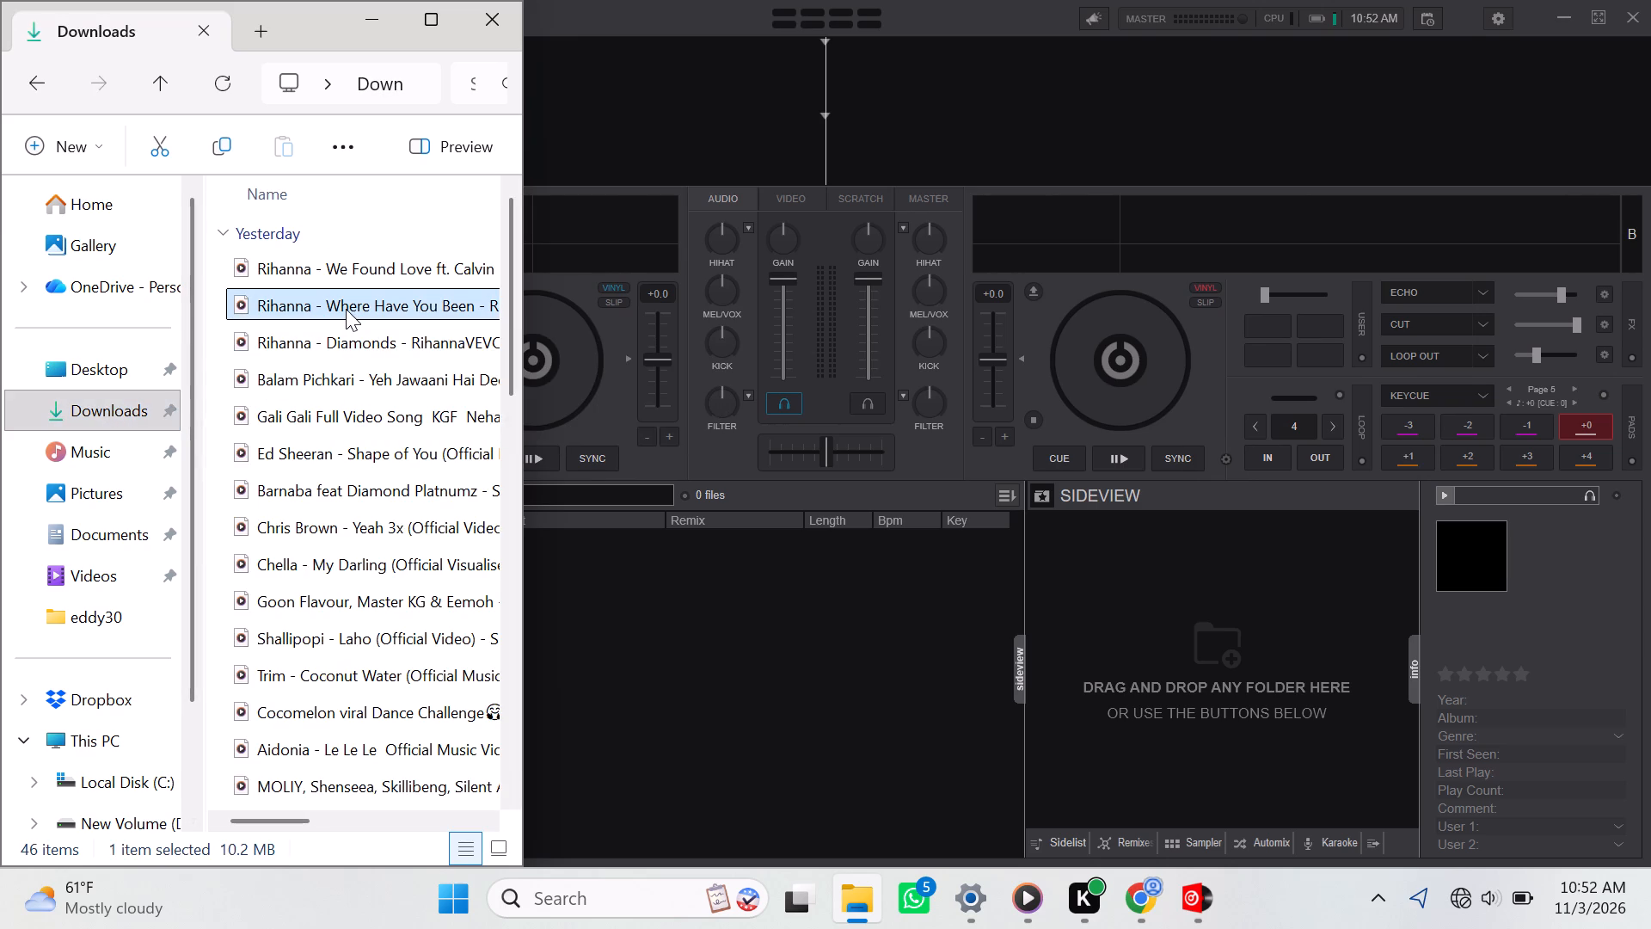
pyautogui.moveTo(346, 309); pyautogui.dragTo(528, 402)
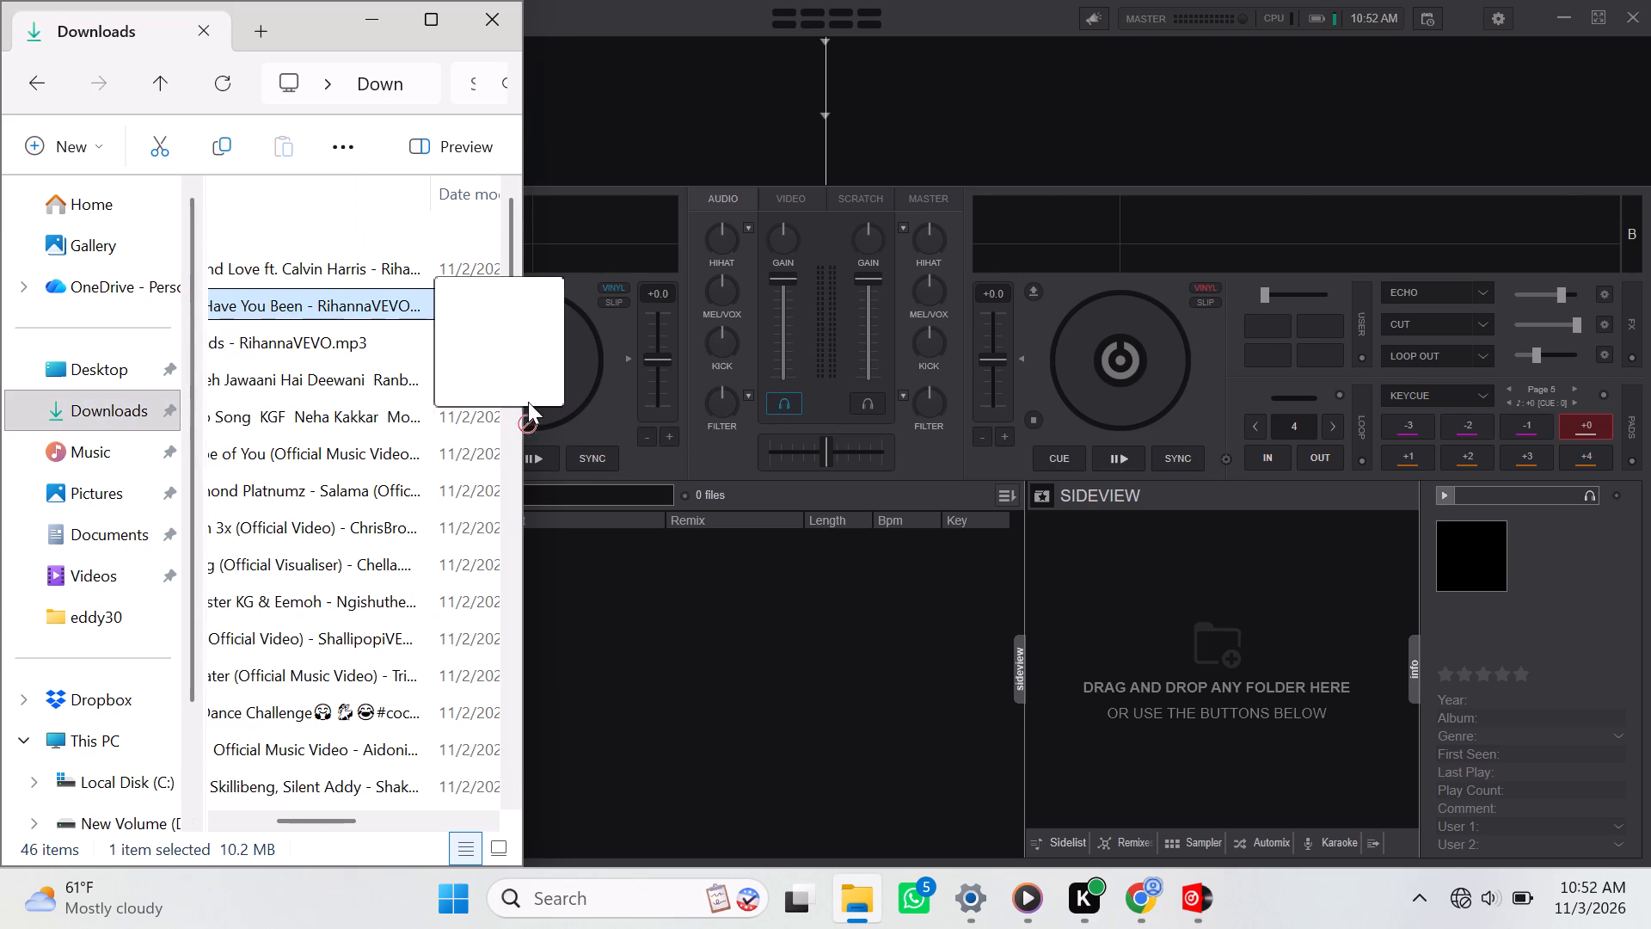
pyautogui.moveTo(528, 402); pyautogui.dragTo(541, 406)
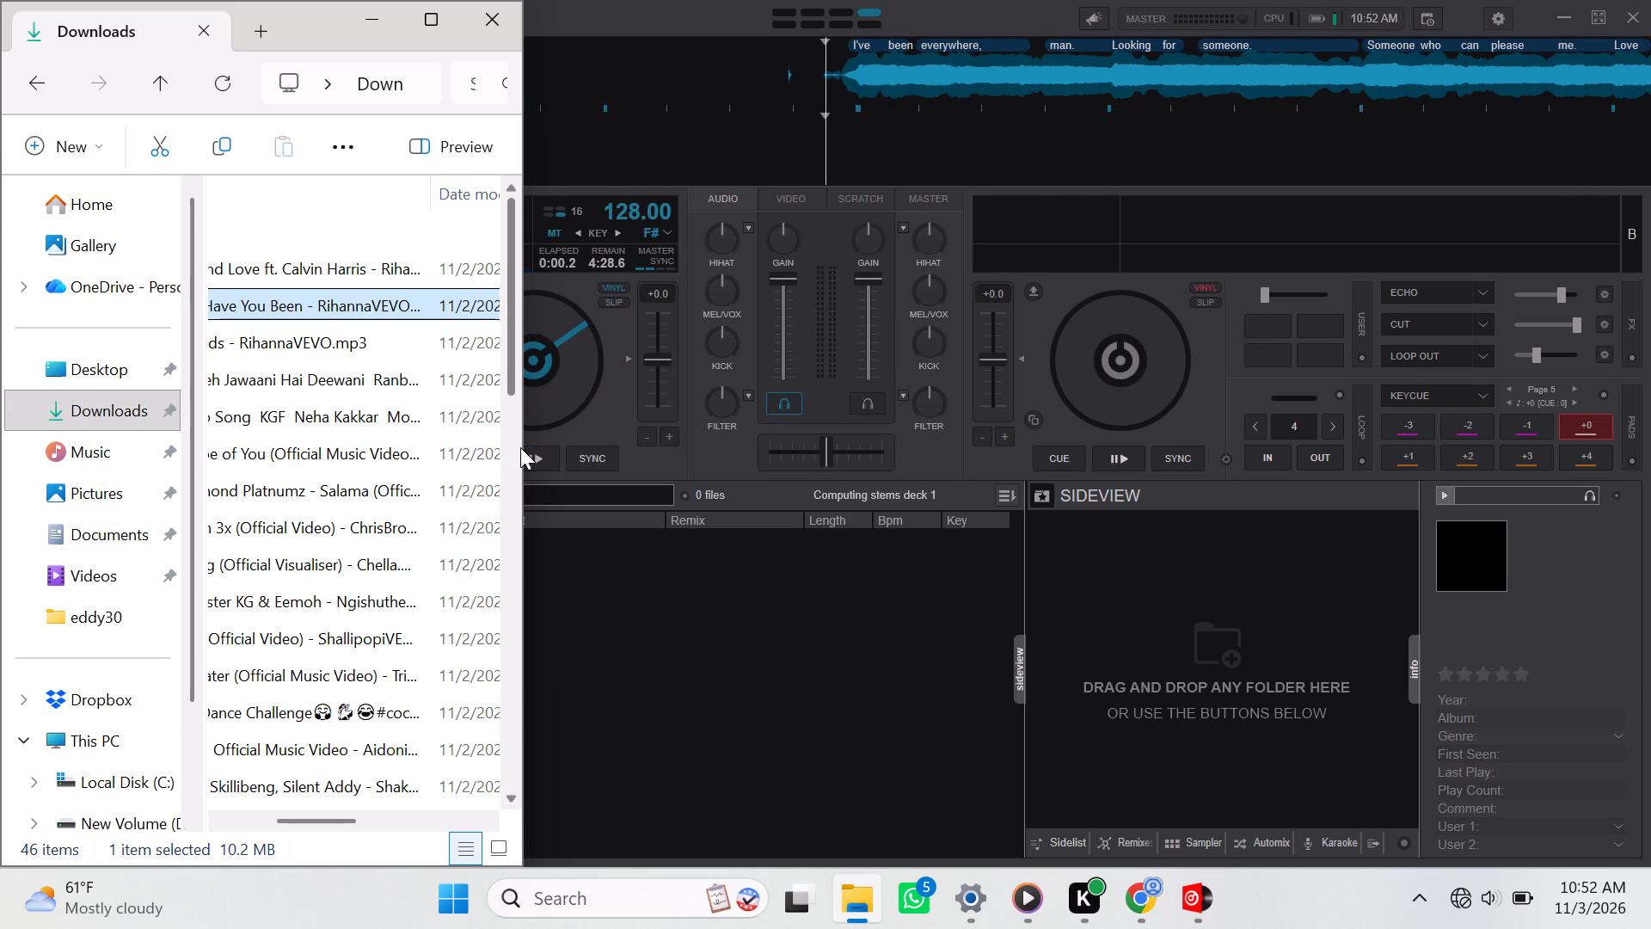
# Switch to VirtualDJ and start playback of the Rihanna track on deck 1.
pyautogui.click(598, 594)
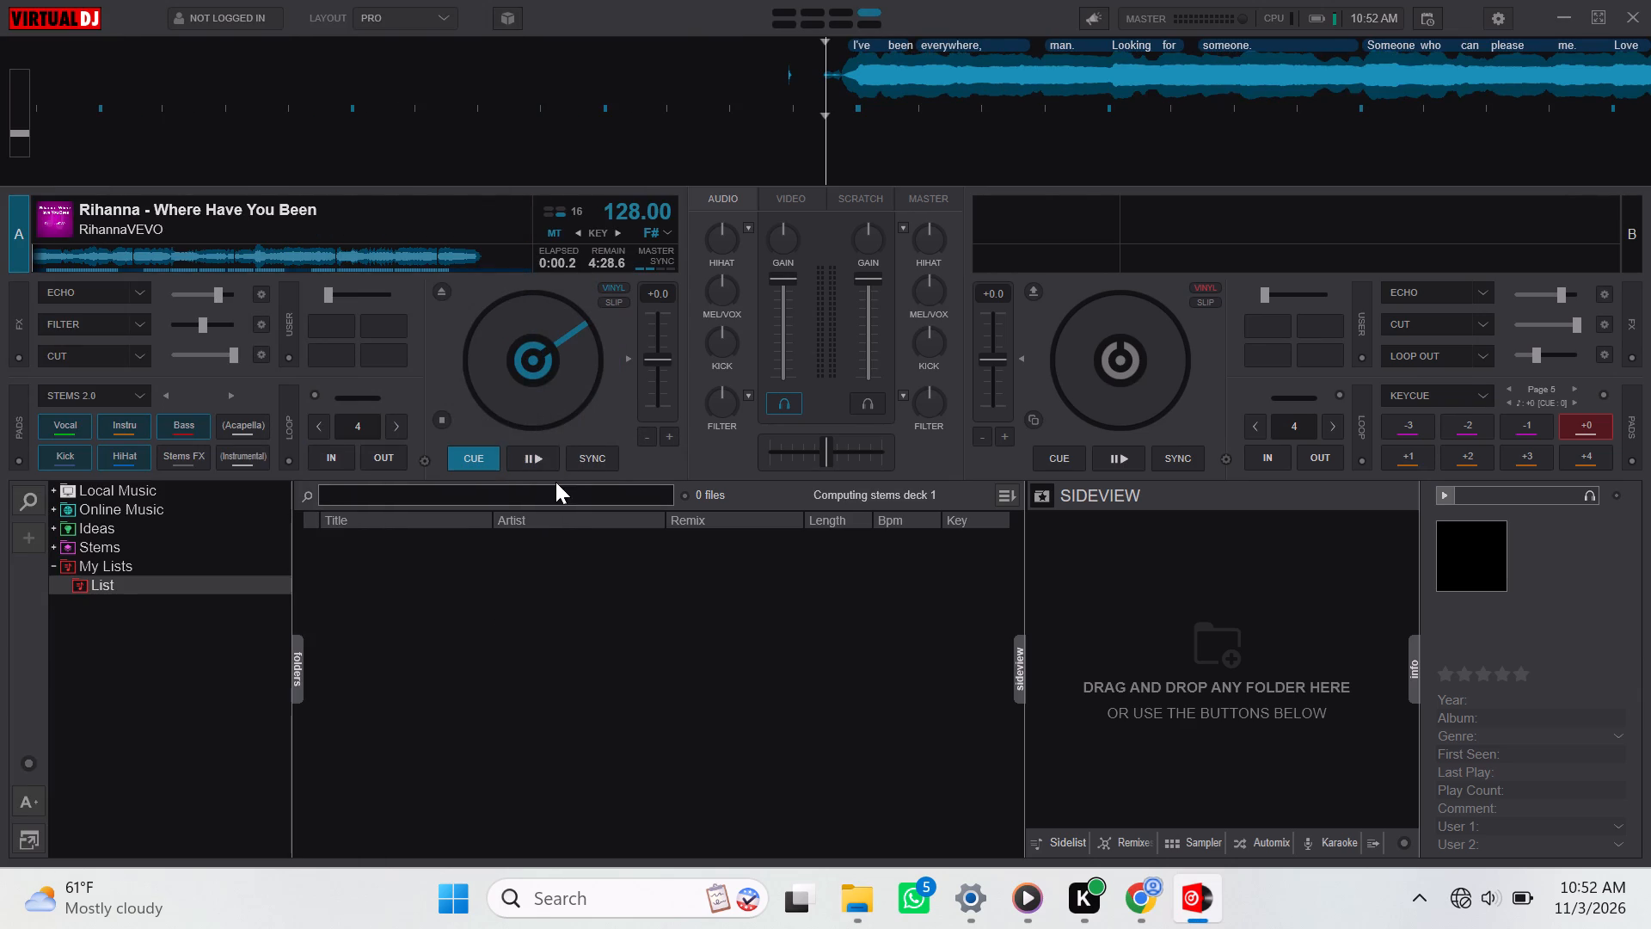
pyautogui.click(541, 460)
pyautogui.click(541, 460)
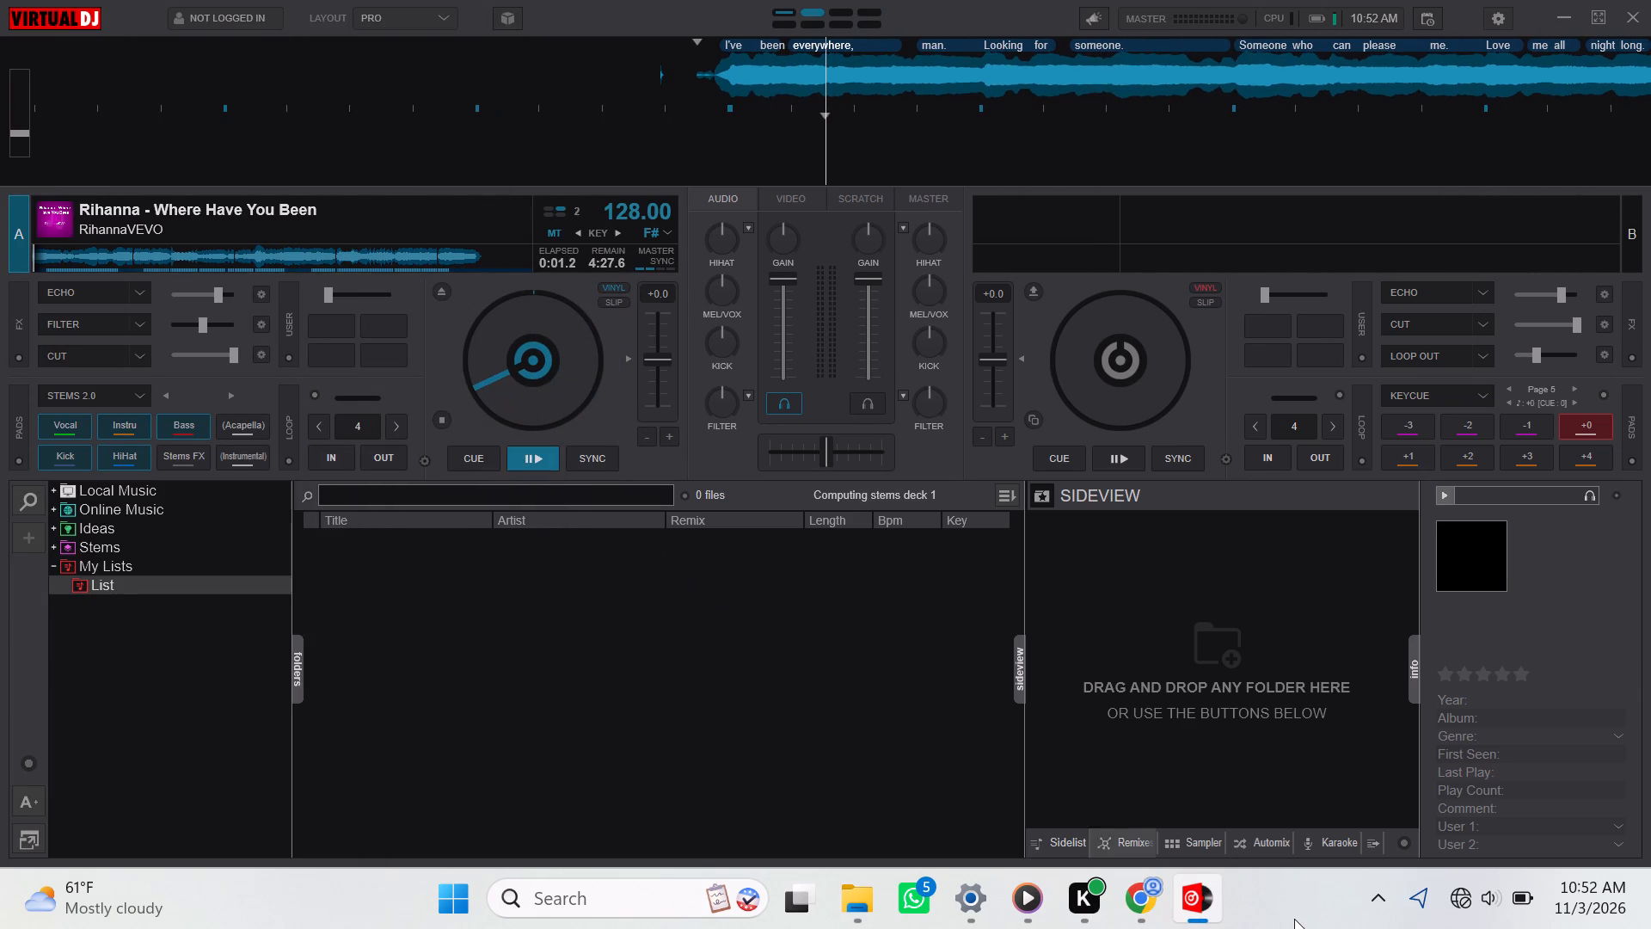
# Open the system quick settings to check the sound volume, Bluetooth and media playback.
pyautogui.click(1476, 909)
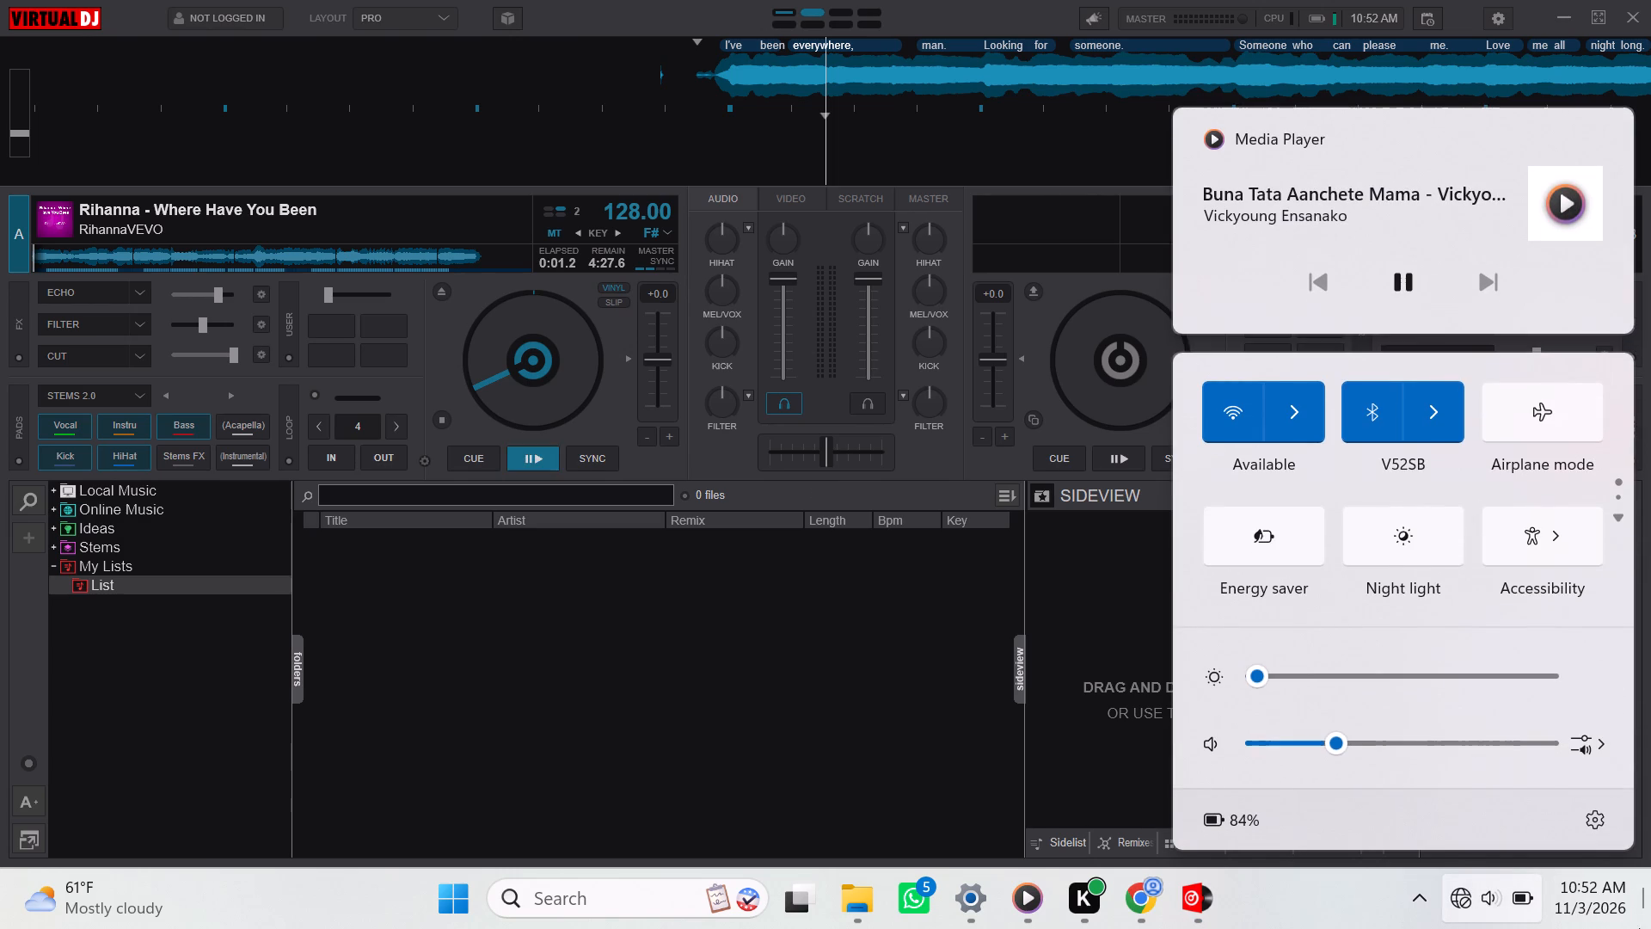
# Search Downloads for "tata" and load "Buna Tata Aanchete Mama - Vickyoung Ensanako" from File Explorer into VirtualDJ's deck 2.
pyautogui.click(855, 900)
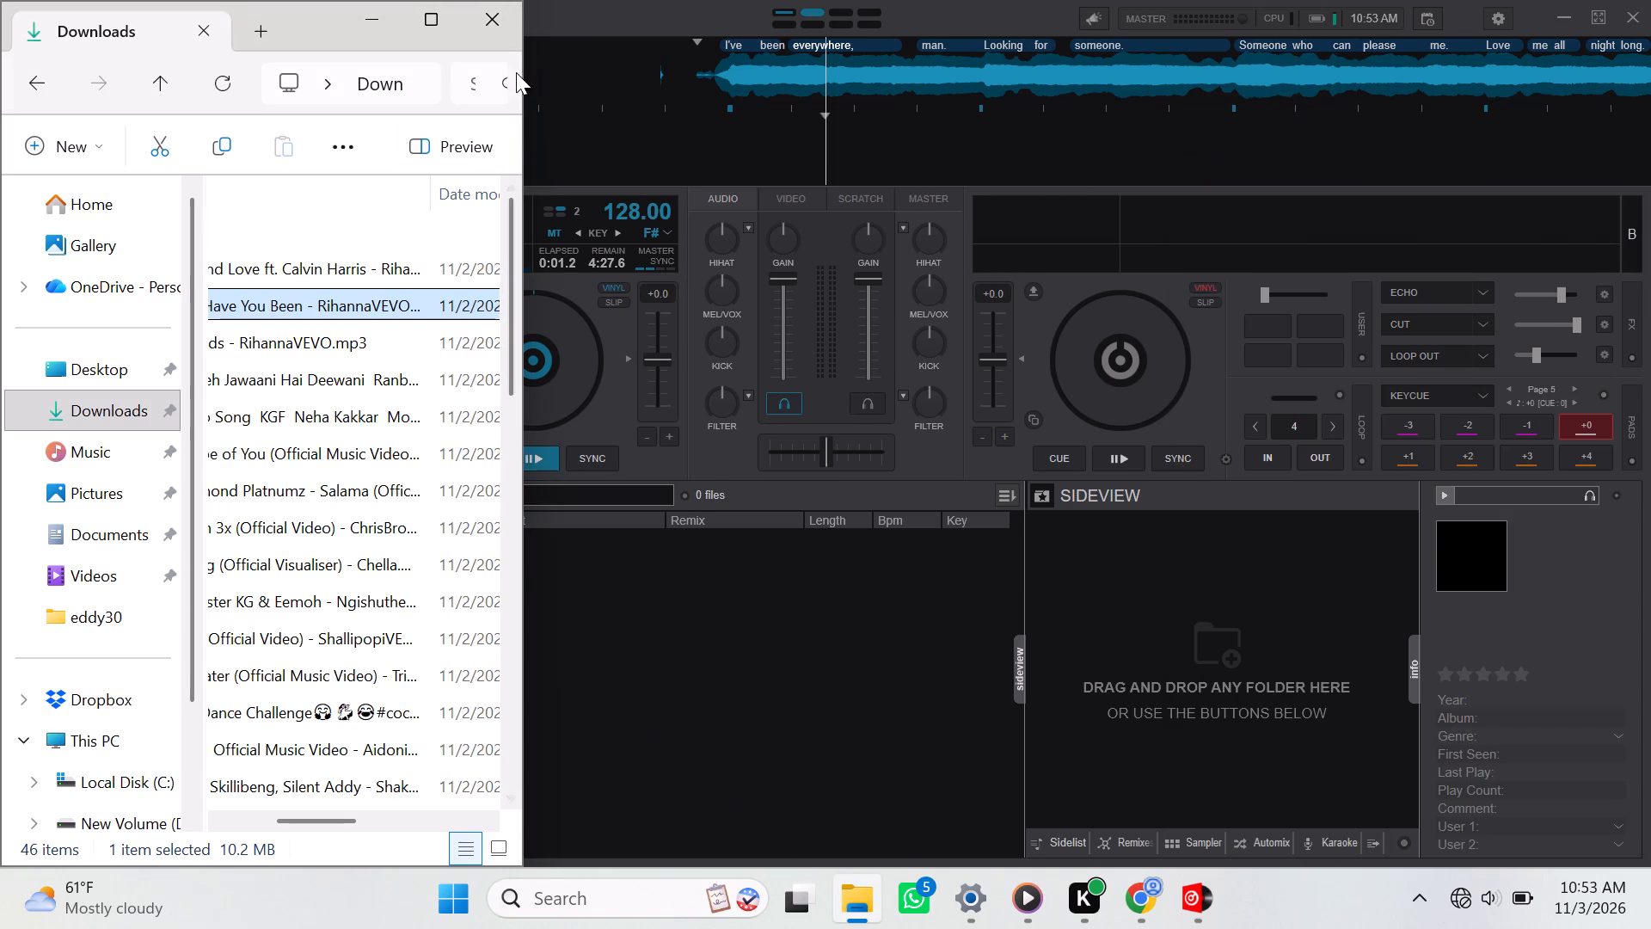
pyautogui.click(502, 83)
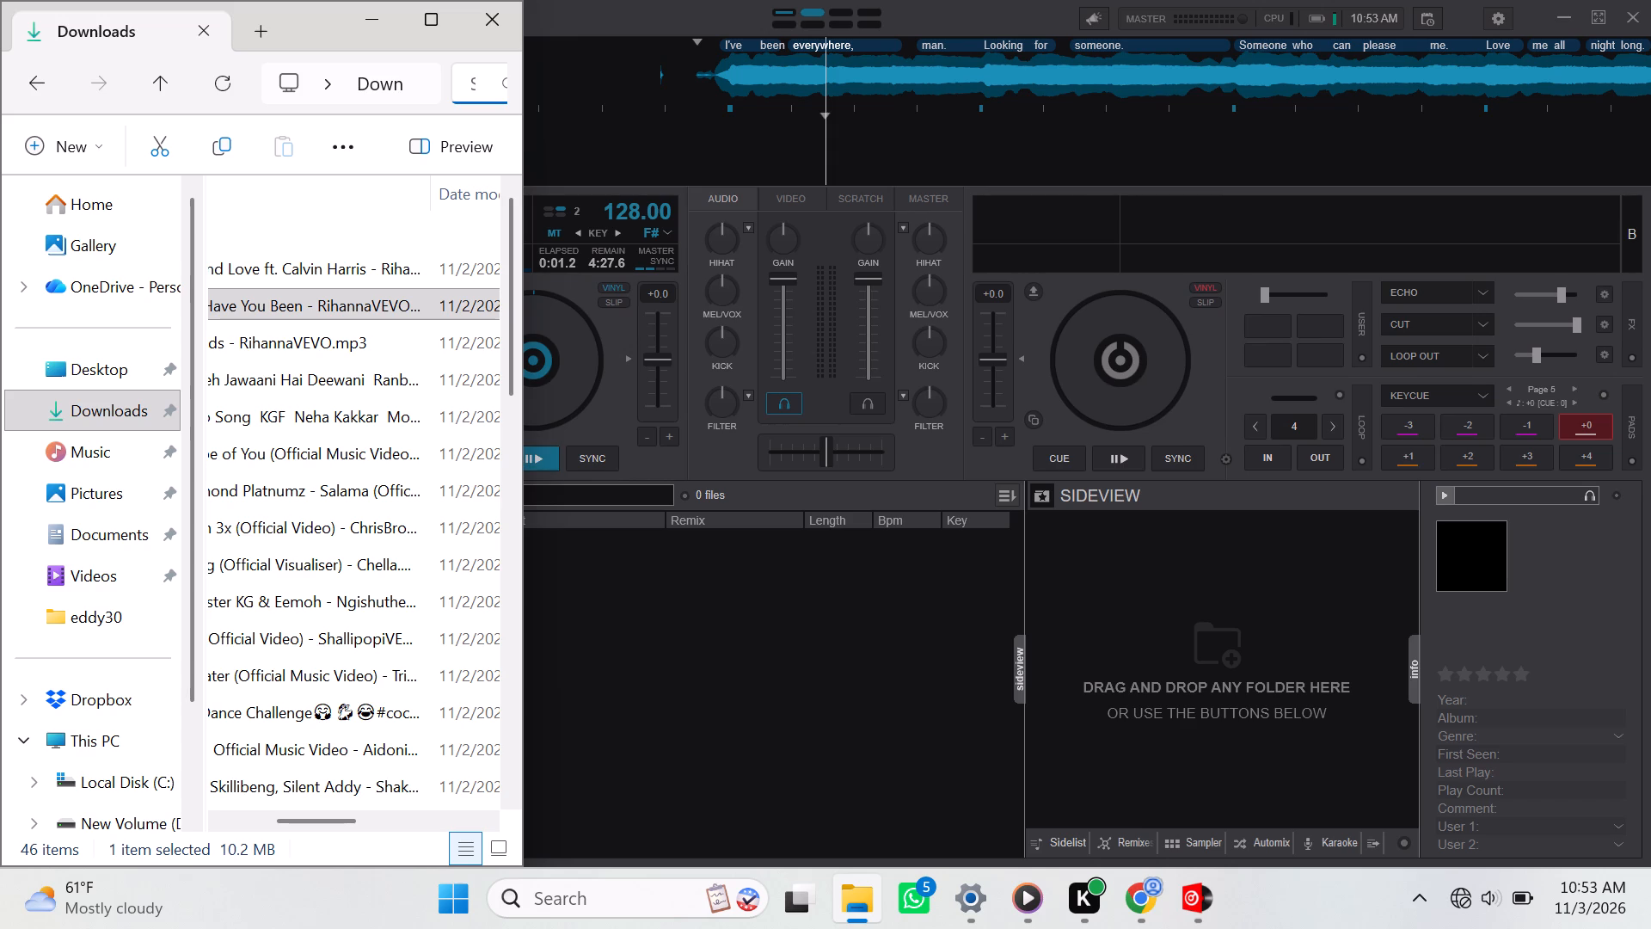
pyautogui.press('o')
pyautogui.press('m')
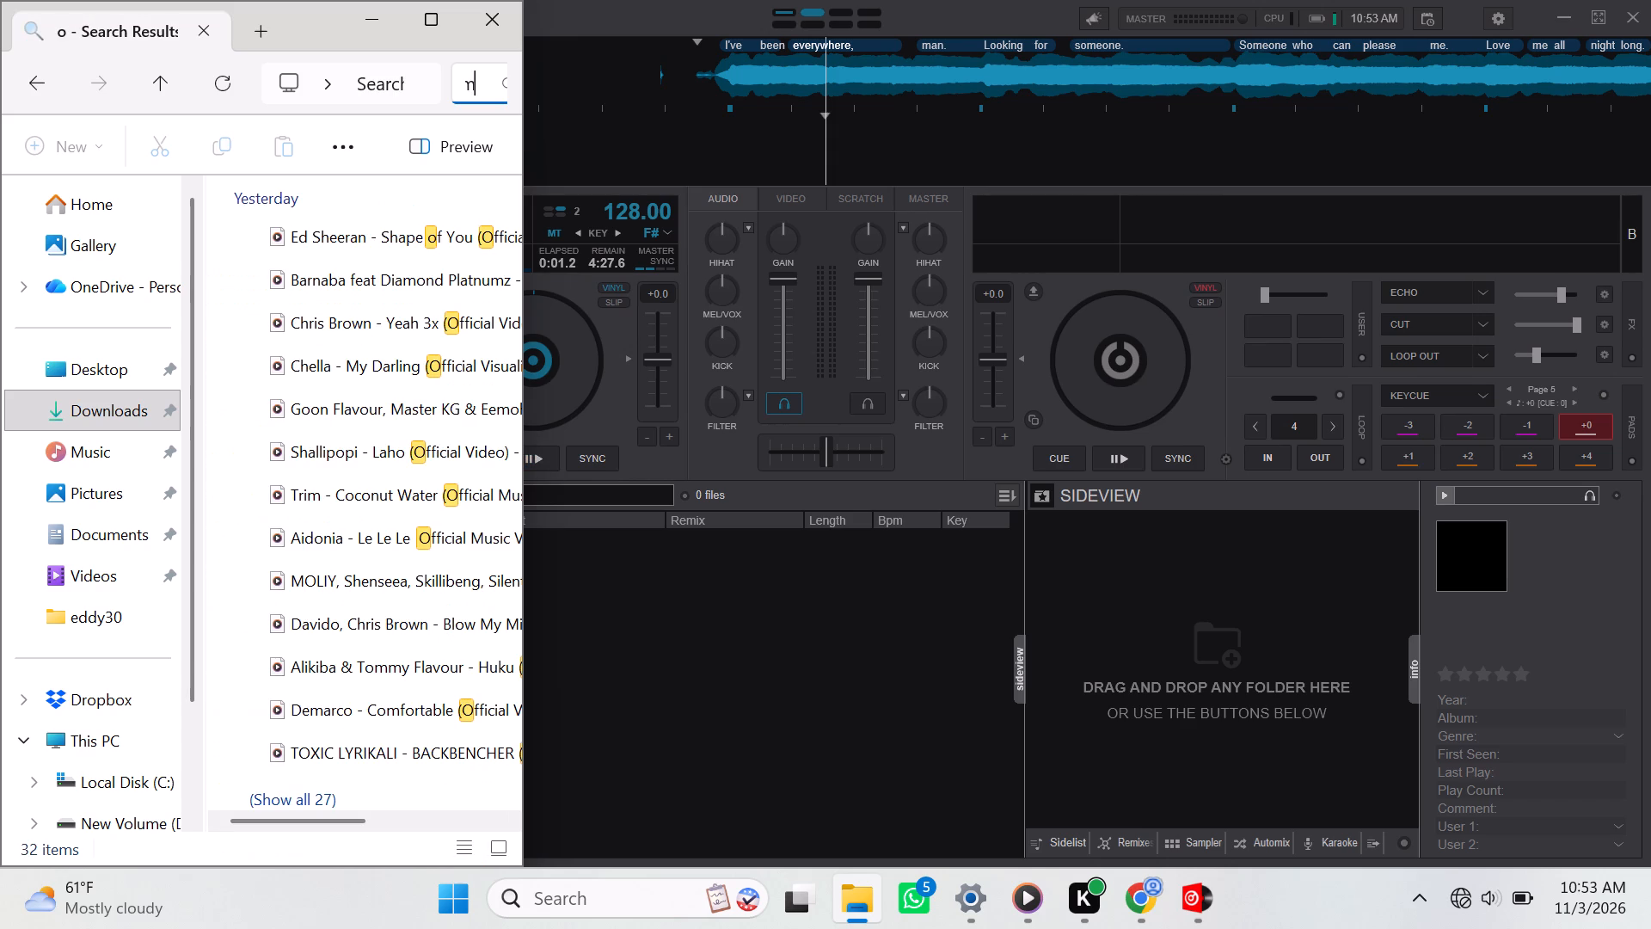
pyautogui.press('BackSpace')
pyautogui.press('BackSpace')
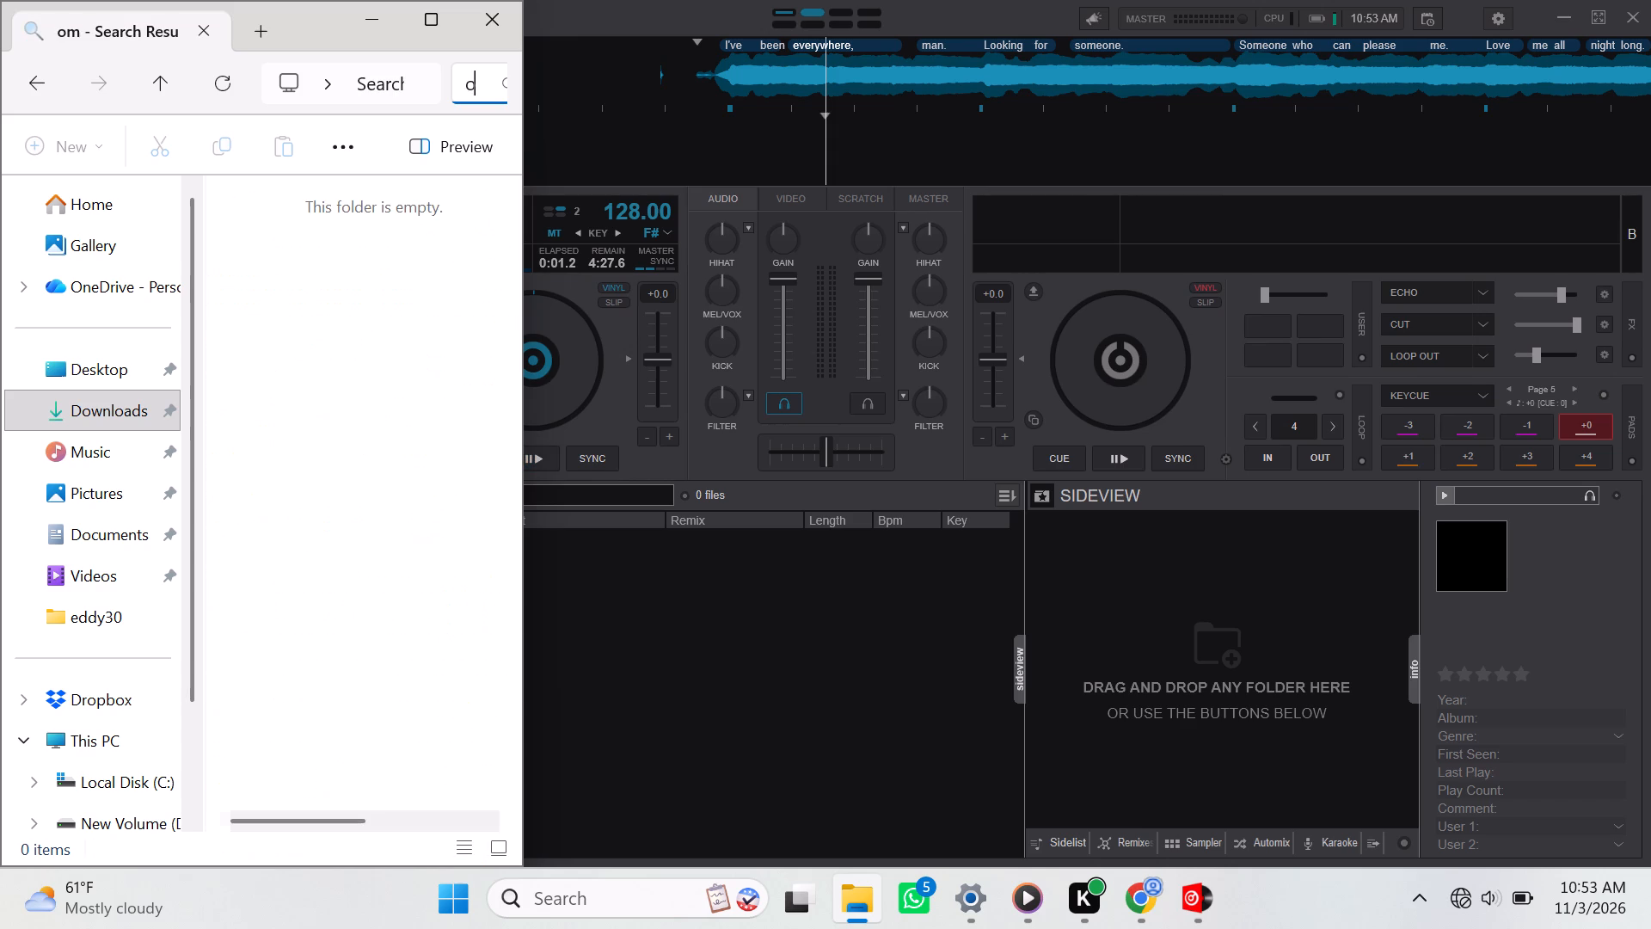
pyautogui.press('BackSpace')
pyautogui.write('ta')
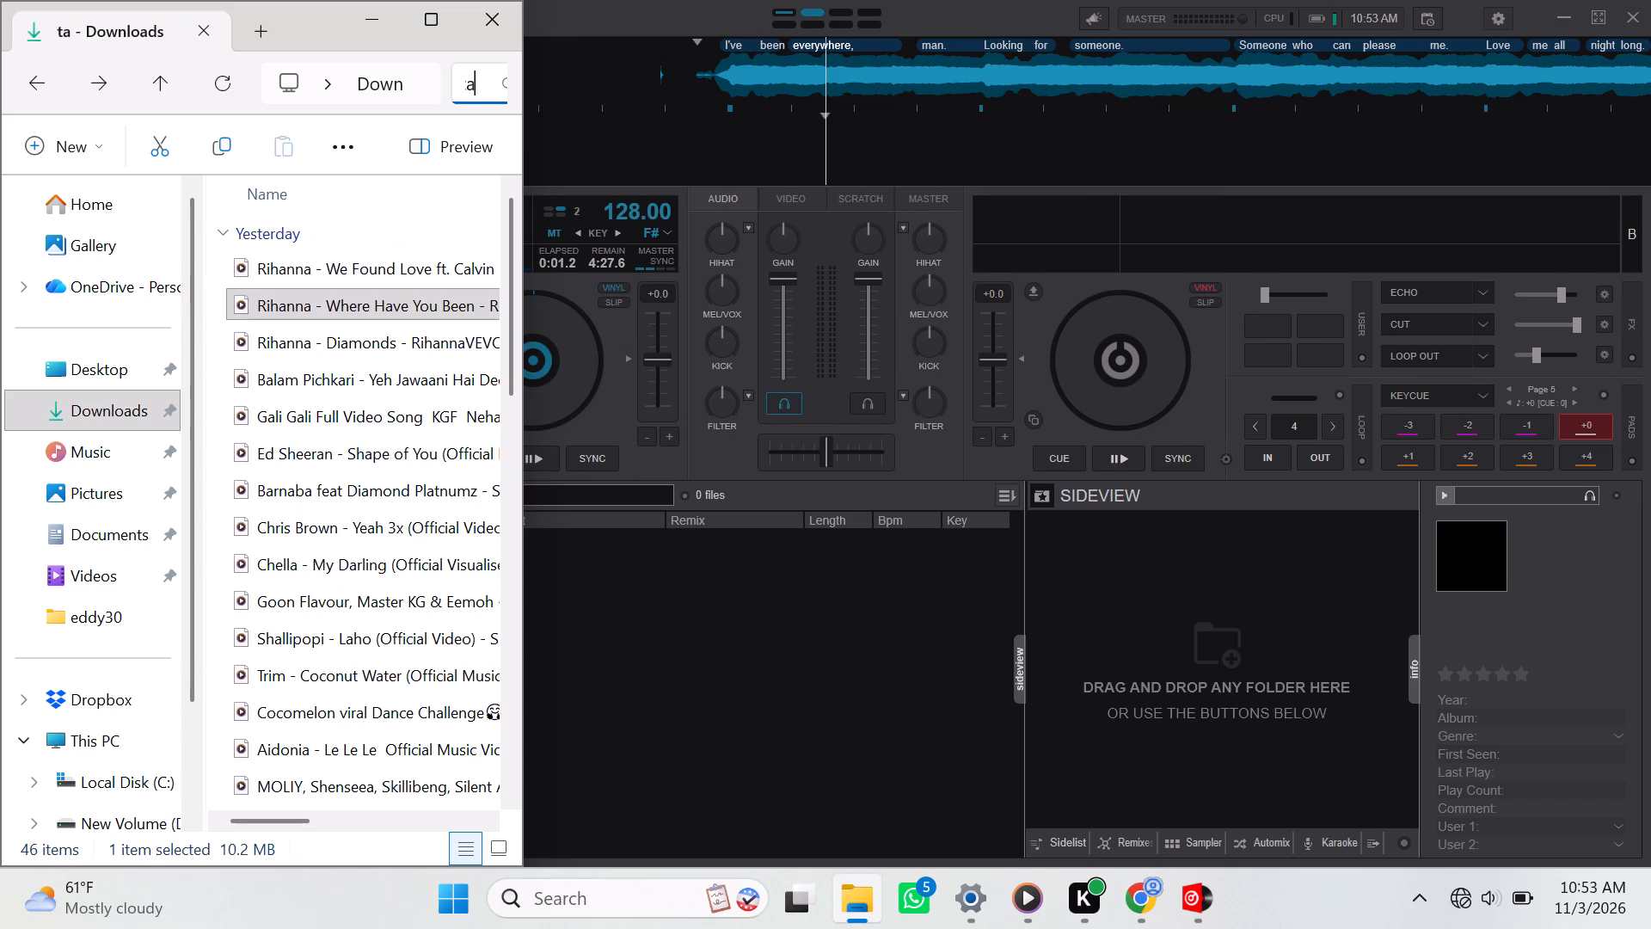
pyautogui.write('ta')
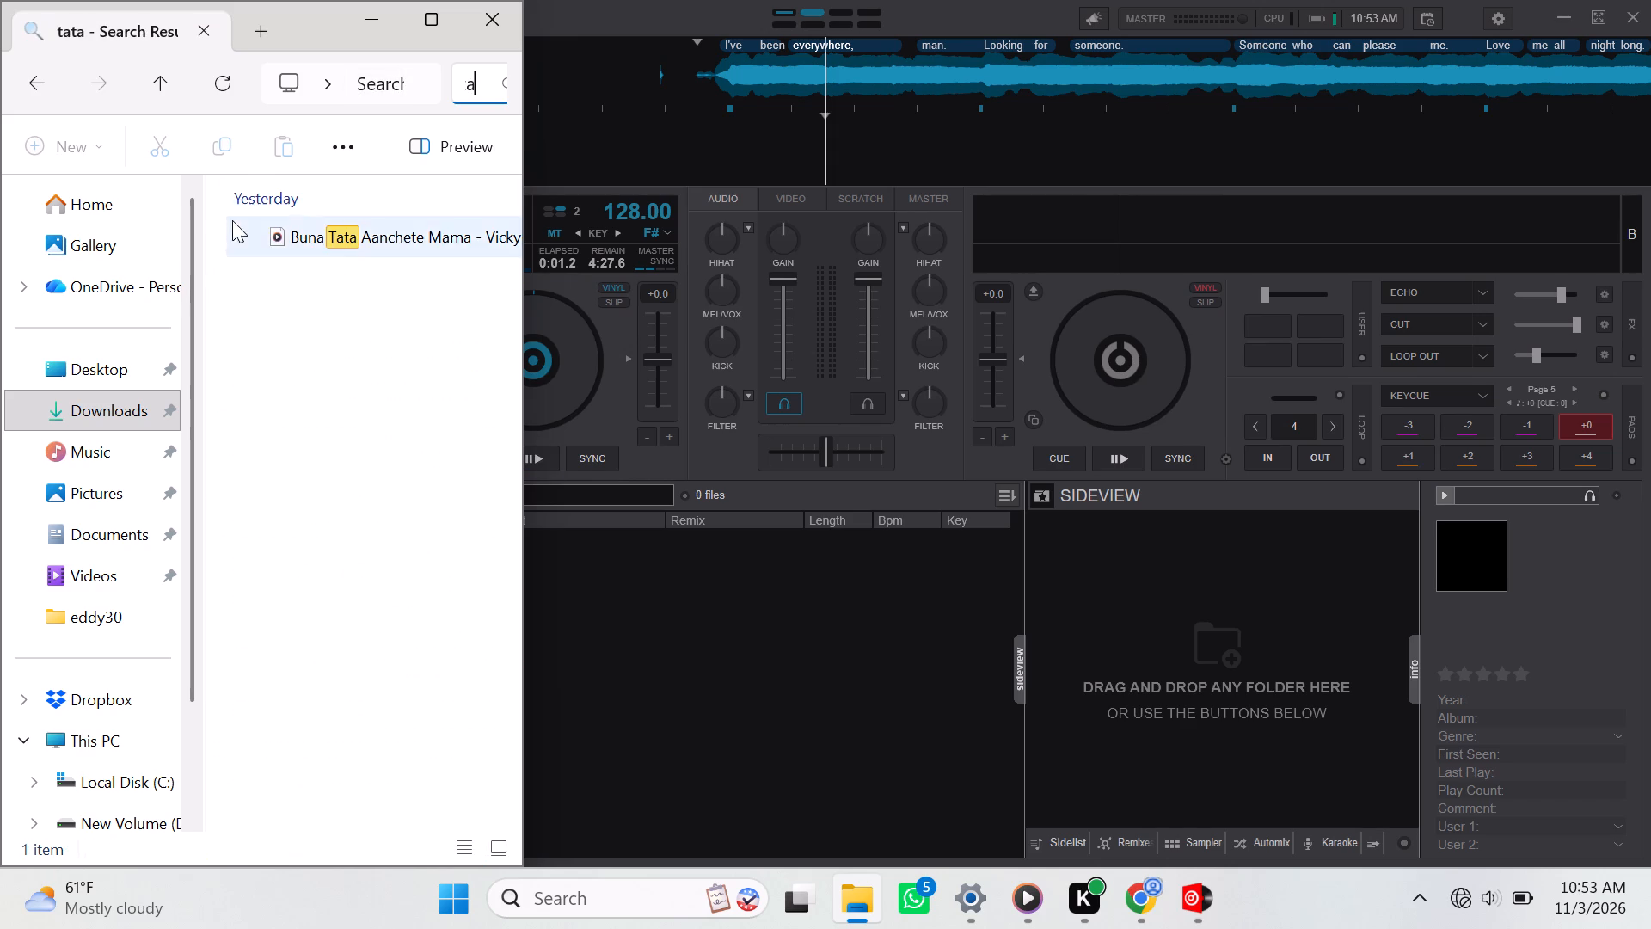
pyautogui.moveTo(282, 229); pyautogui.dragTo(1078, 330)
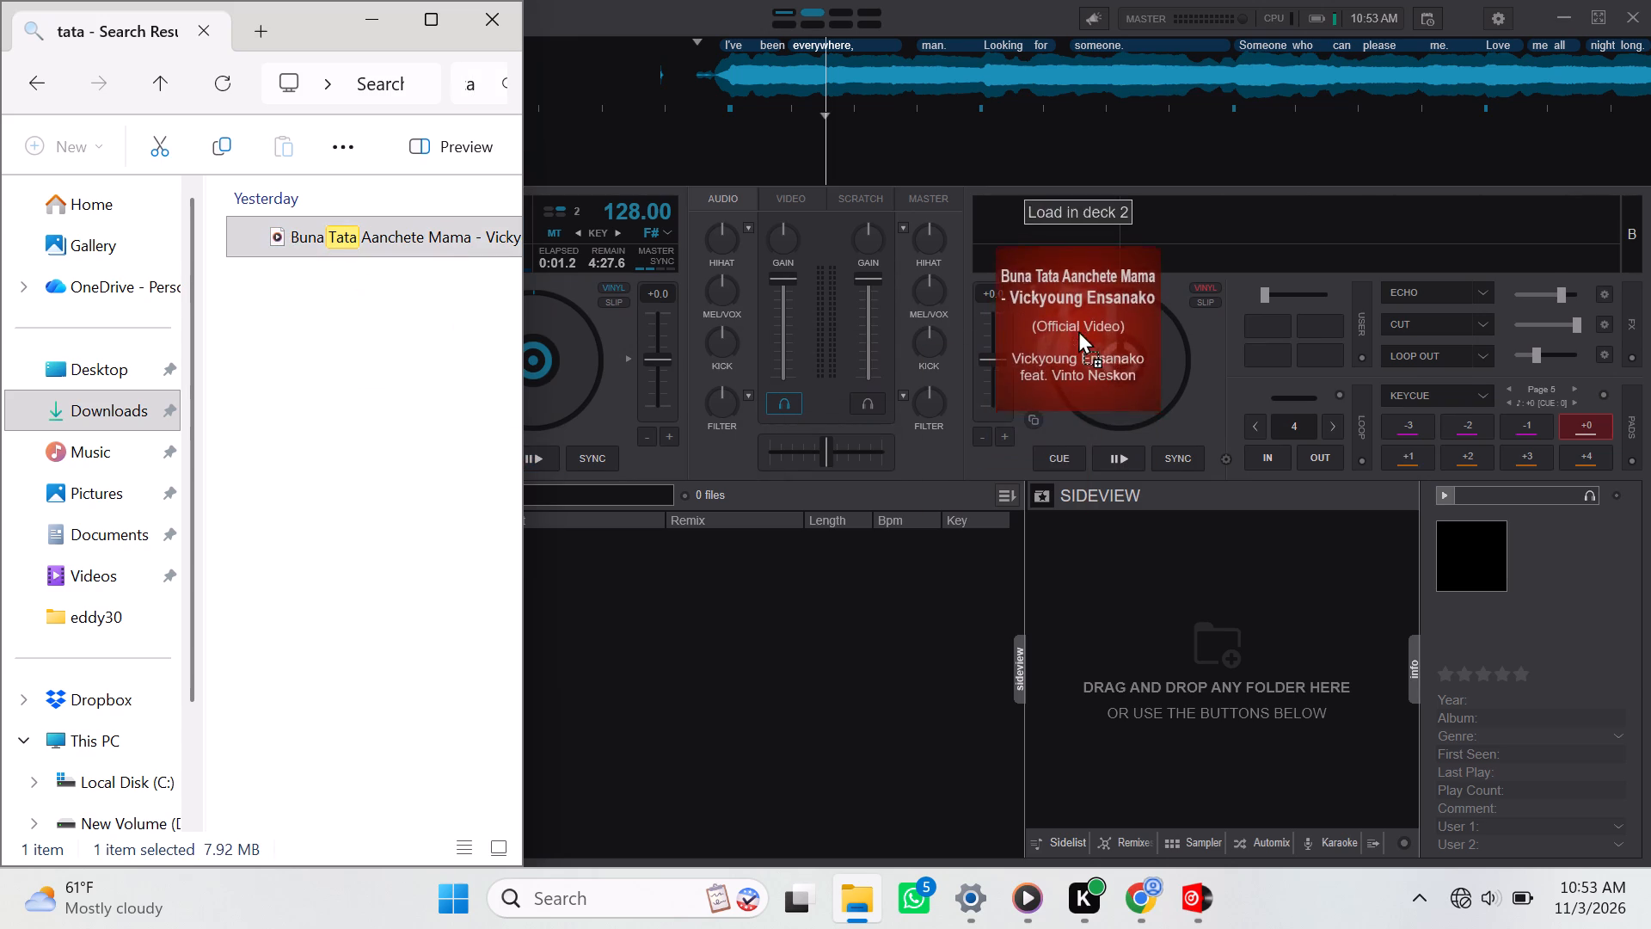
pyautogui.moveTo(1078, 330); pyautogui.dragTo(1082, 335)
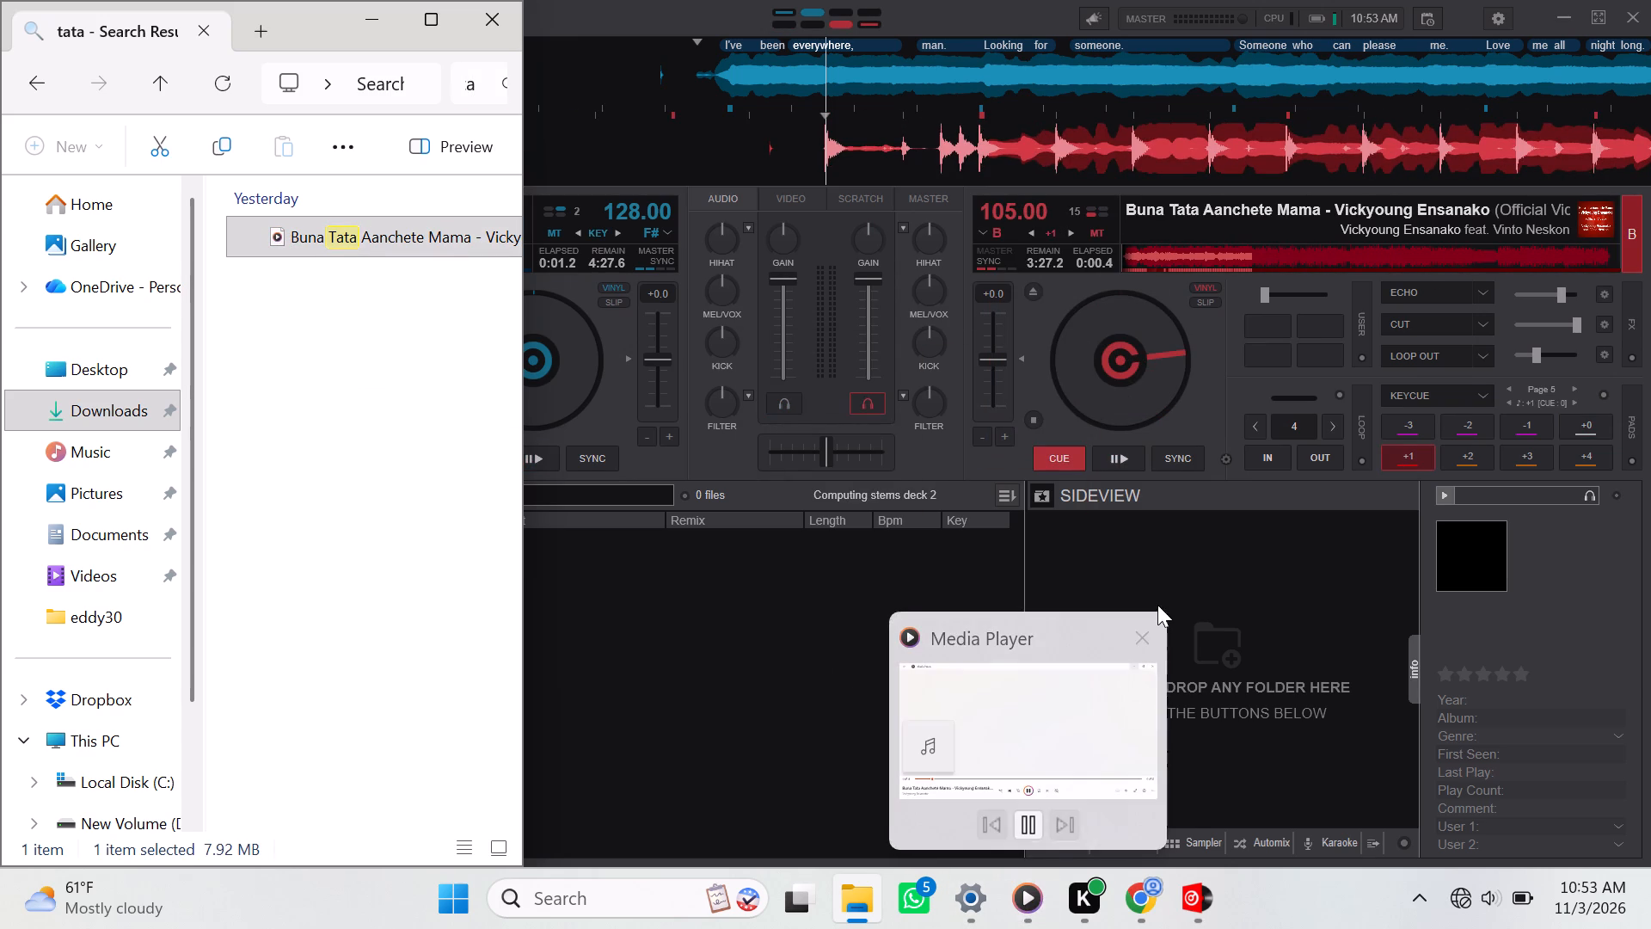
# Close the Media Player window.
pyautogui.click(1139, 636)
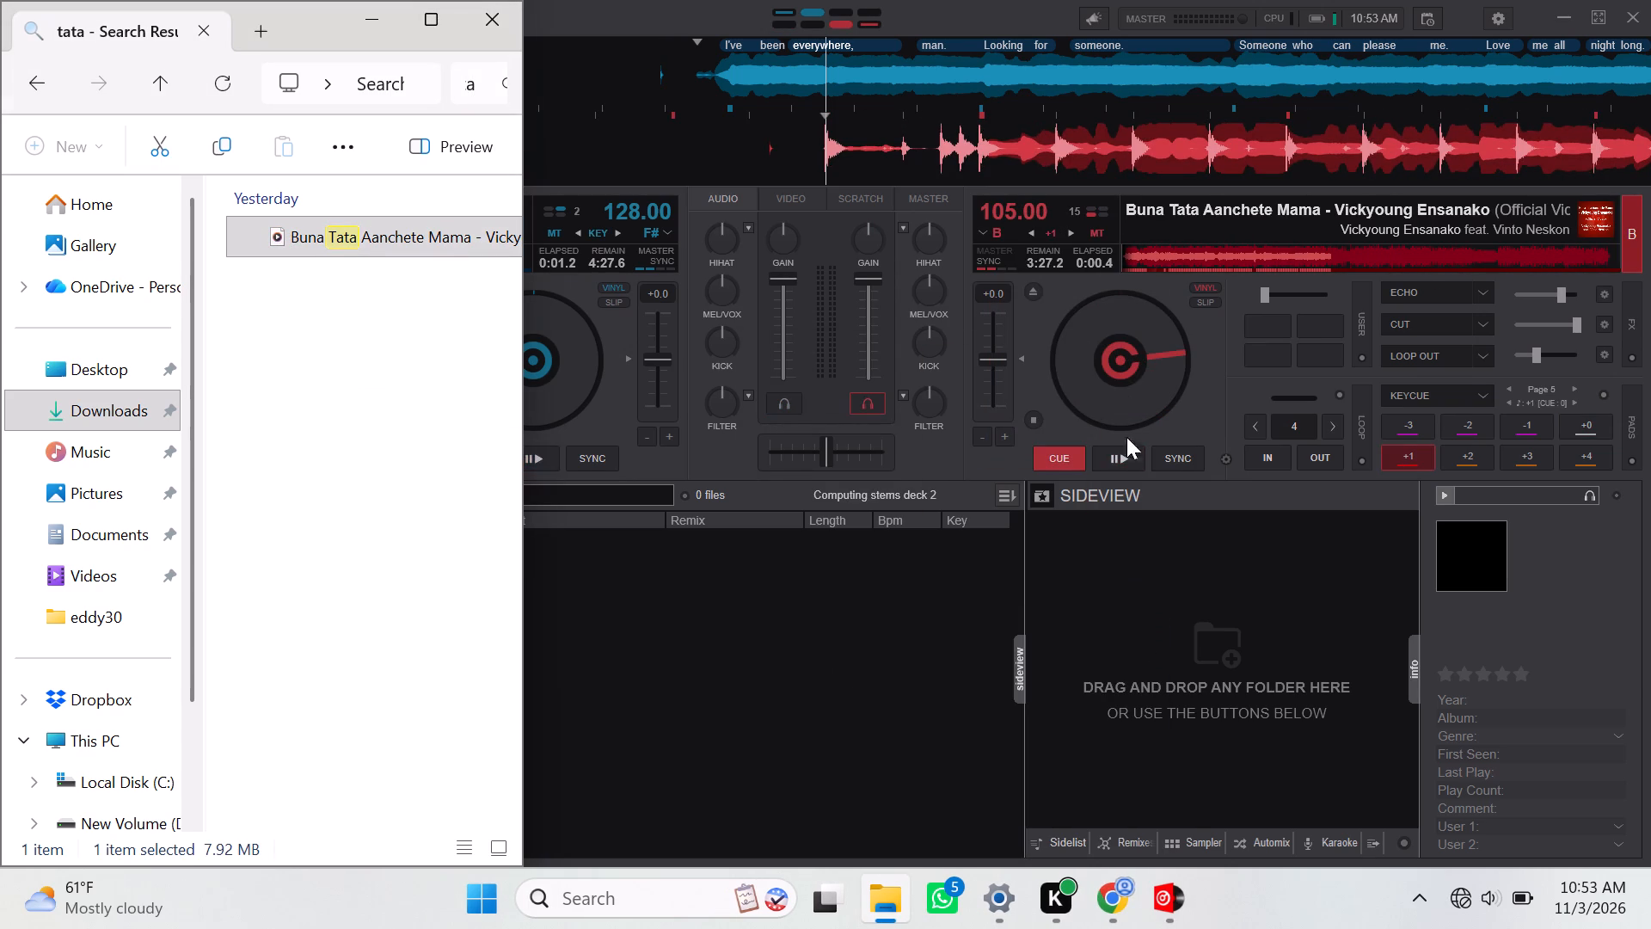
# Start playing "Buna Tata Aanchete Mama" on deck 2.
pyautogui.click(1120, 465)
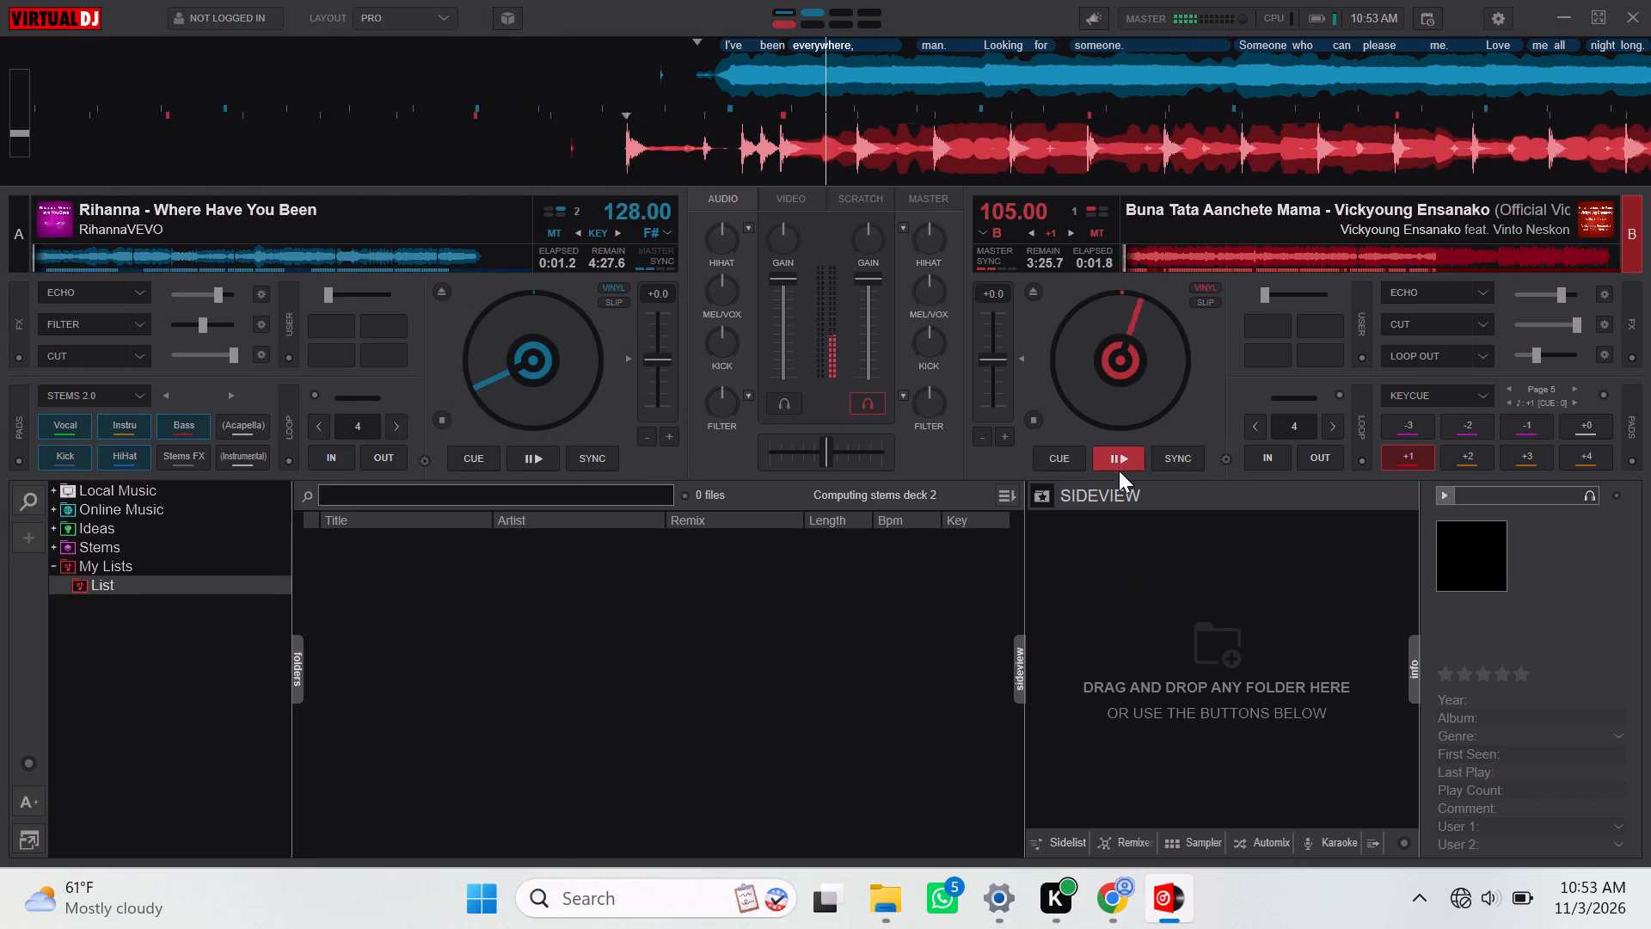
# Lower the computer's system volume to a little under one-fifth of its range and close the quick settings.
pyautogui.click(1572, 928)
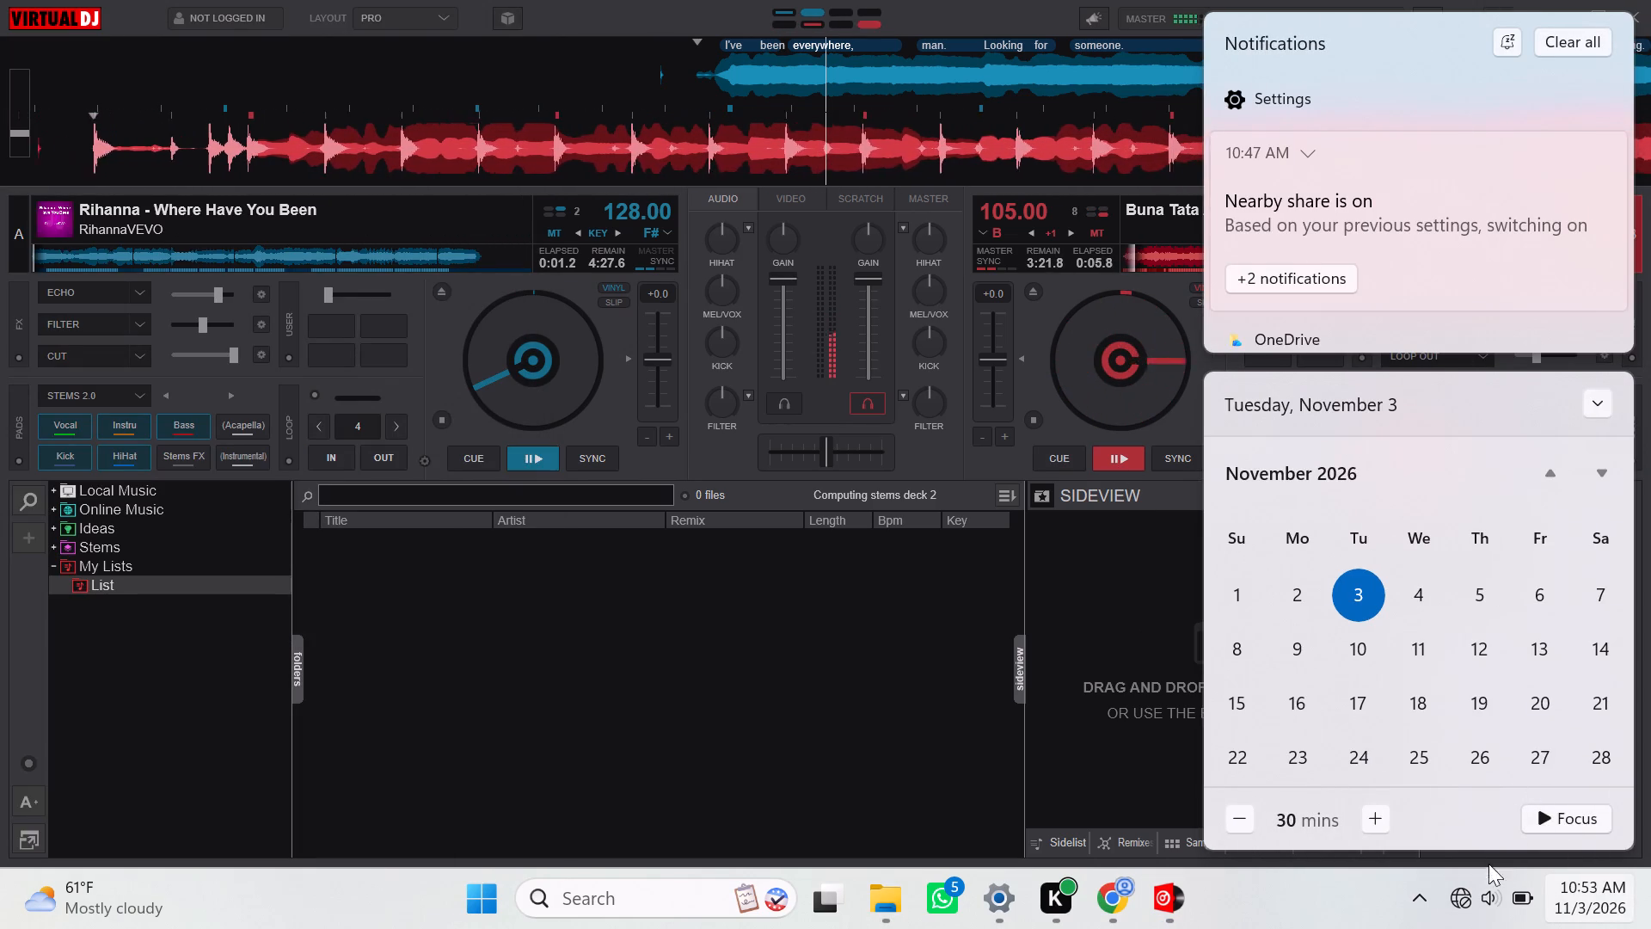
pyautogui.click(1482, 907)
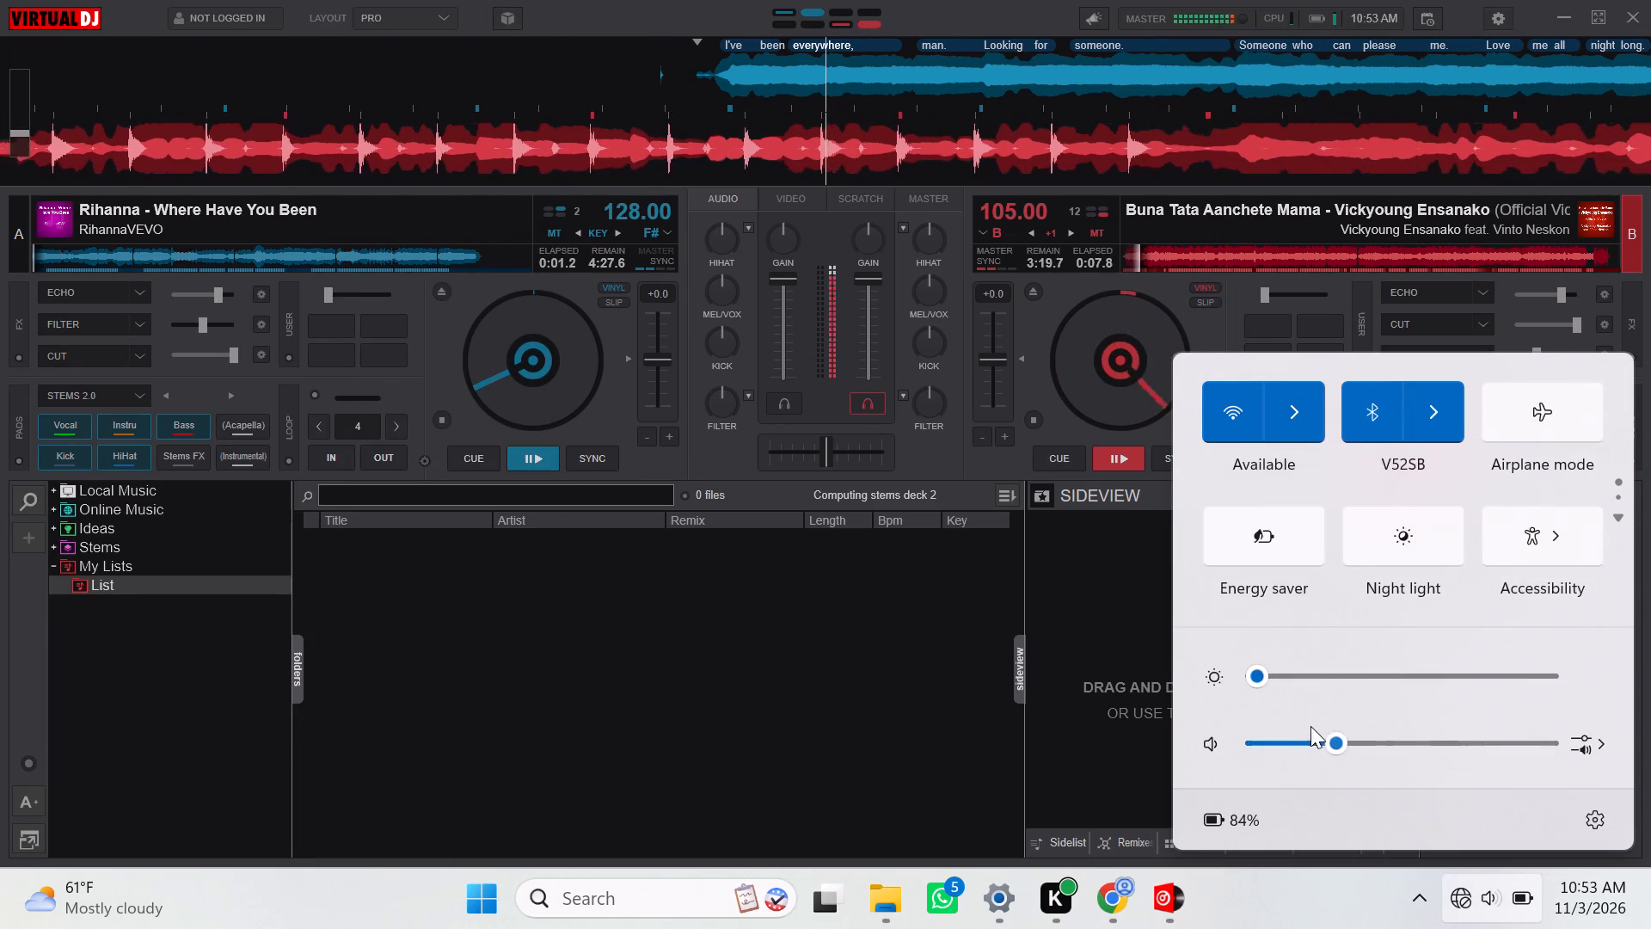
pyautogui.click(1301, 744)
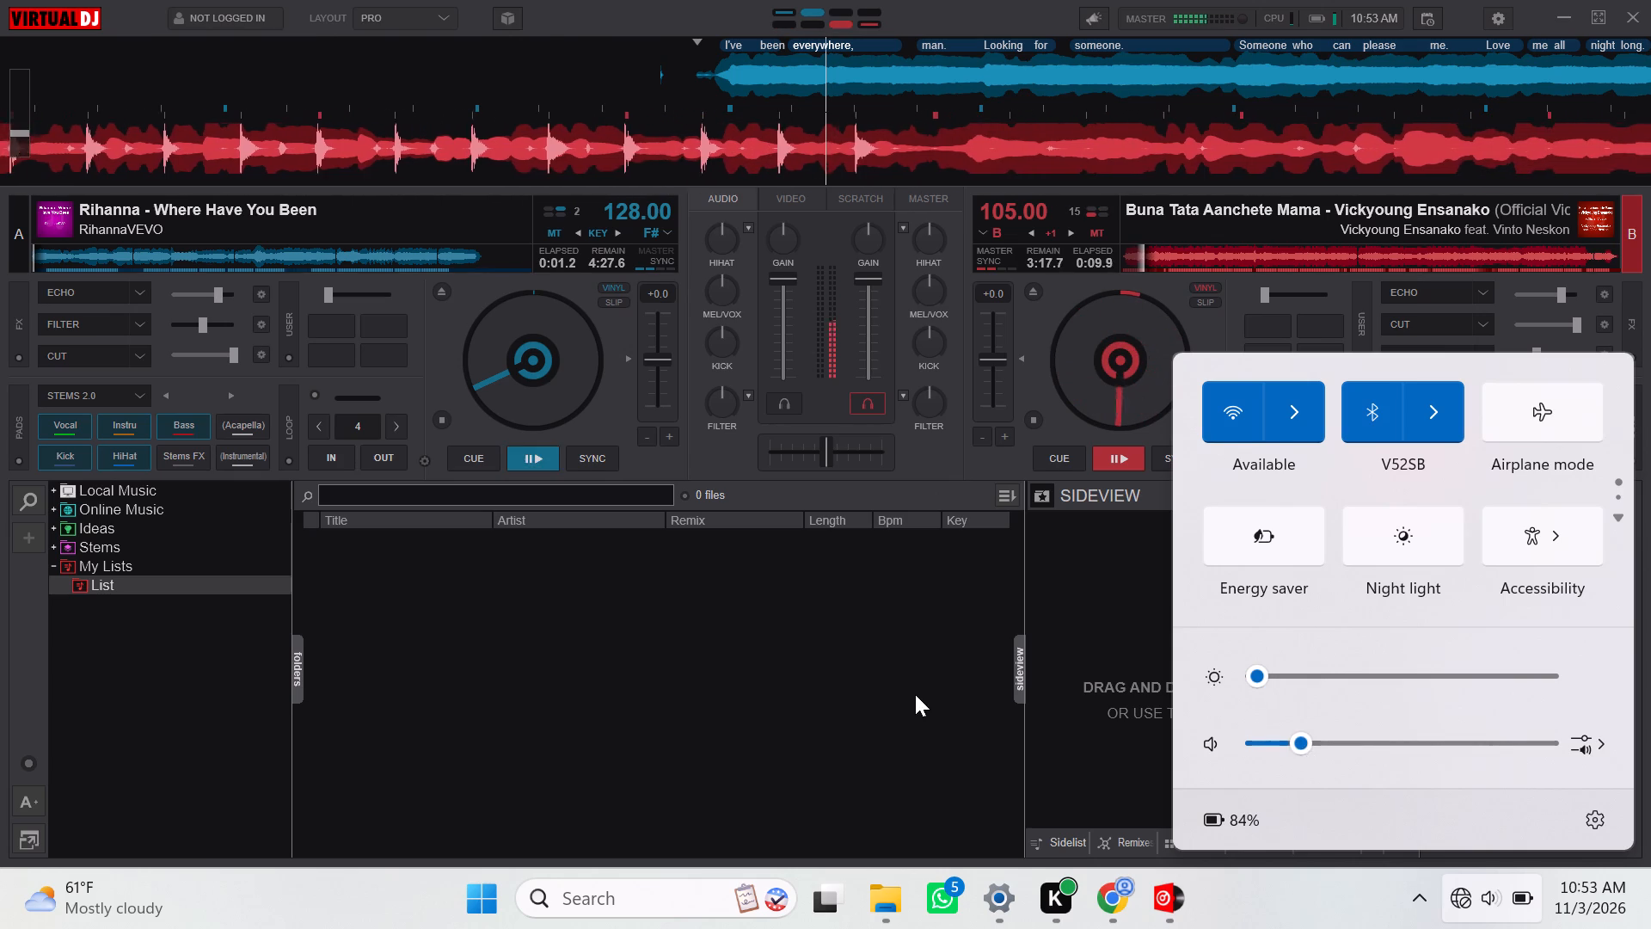
pyautogui.click(915, 694)
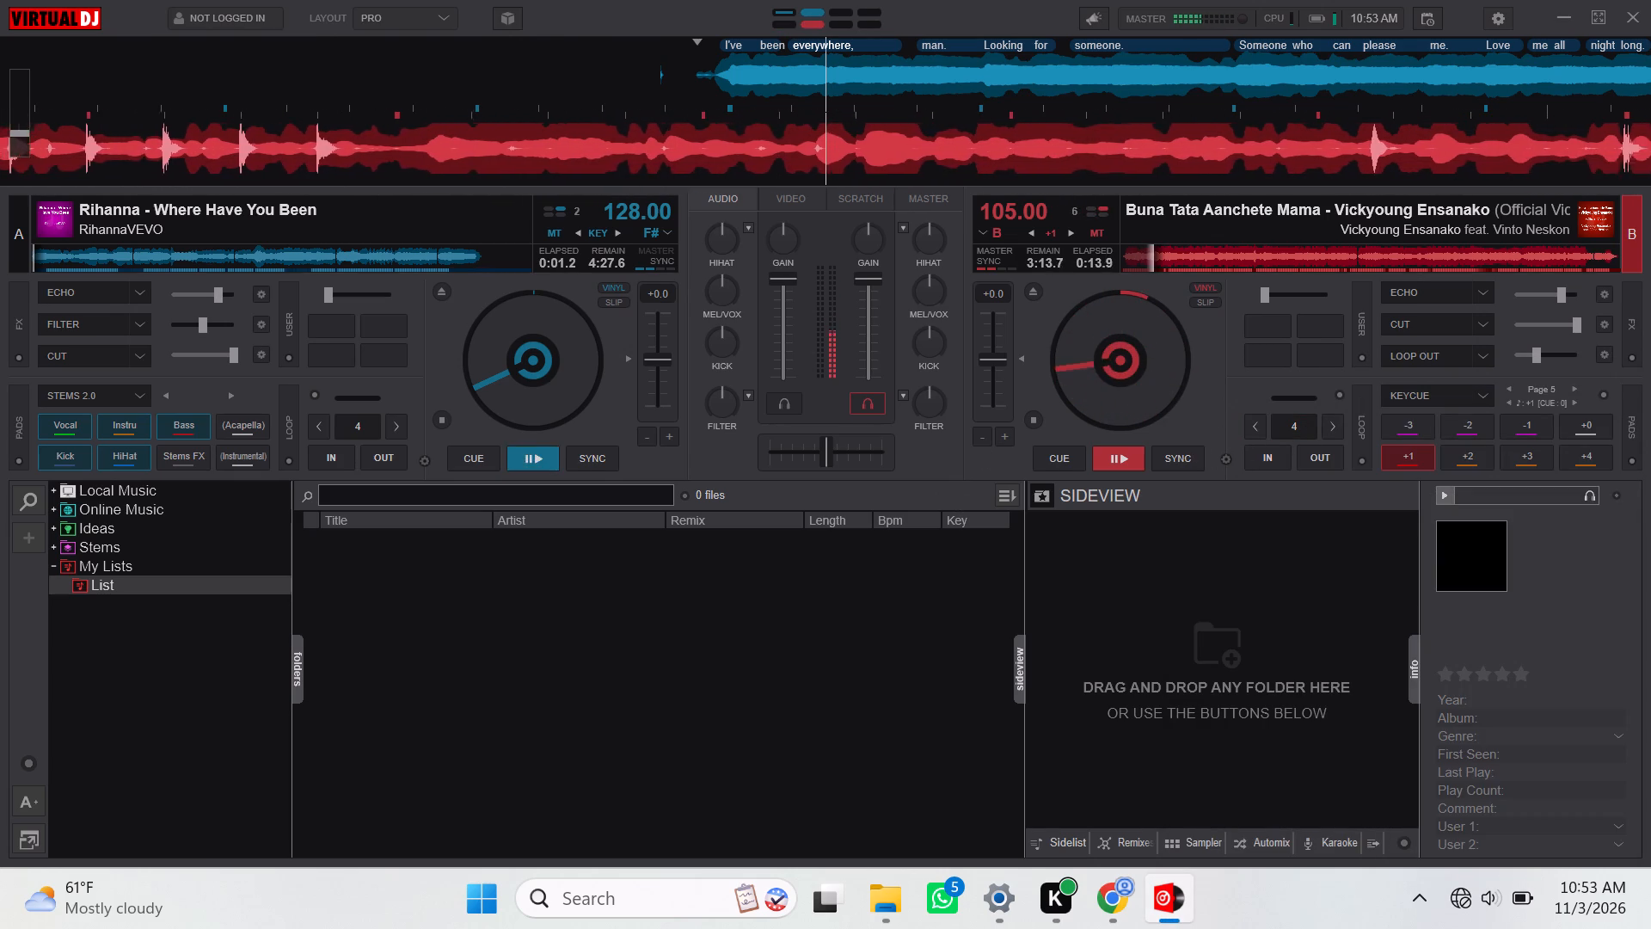
# Scratch the playing track "Buna Tata Aanchete Mama" with short, repeated touches on deck 2's jog wheel.
pyautogui.moveTo(1166, 380); pyautogui.dragTo(1153, 413)
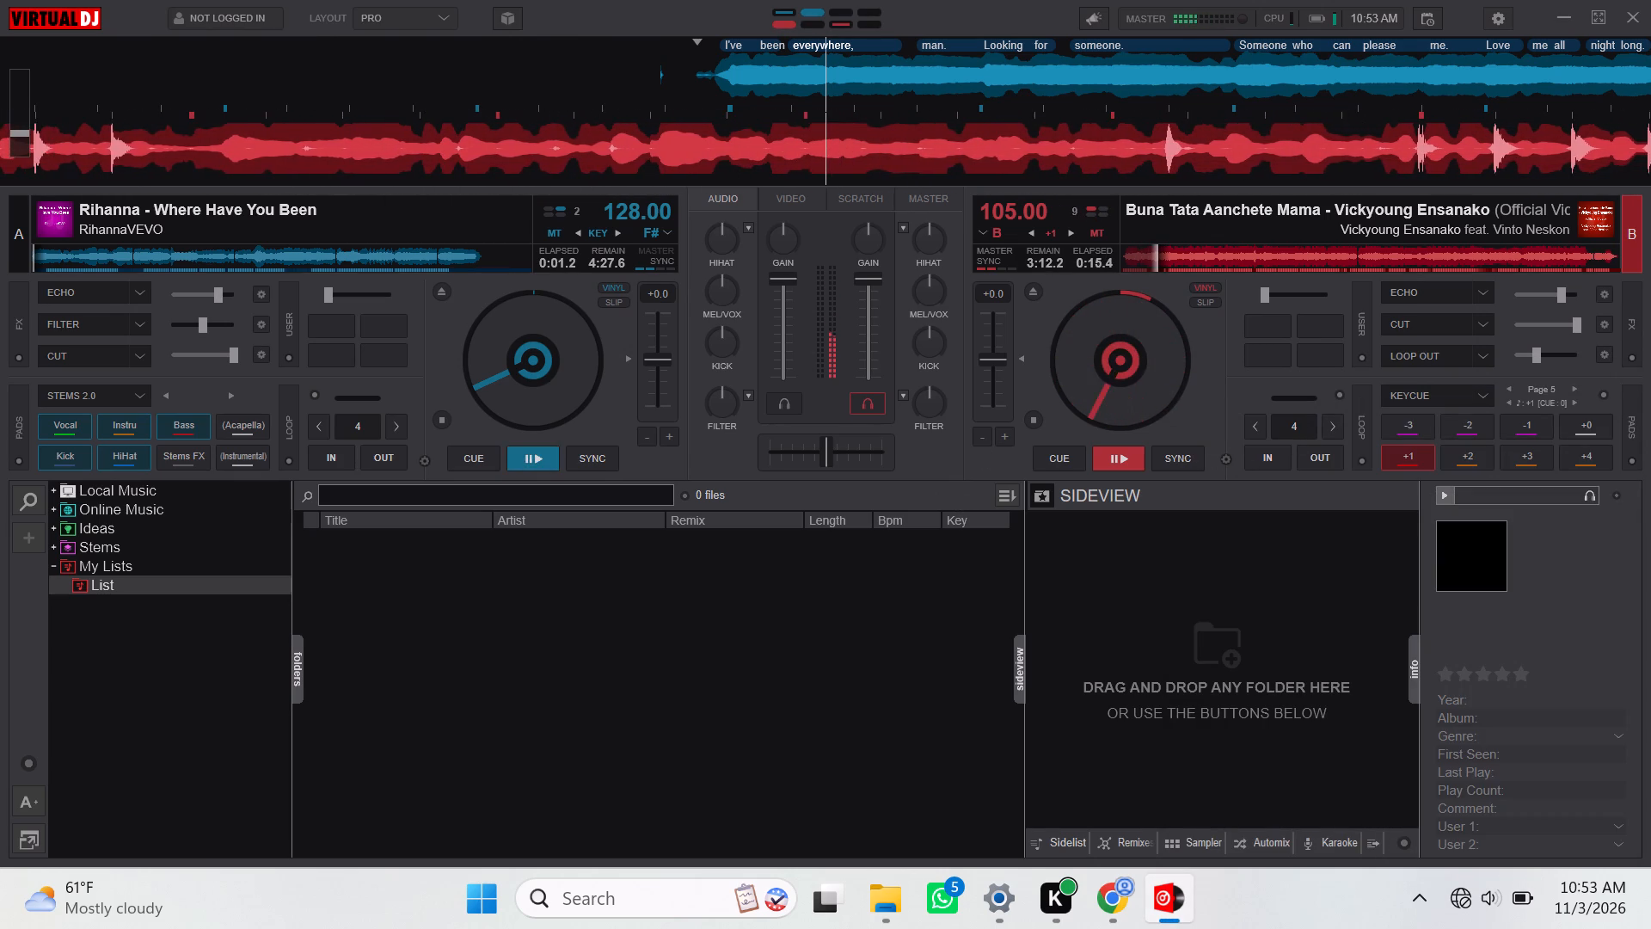
pyautogui.moveTo(1153, 413); pyautogui.dragTo(1156, 413)
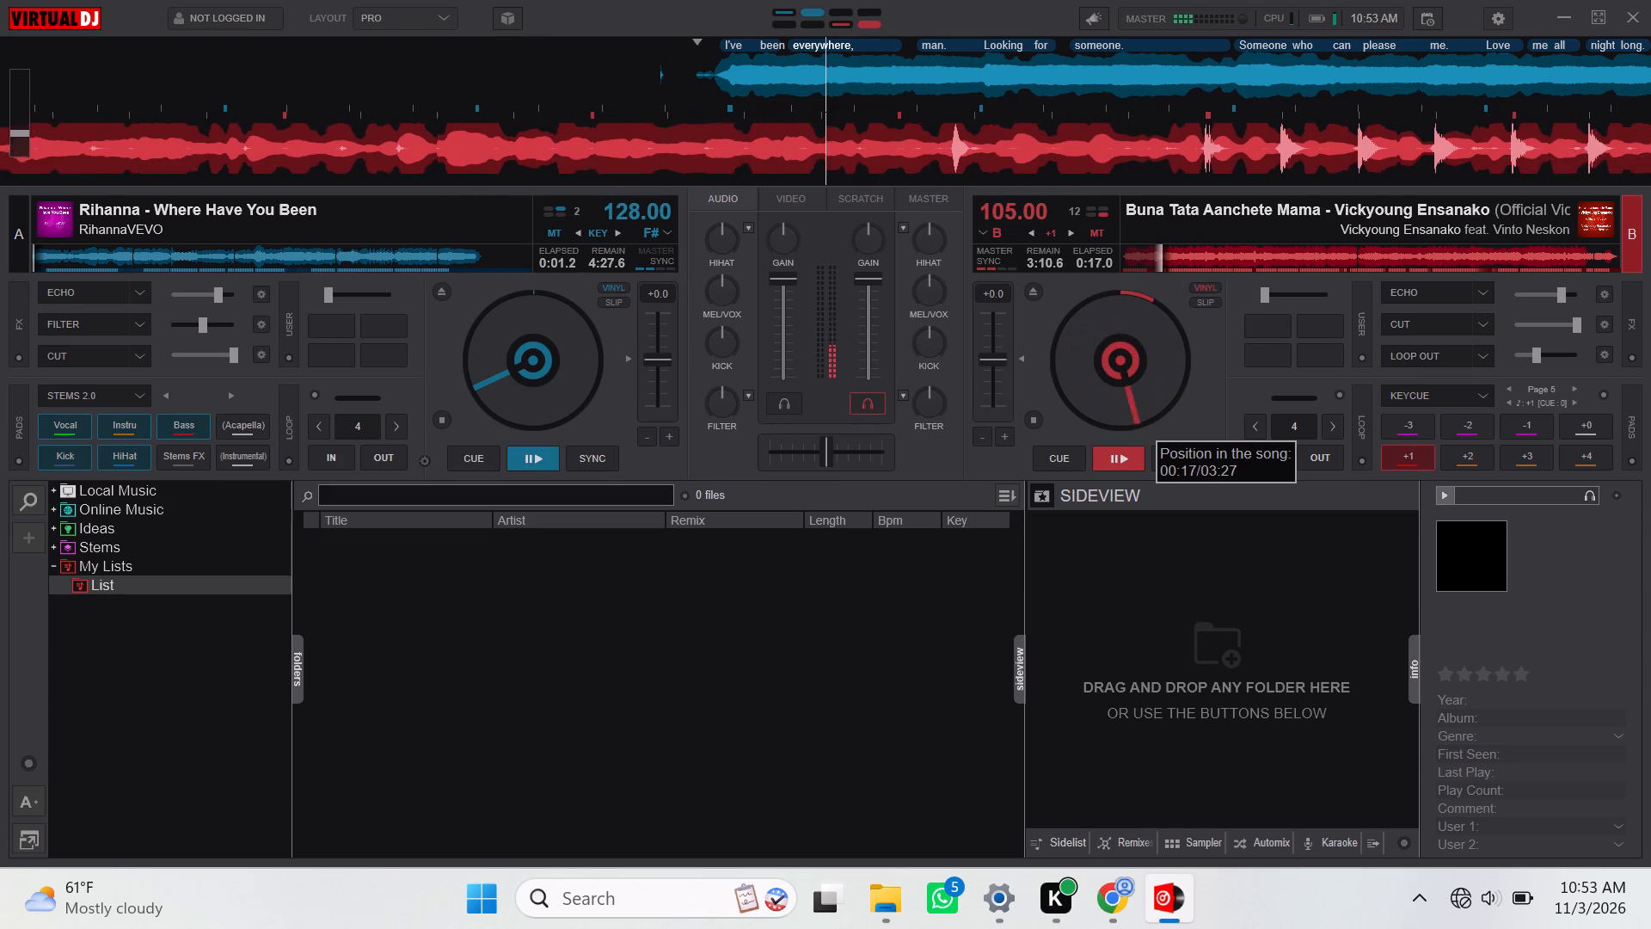
pyautogui.tripleClick(1156, 413)
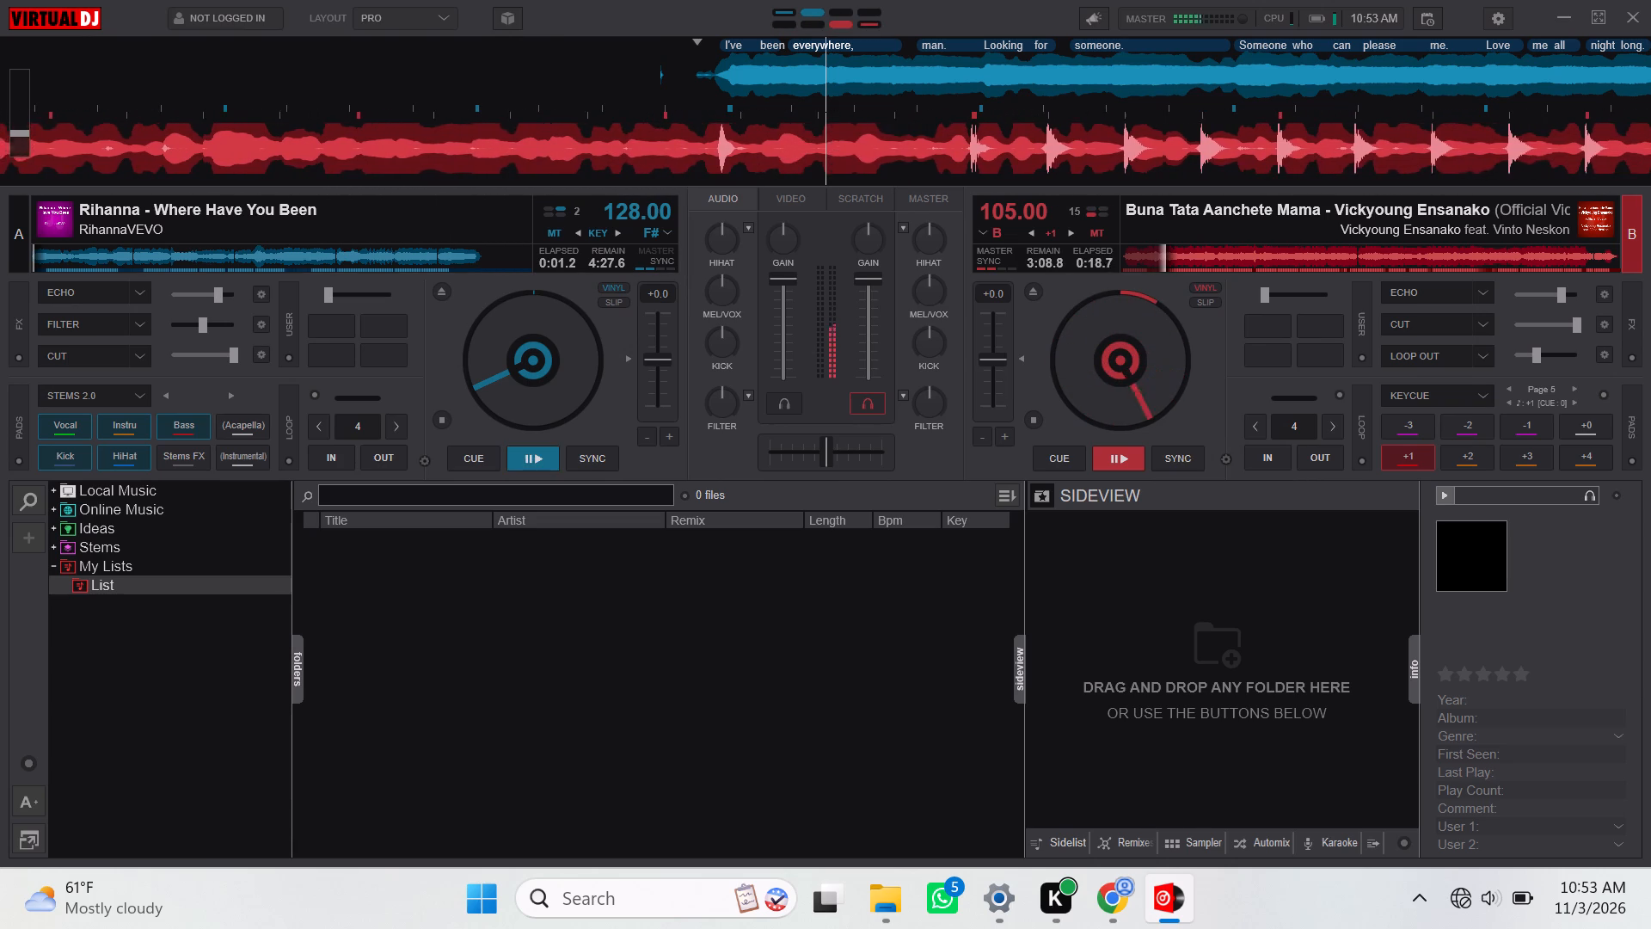
pyautogui.tripleClick(1156, 413)
pyautogui.tripleClick(1156, 413)
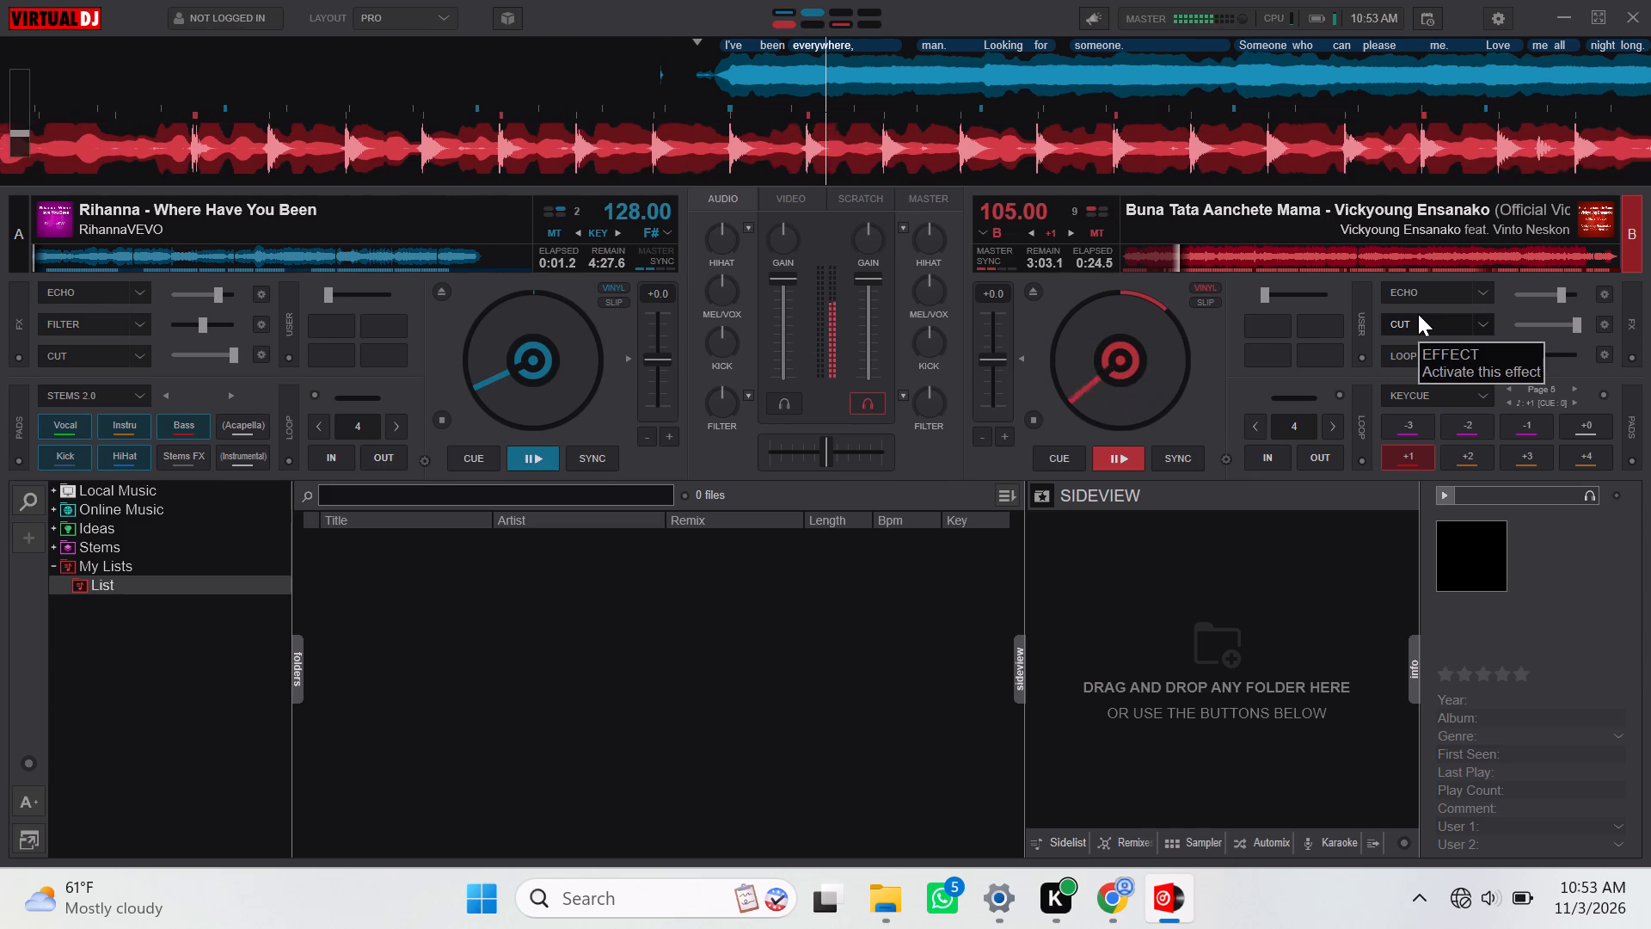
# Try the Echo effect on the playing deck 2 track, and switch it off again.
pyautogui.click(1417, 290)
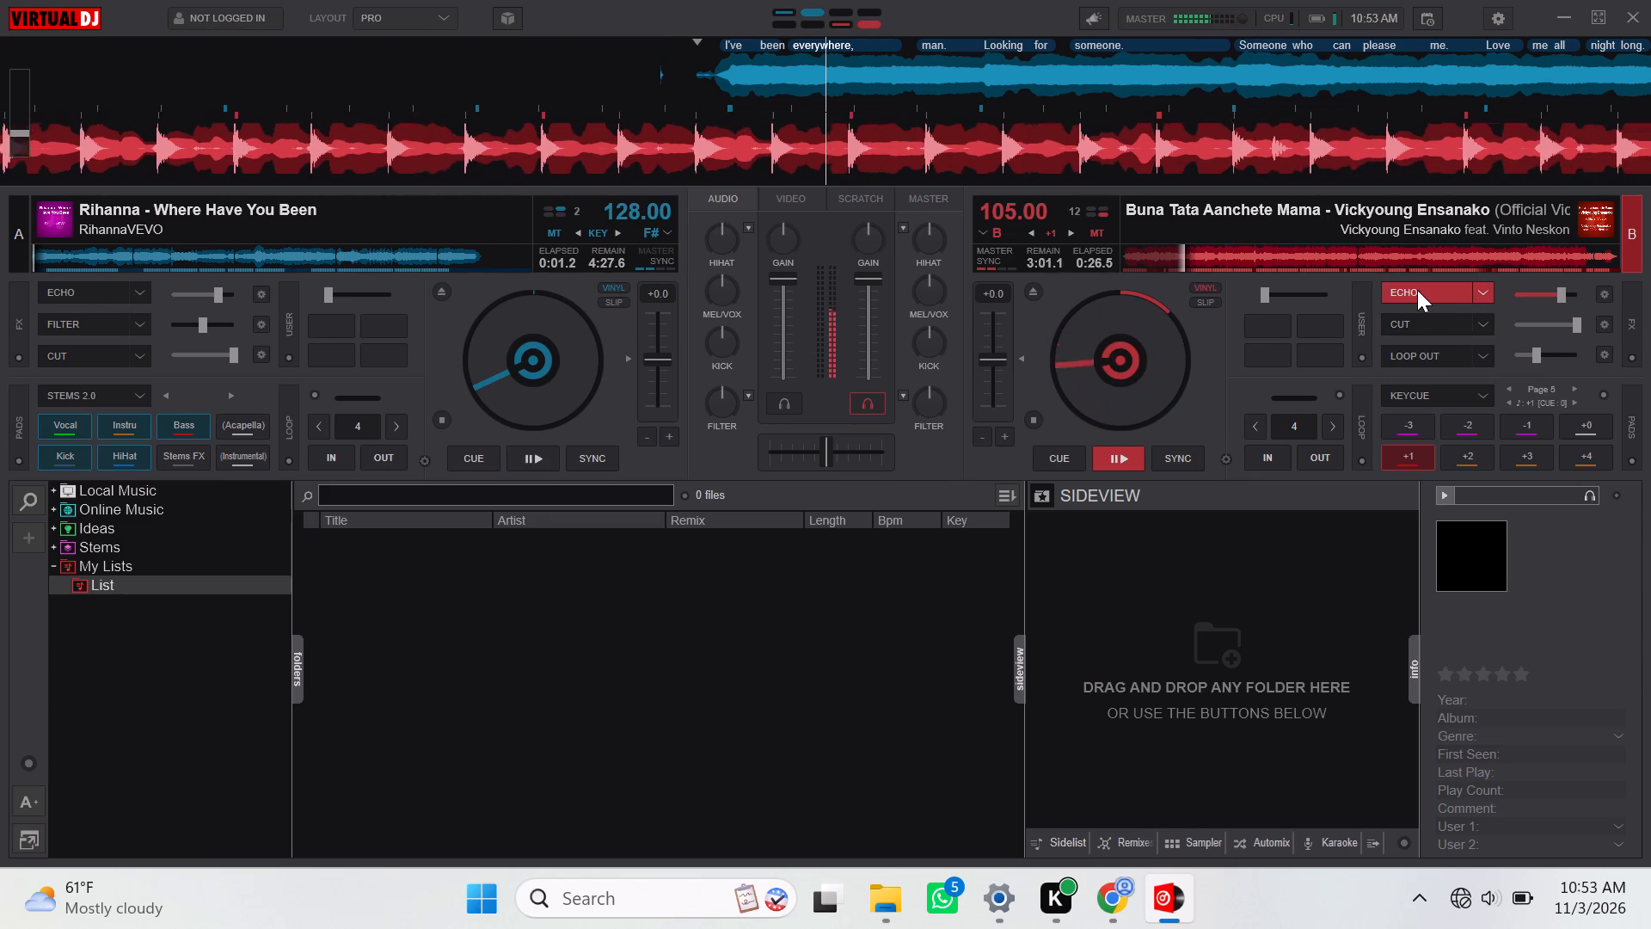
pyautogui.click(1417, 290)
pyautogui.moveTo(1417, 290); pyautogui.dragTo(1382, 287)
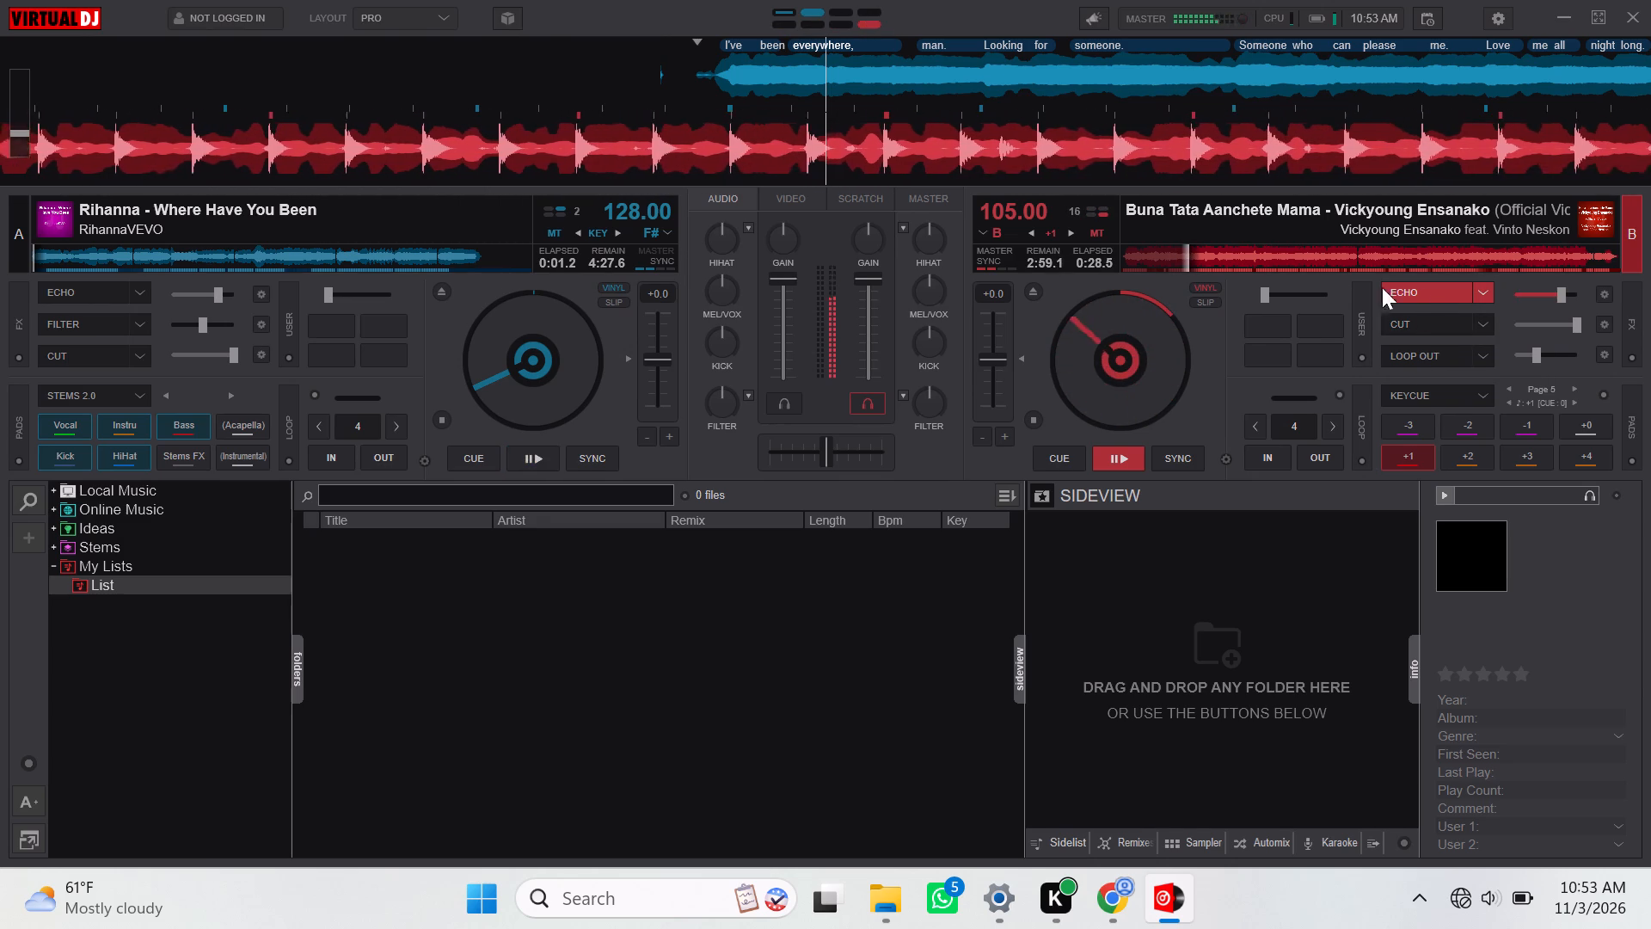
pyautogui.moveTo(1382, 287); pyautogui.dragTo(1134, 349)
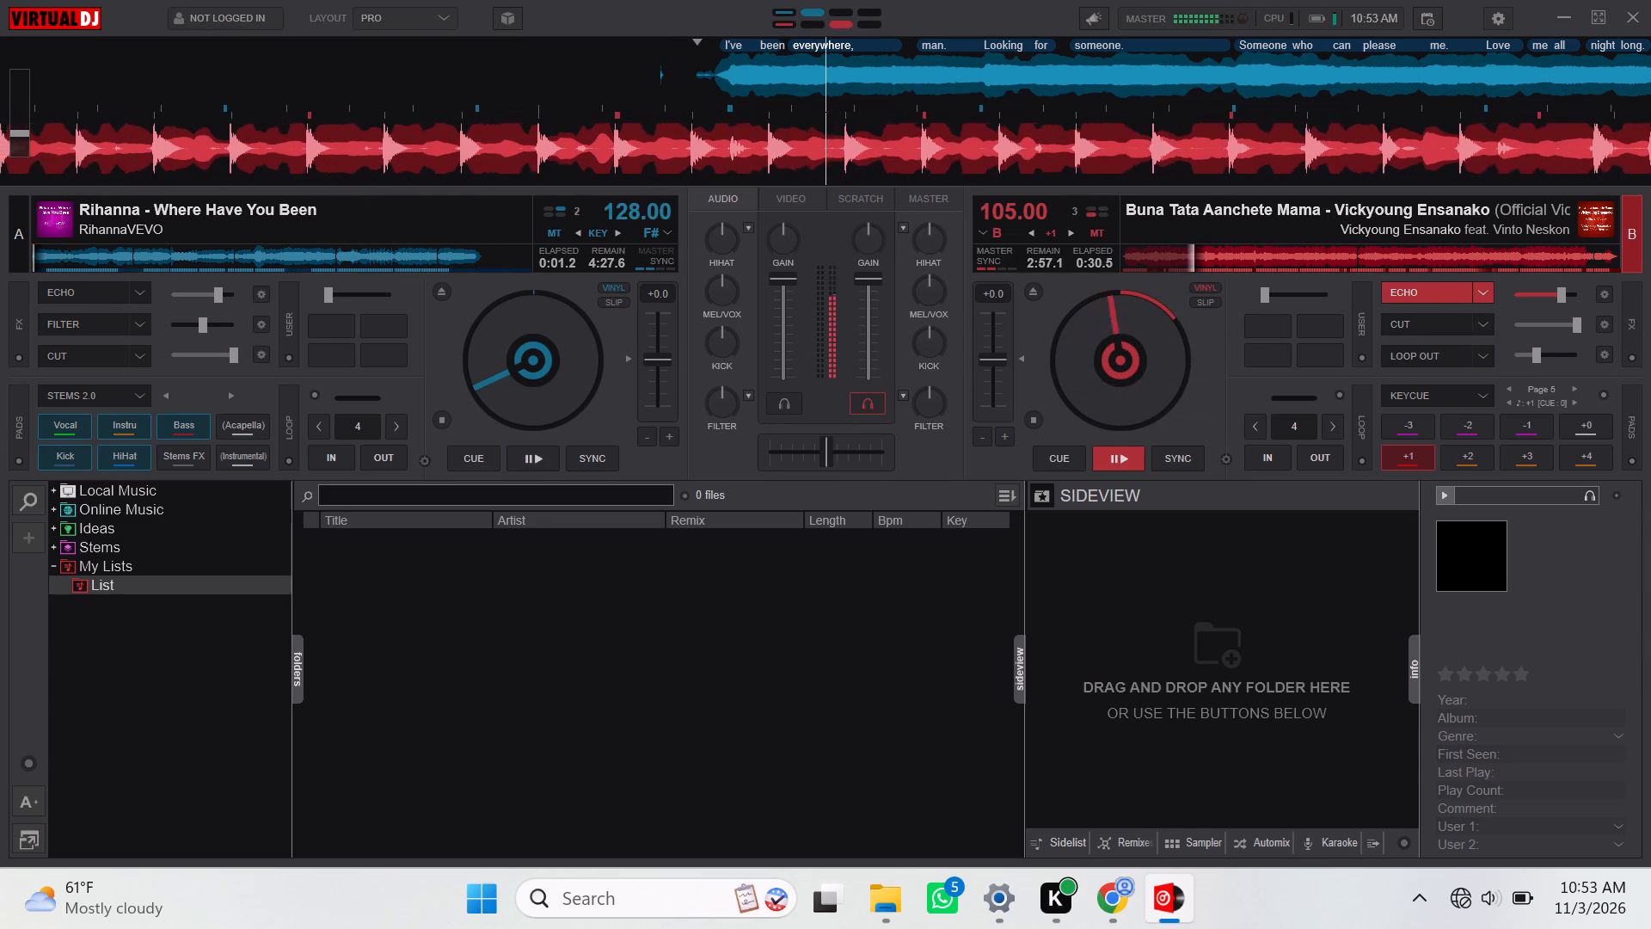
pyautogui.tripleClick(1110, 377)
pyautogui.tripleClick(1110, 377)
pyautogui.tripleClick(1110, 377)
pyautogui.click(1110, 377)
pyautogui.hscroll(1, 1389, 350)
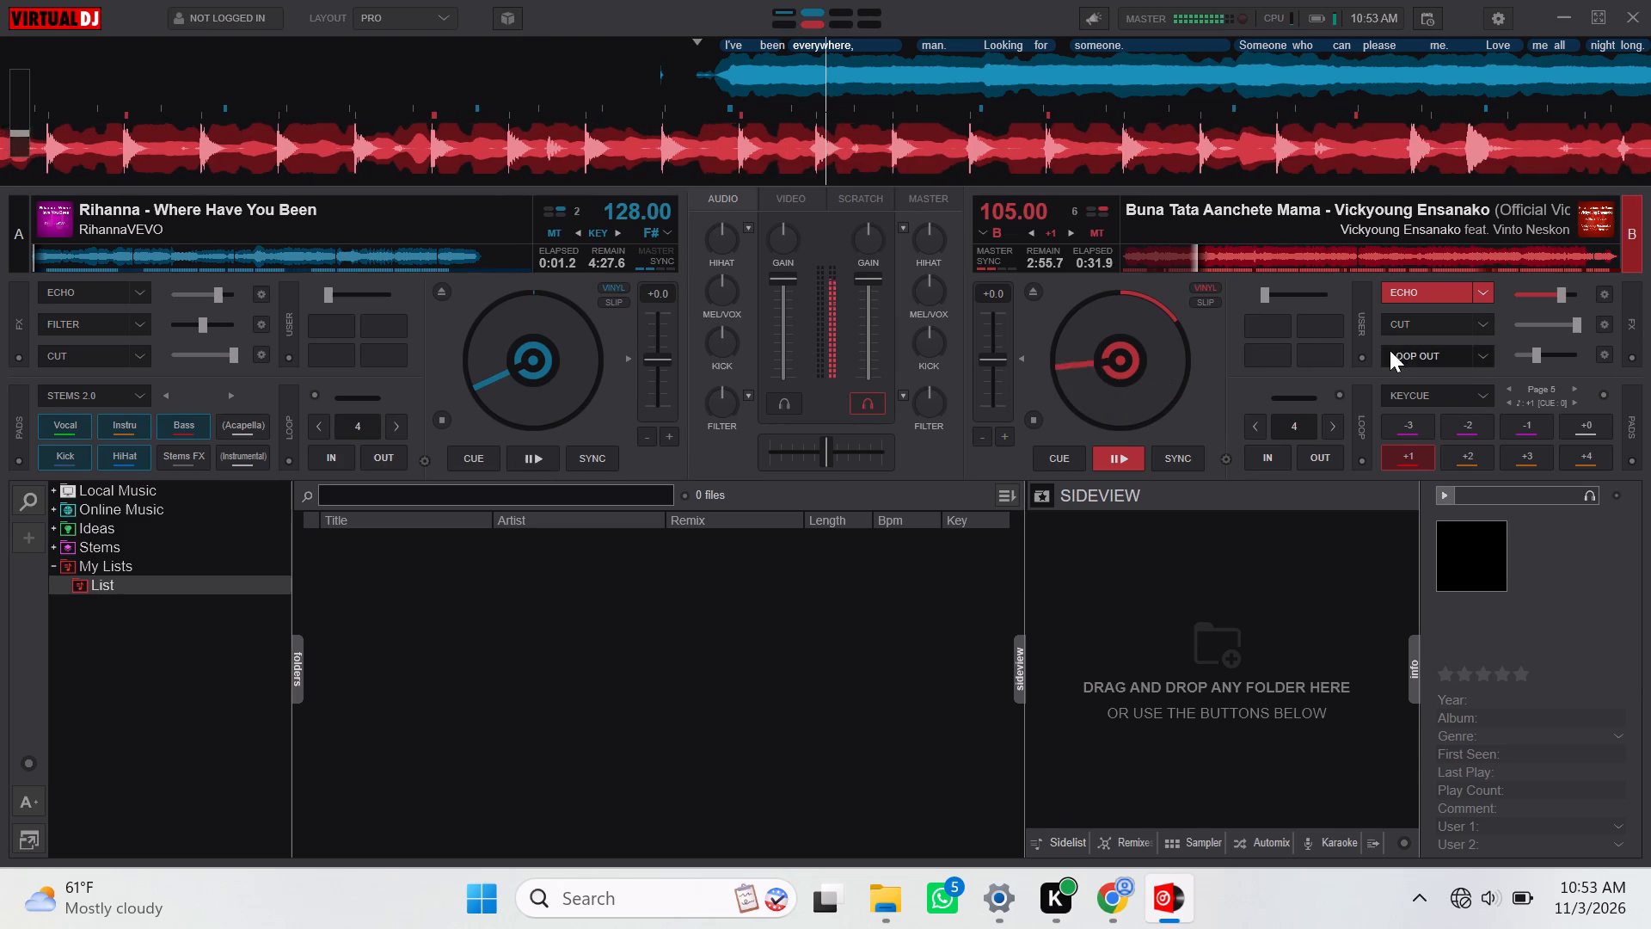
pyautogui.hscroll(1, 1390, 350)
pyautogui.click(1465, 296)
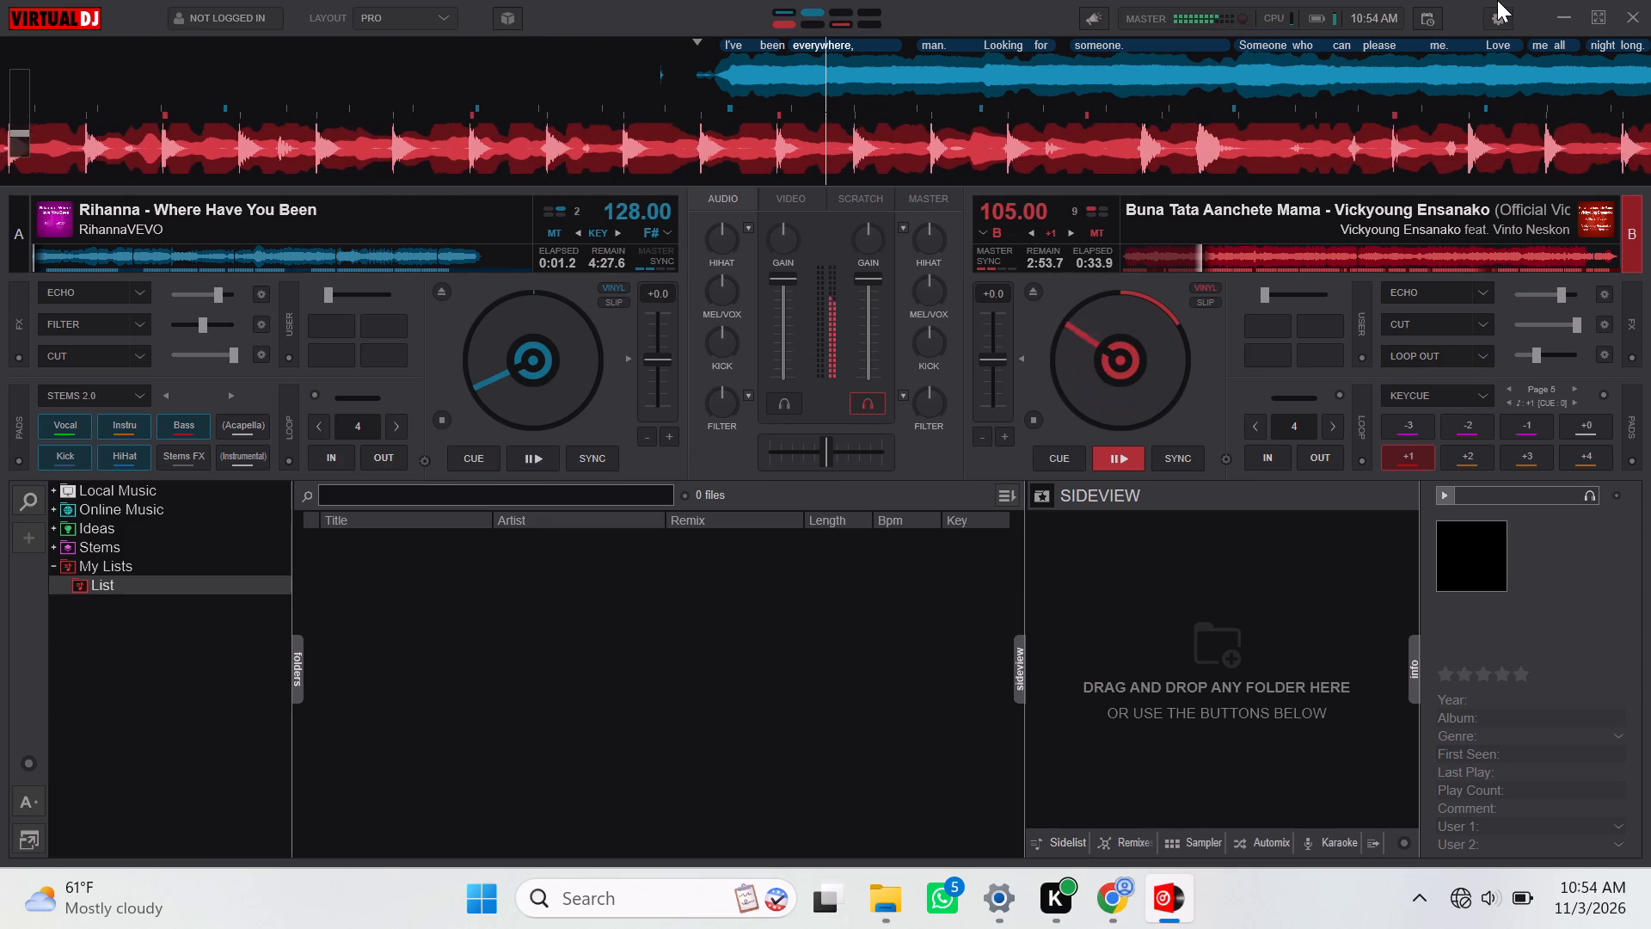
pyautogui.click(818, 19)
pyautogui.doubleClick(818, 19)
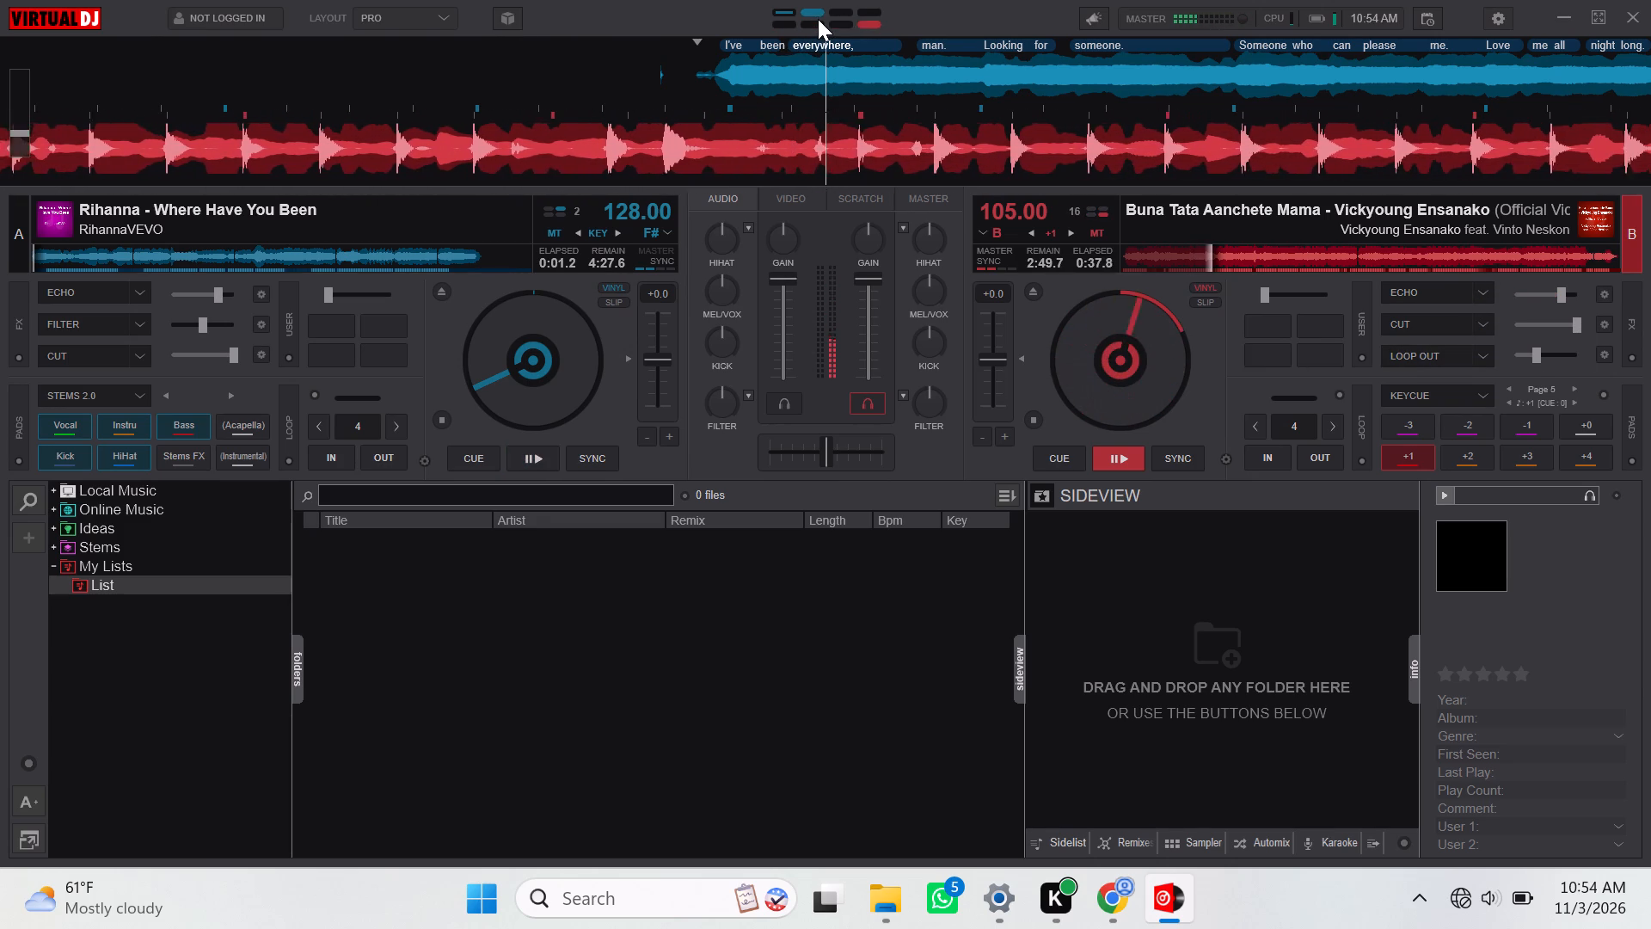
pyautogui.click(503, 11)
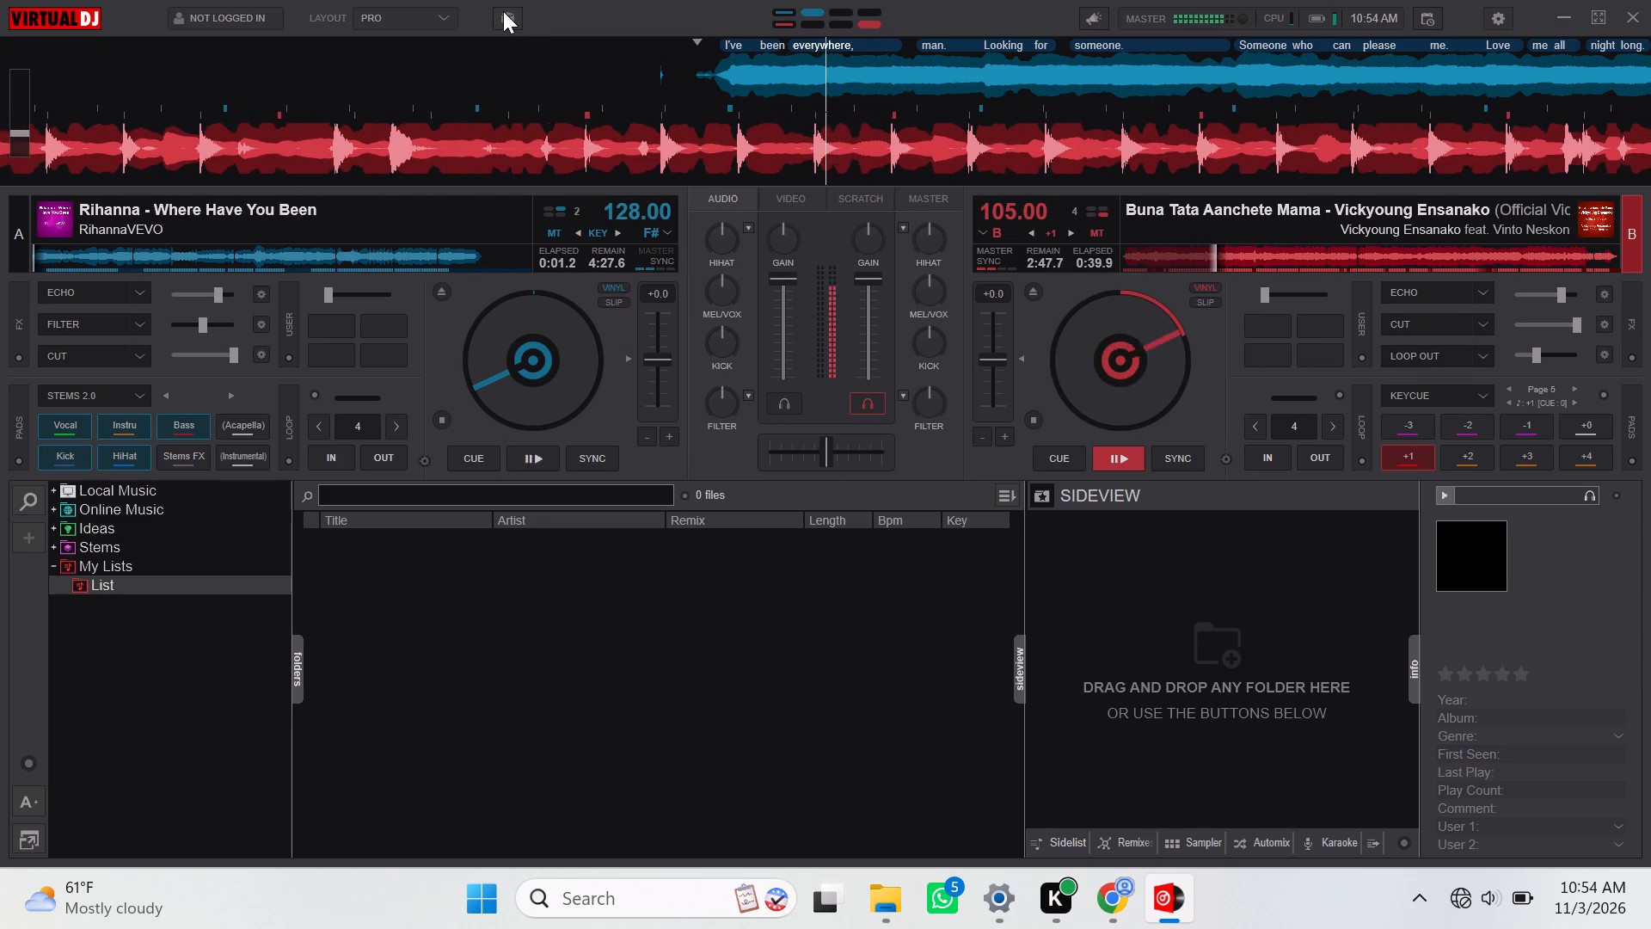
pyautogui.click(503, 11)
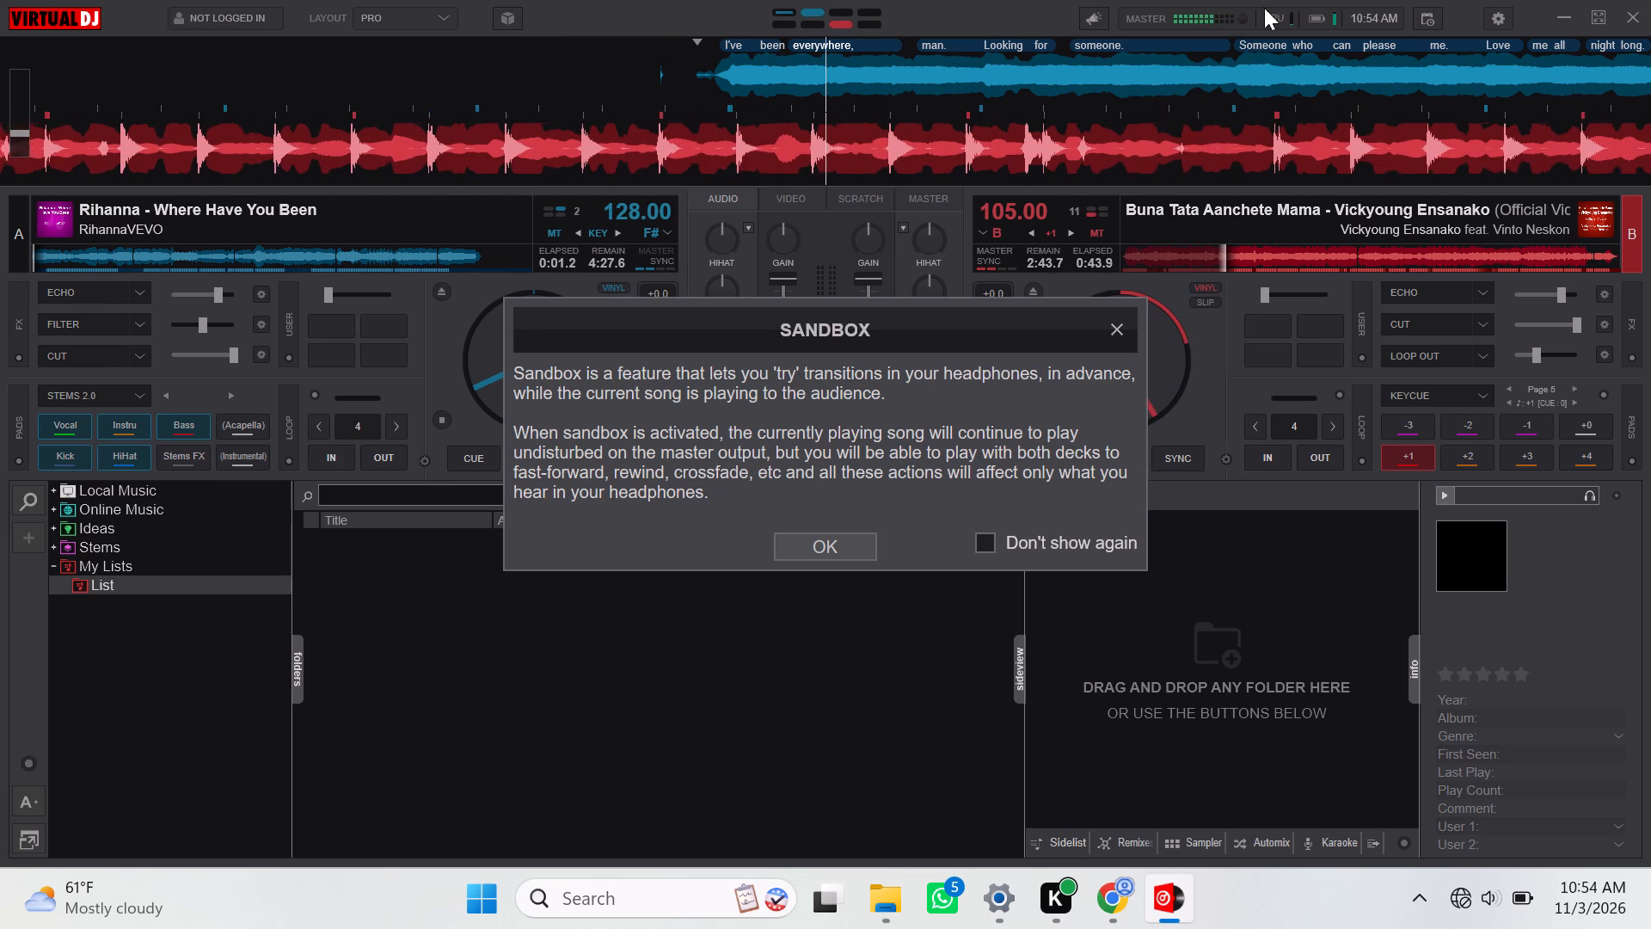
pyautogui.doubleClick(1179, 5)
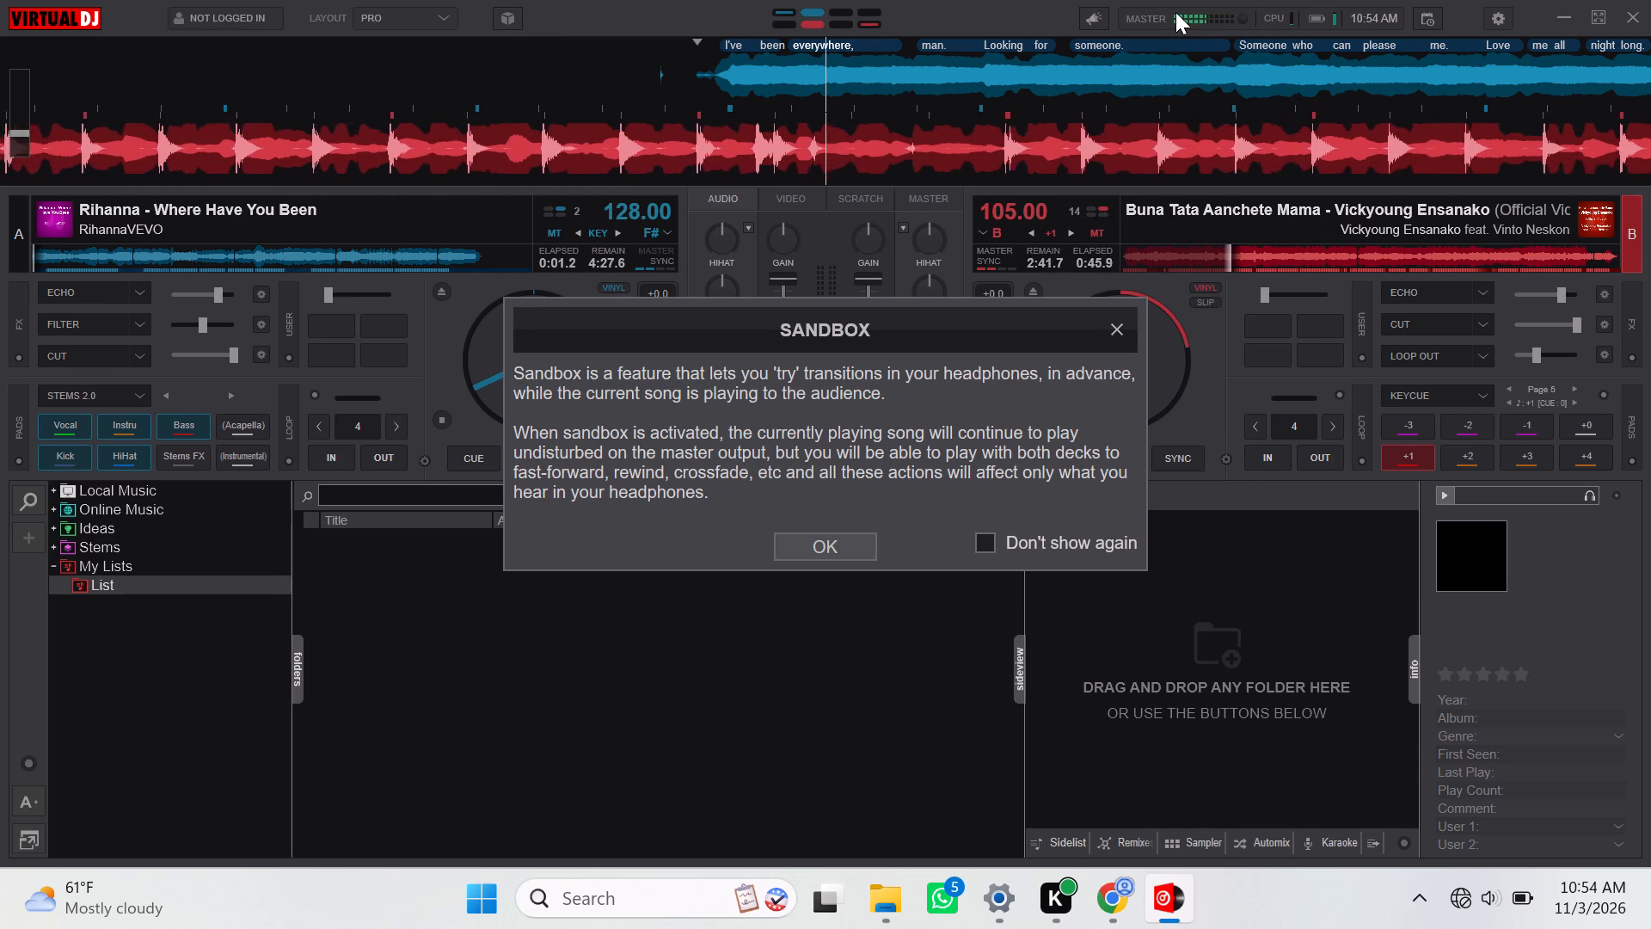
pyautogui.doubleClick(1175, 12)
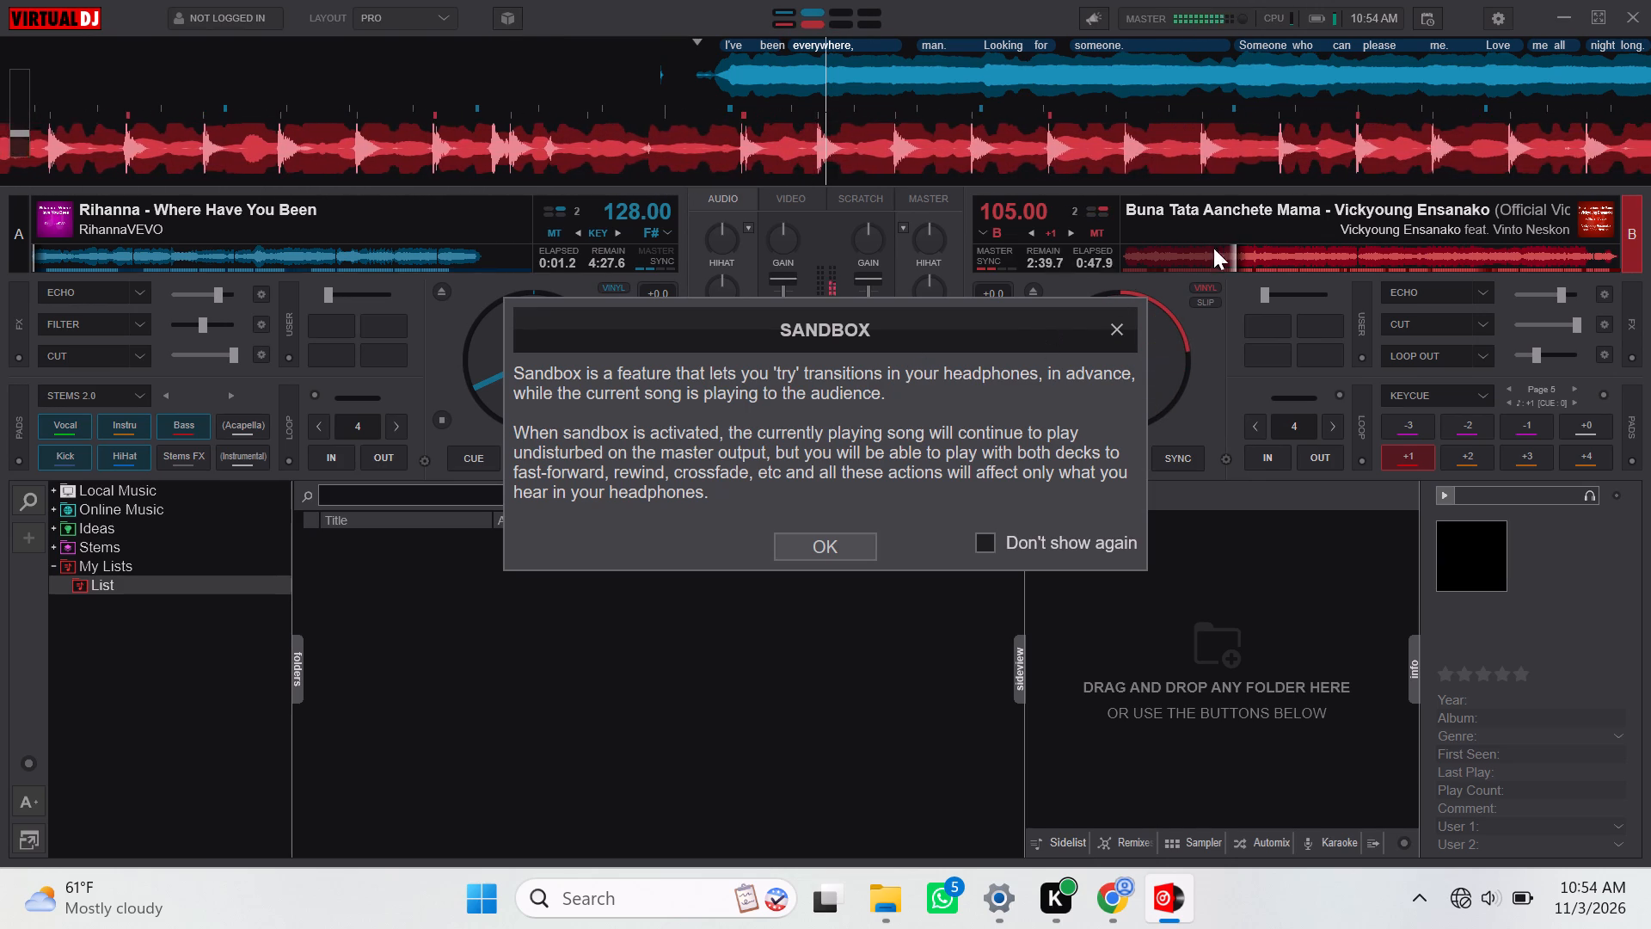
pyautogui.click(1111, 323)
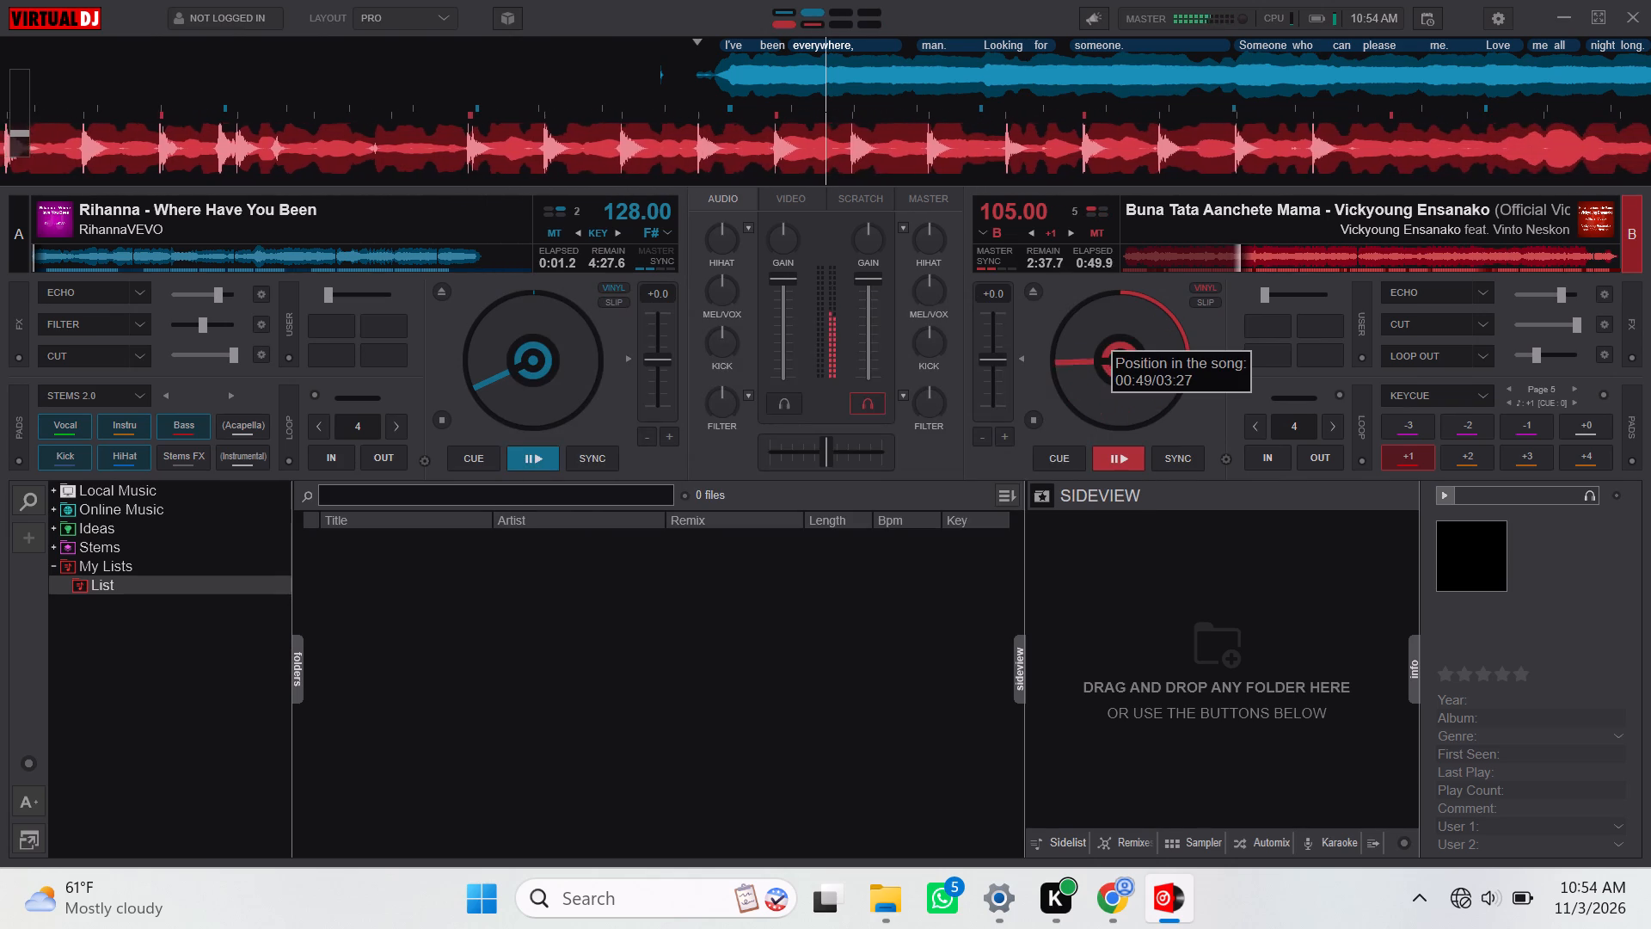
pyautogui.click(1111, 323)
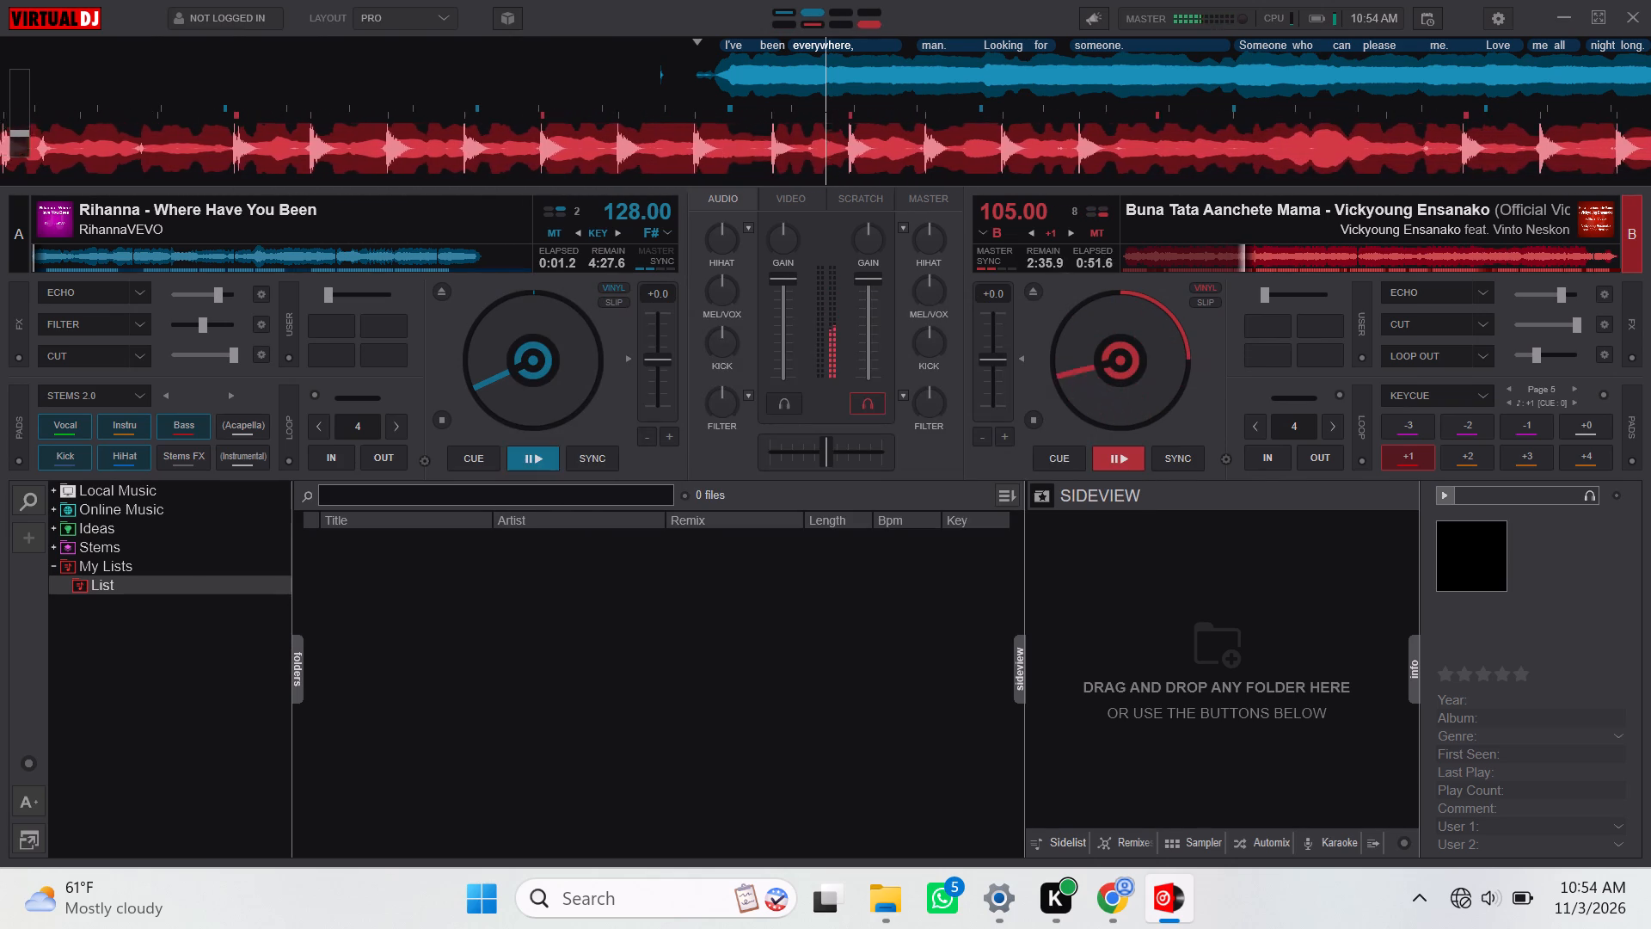
# Return the deck 2 track to its cue point near the start and restart its playback from there.
pyautogui.tripleClick(1062, 466)
pyautogui.tripleClick(1062, 466)
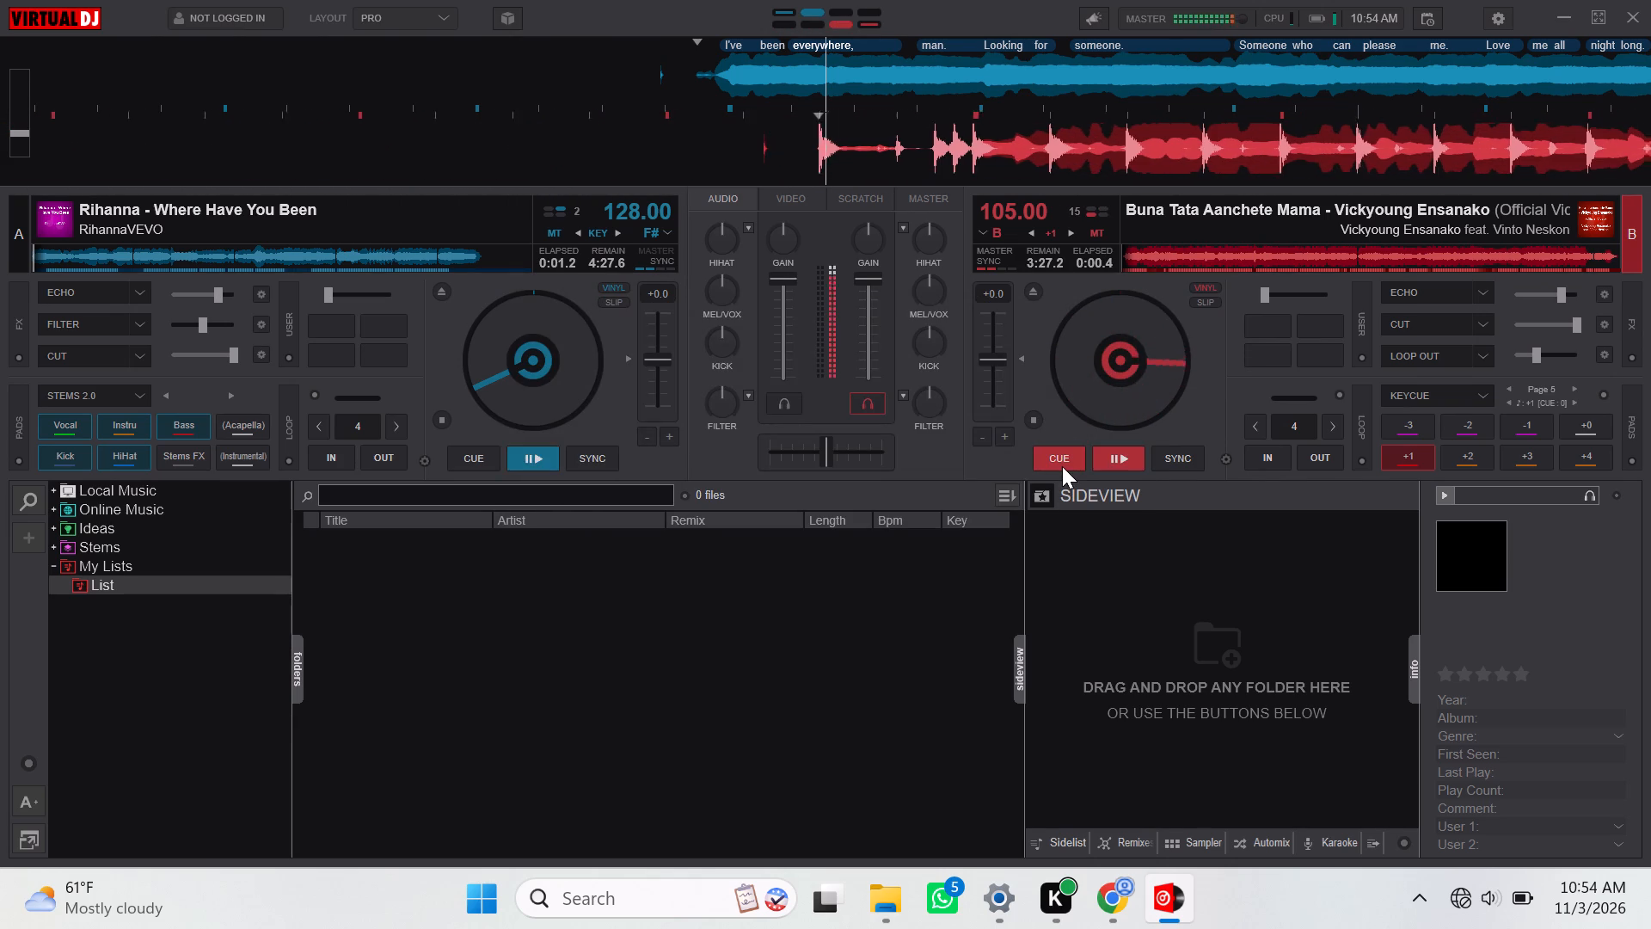
pyautogui.tripleClick(1062, 466)
pyautogui.doubleClick(1062, 466)
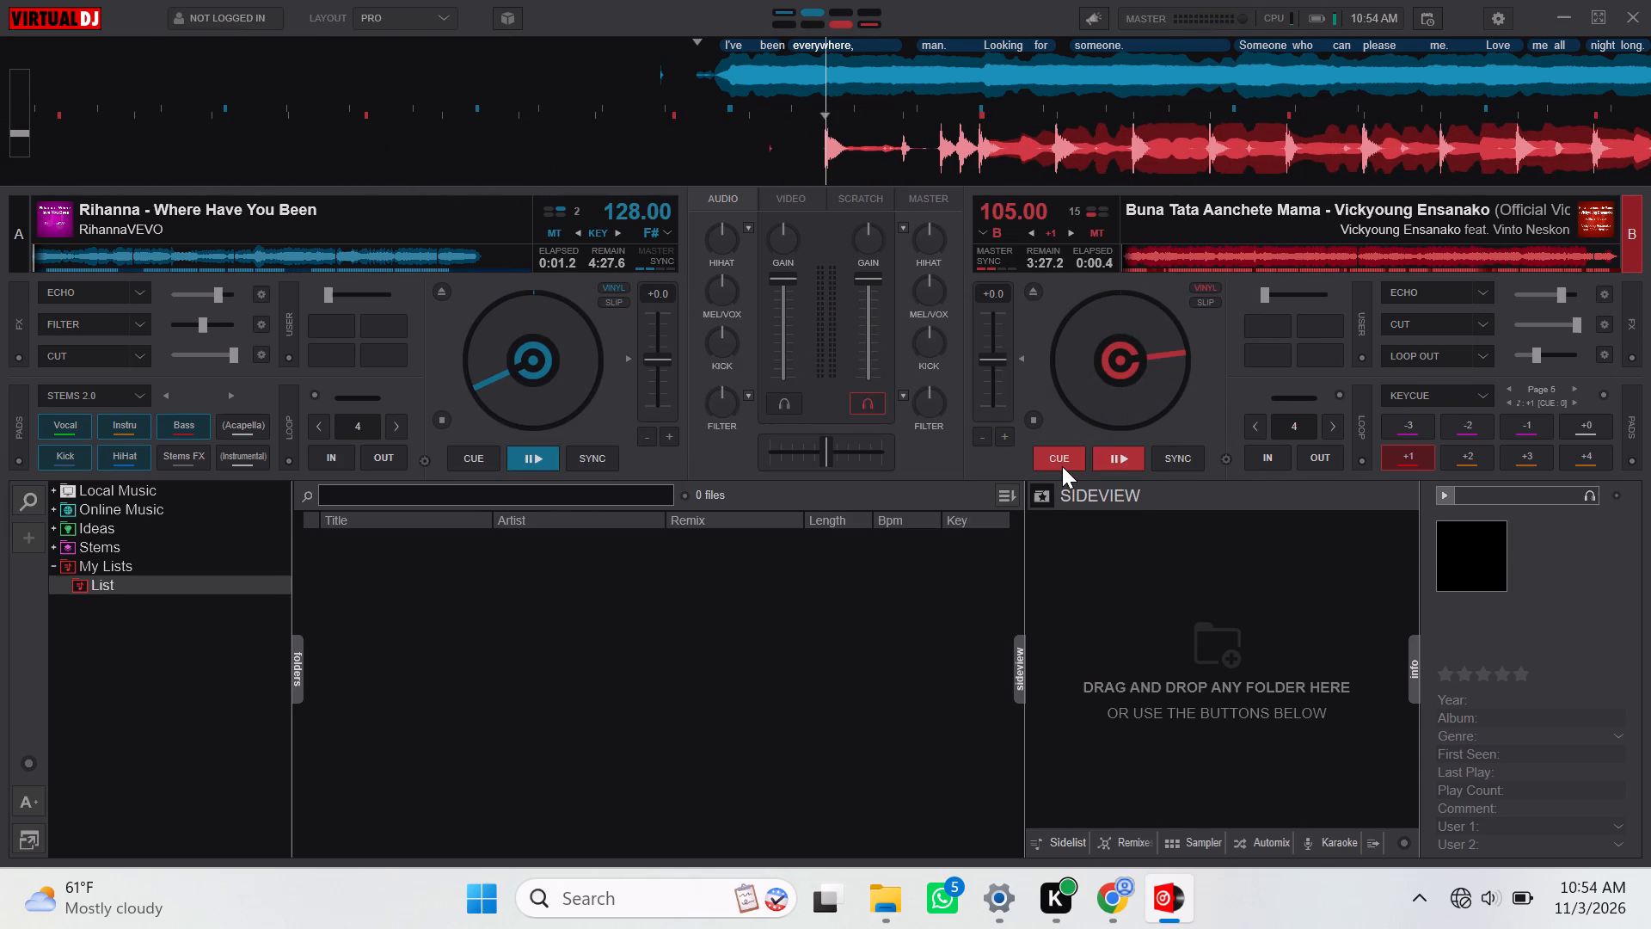
pyautogui.tripleClick(1062, 466)
pyautogui.click(1062, 466)
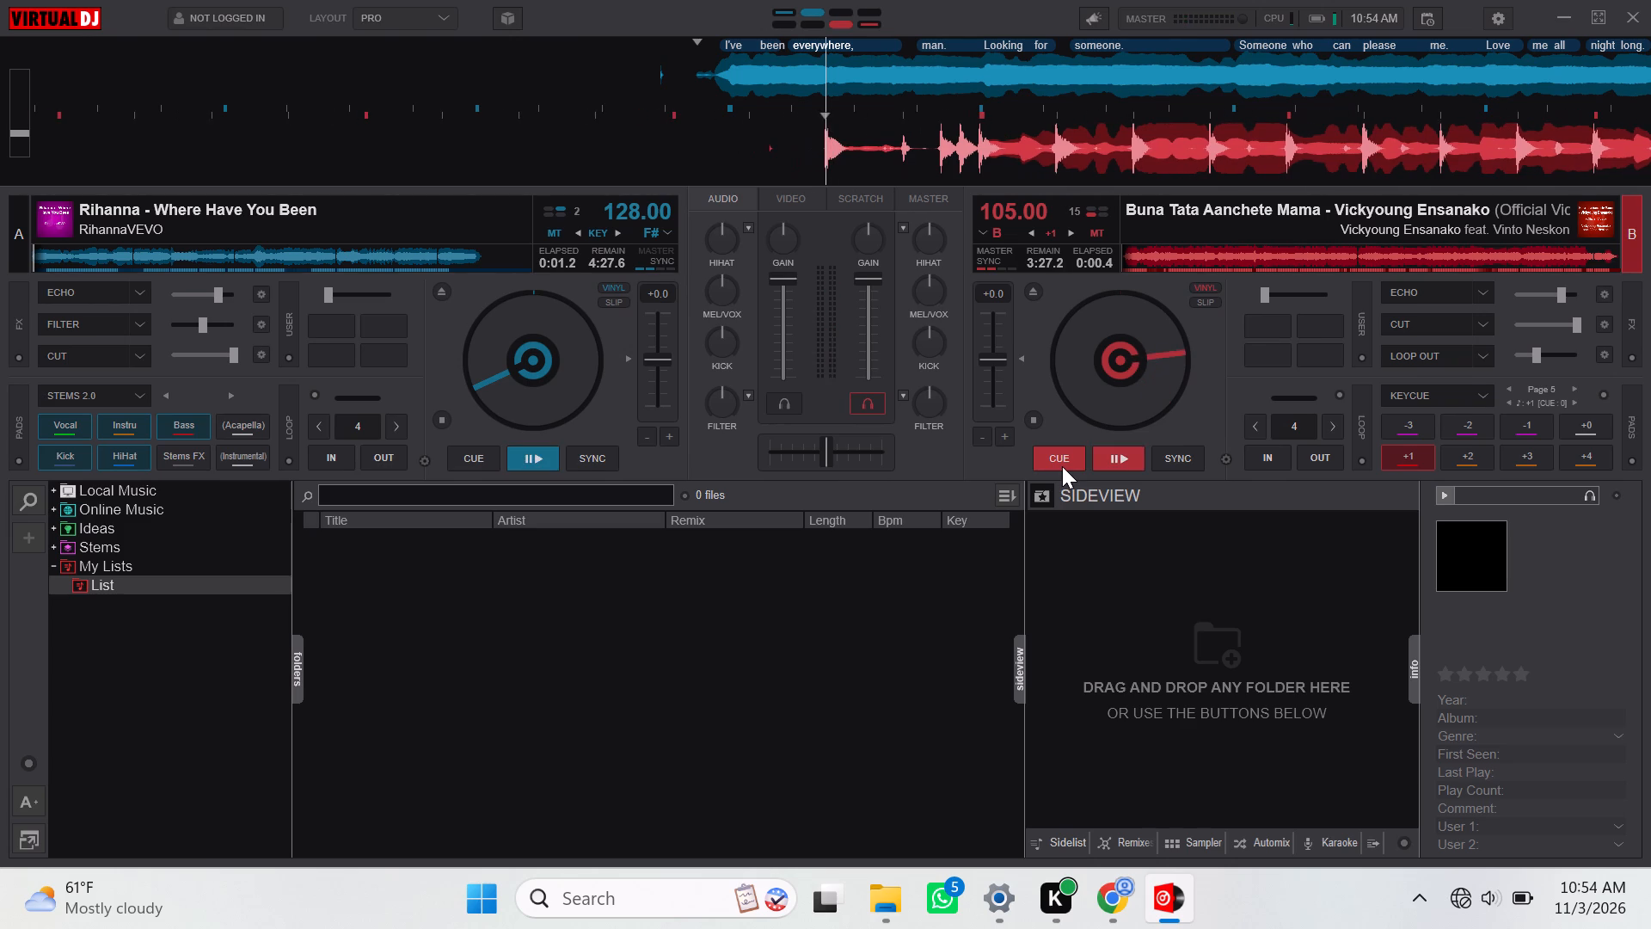
pyautogui.tripleClick(1062, 466)
pyautogui.tripleClick(1062, 466)
pyautogui.click(1062, 466)
pyautogui.click(1062, 466)
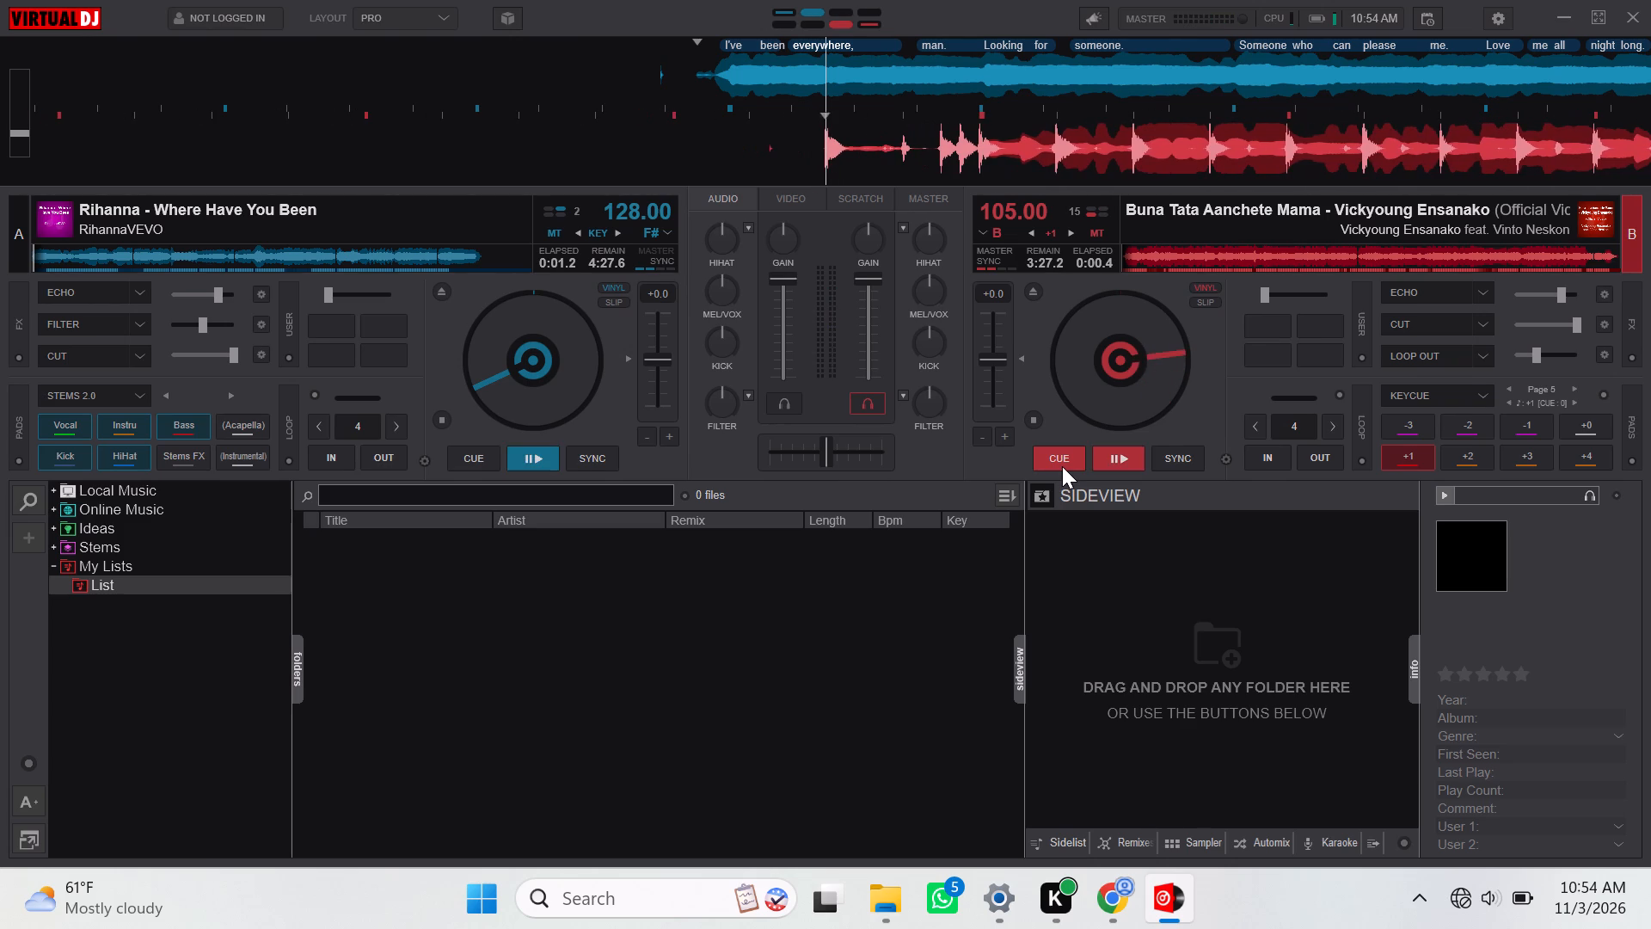
pyautogui.click(1062, 466)
pyautogui.click(1062, 466)
pyautogui.click(1135, 446)
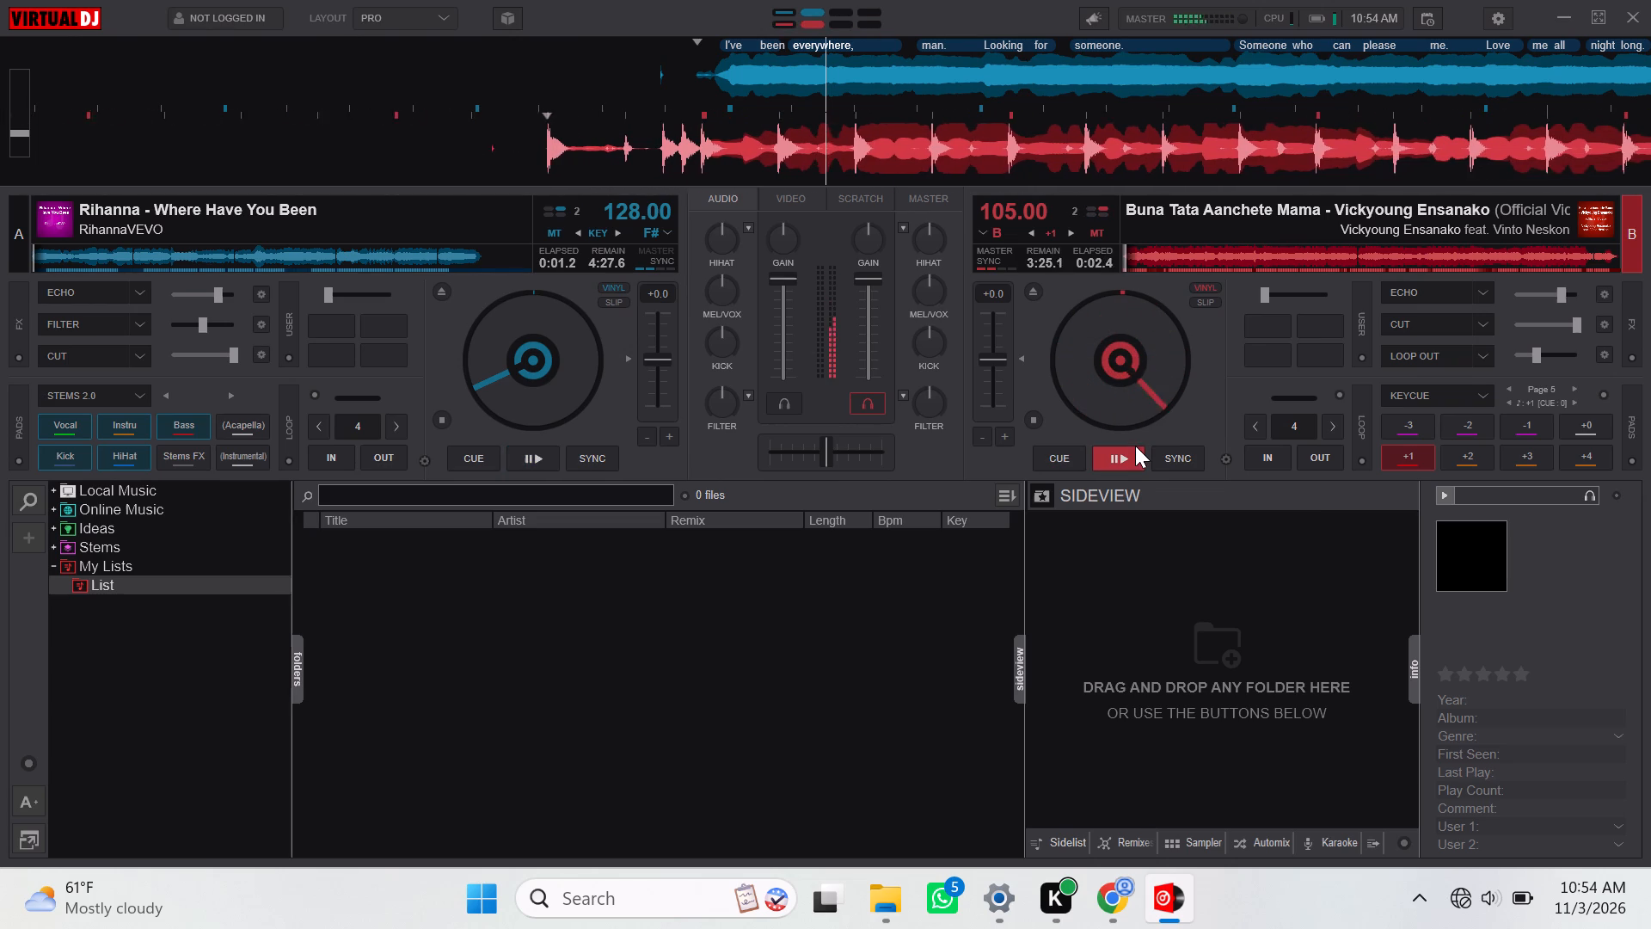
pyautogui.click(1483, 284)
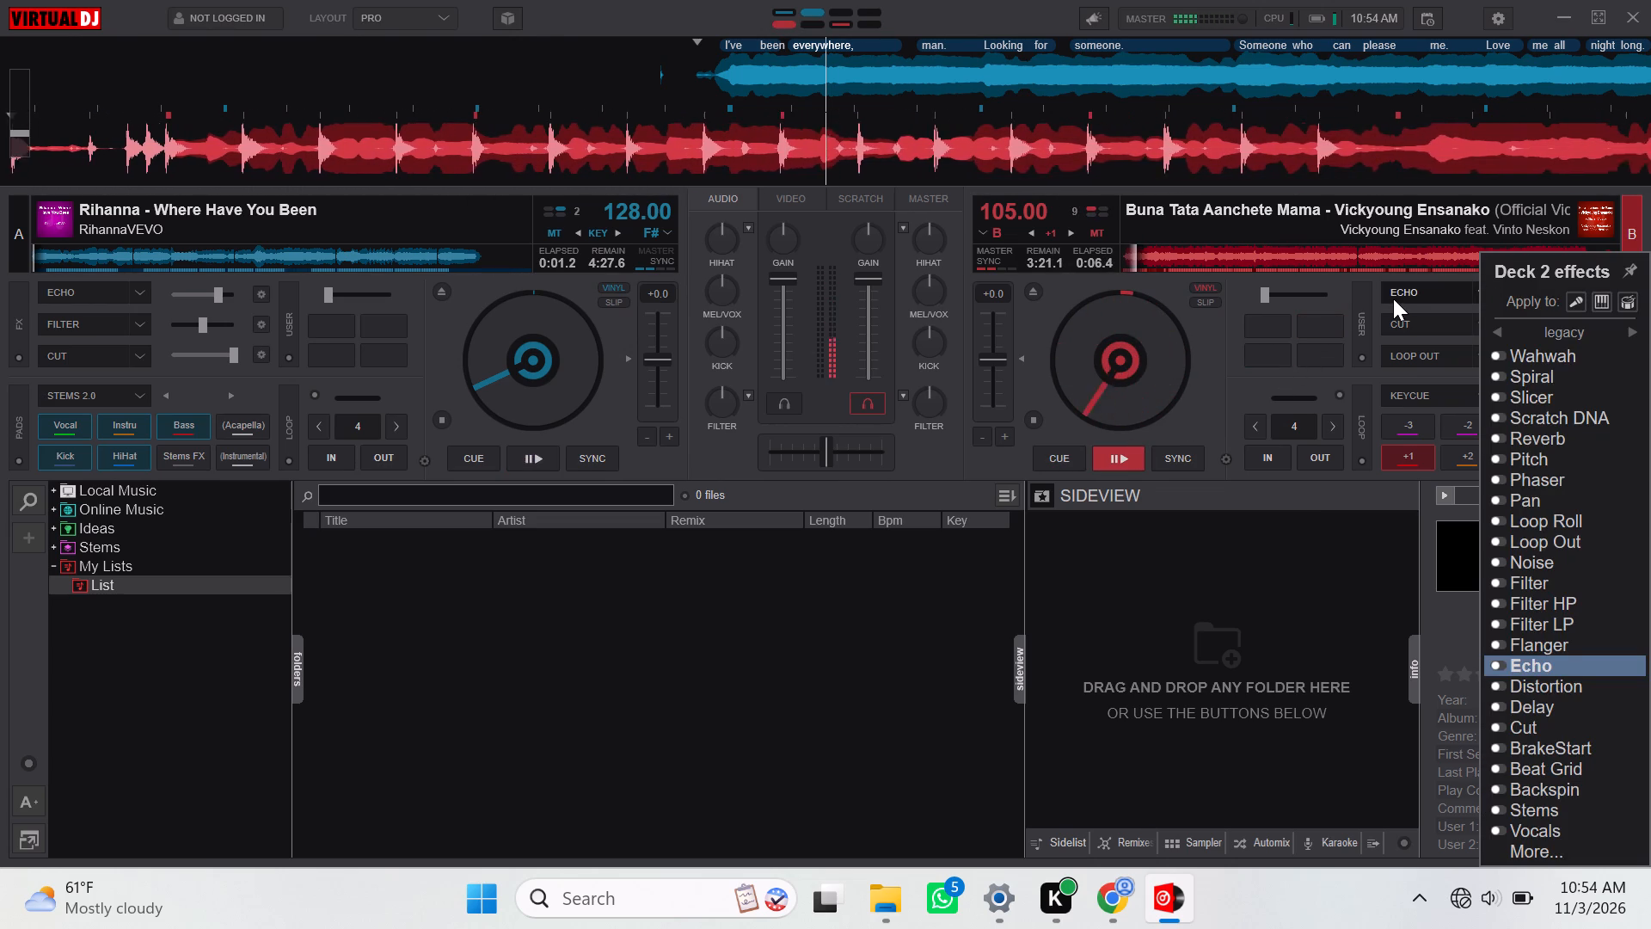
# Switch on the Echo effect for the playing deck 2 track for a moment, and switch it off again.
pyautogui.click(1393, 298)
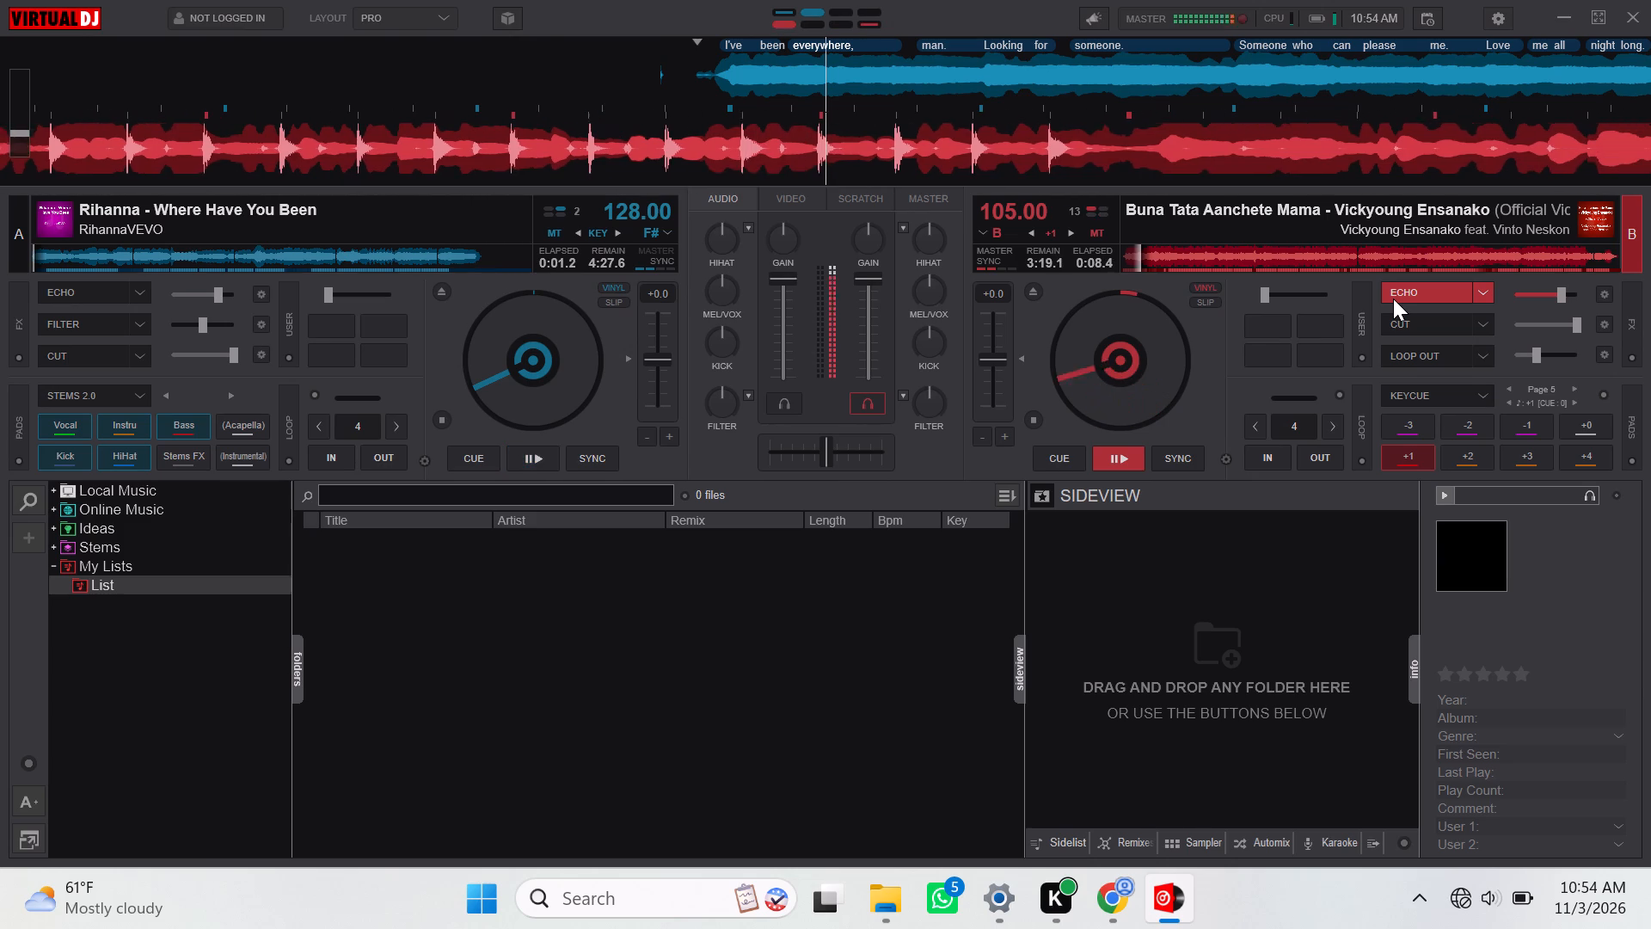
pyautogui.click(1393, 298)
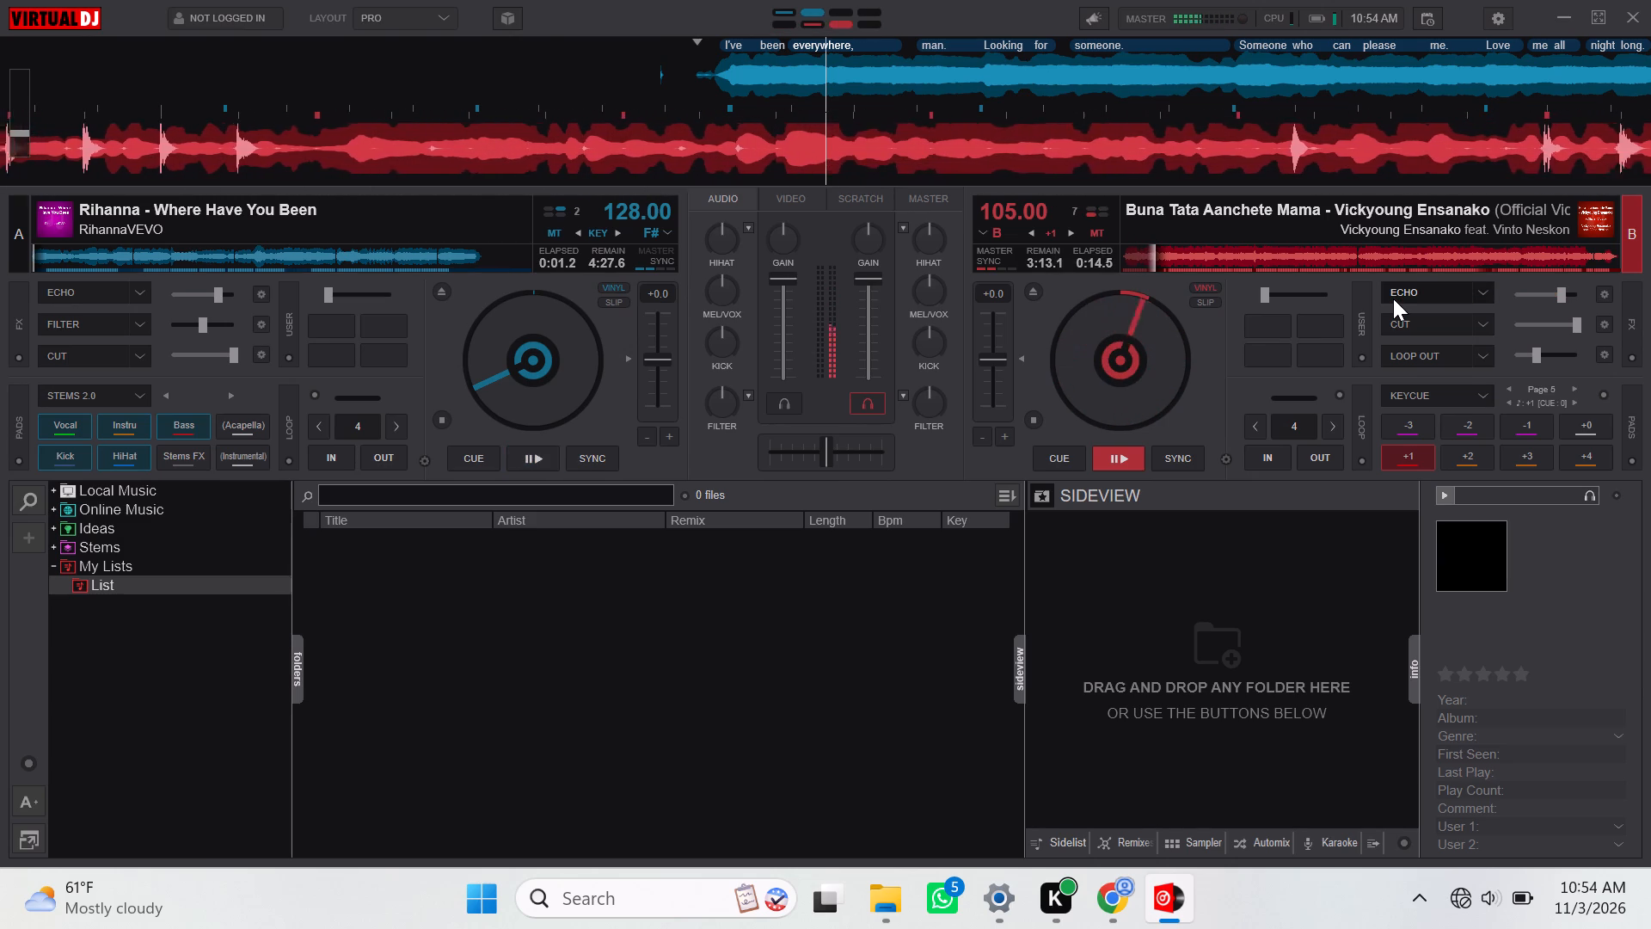
# Try a higher Windows system volume and mute, and set the volume to 16 with sound on.
pyautogui.click(1491, 887)
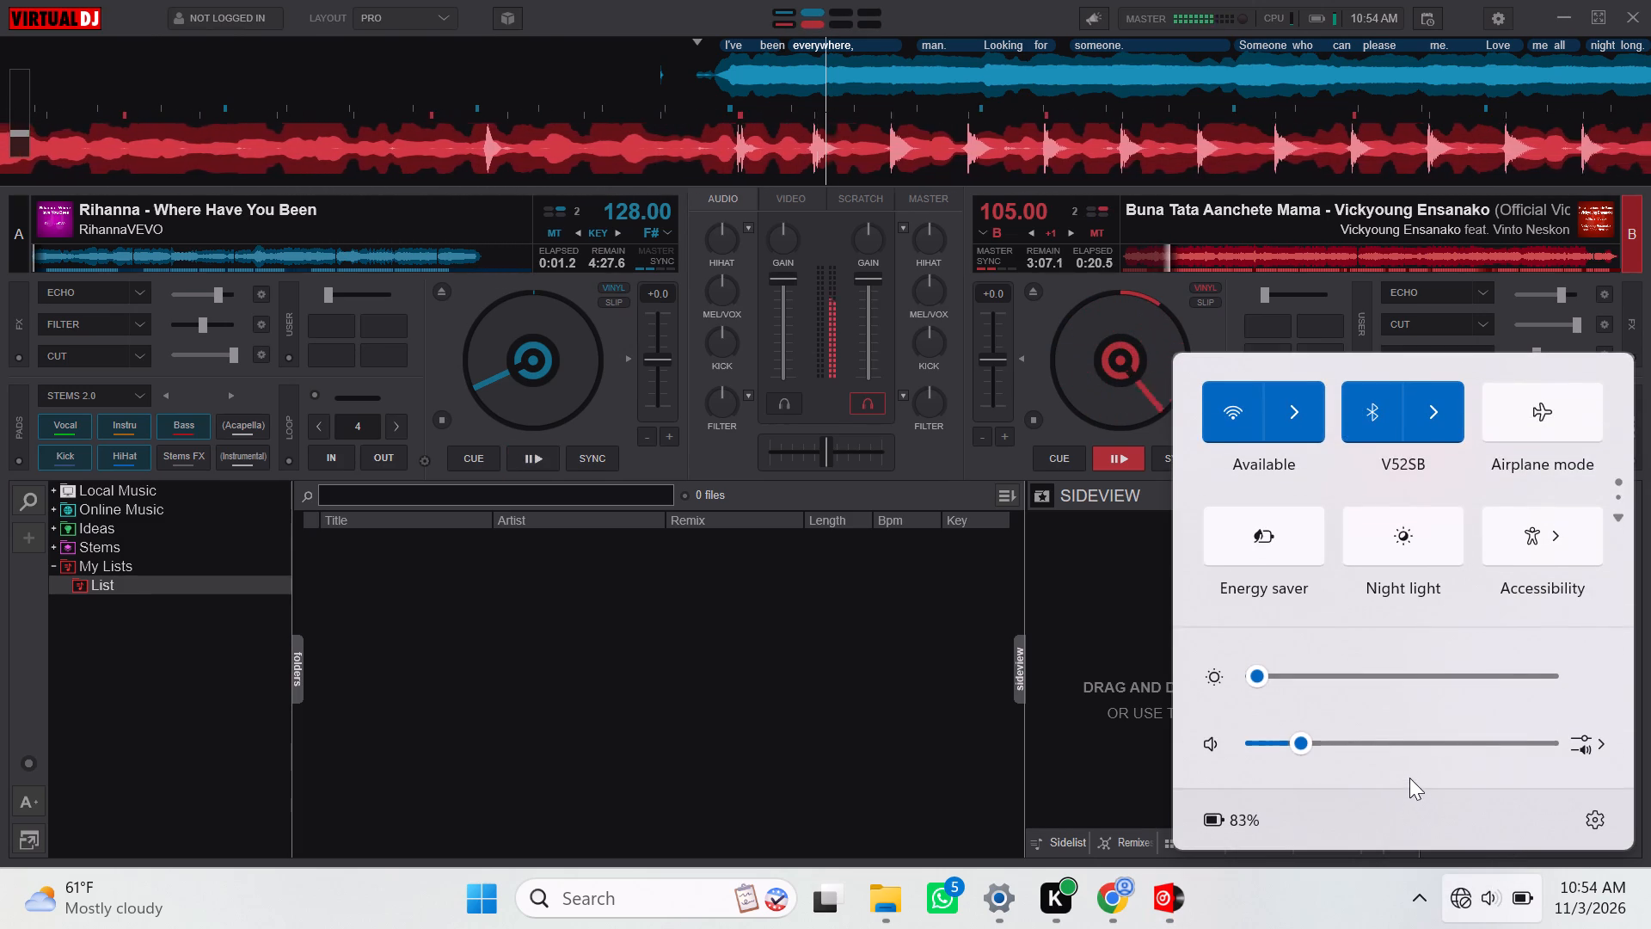
pyautogui.click(1355, 740)
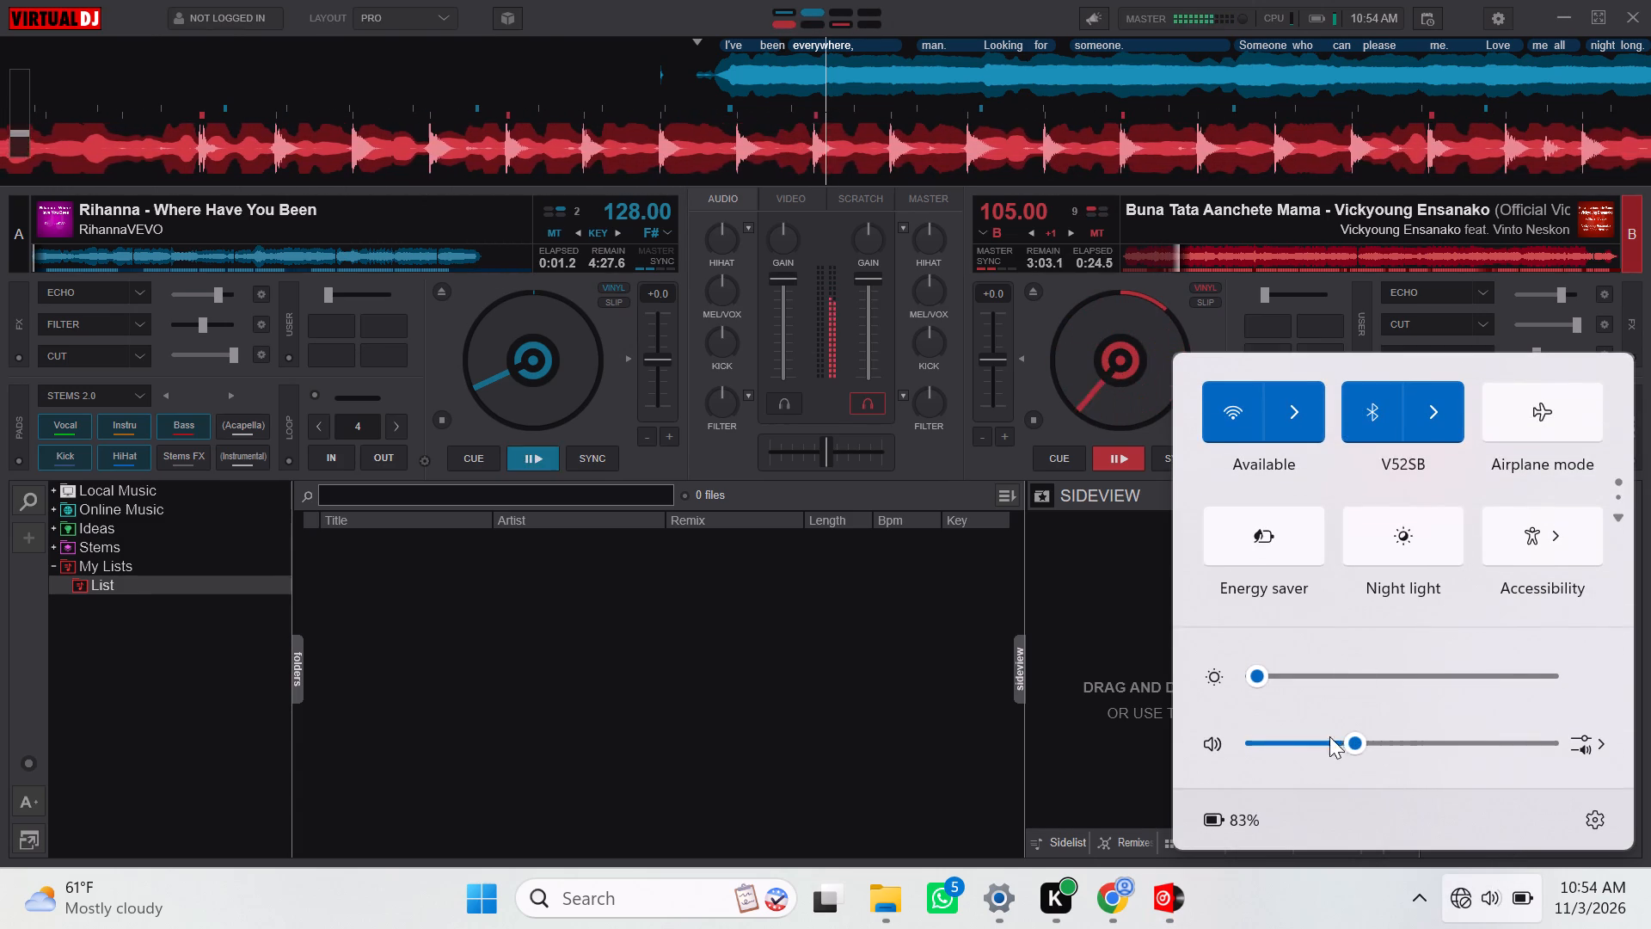
pyautogui.click(1191, 732)
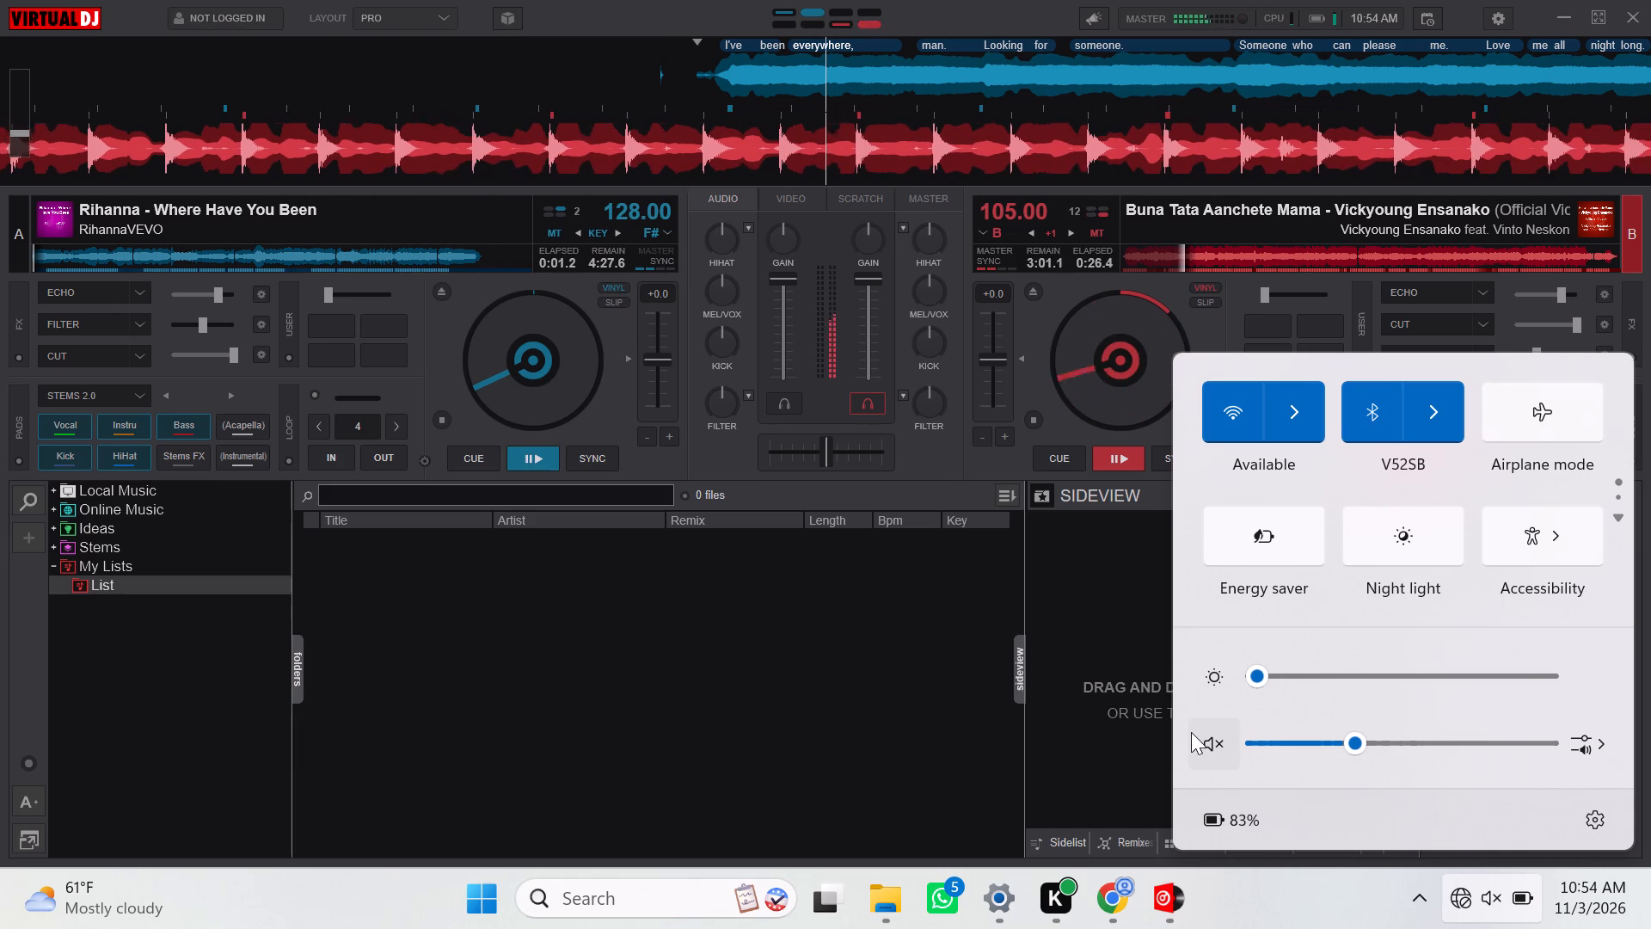
pyautogui.moveTo(1191, 732); pyautogui.dragTo(1208, 732)
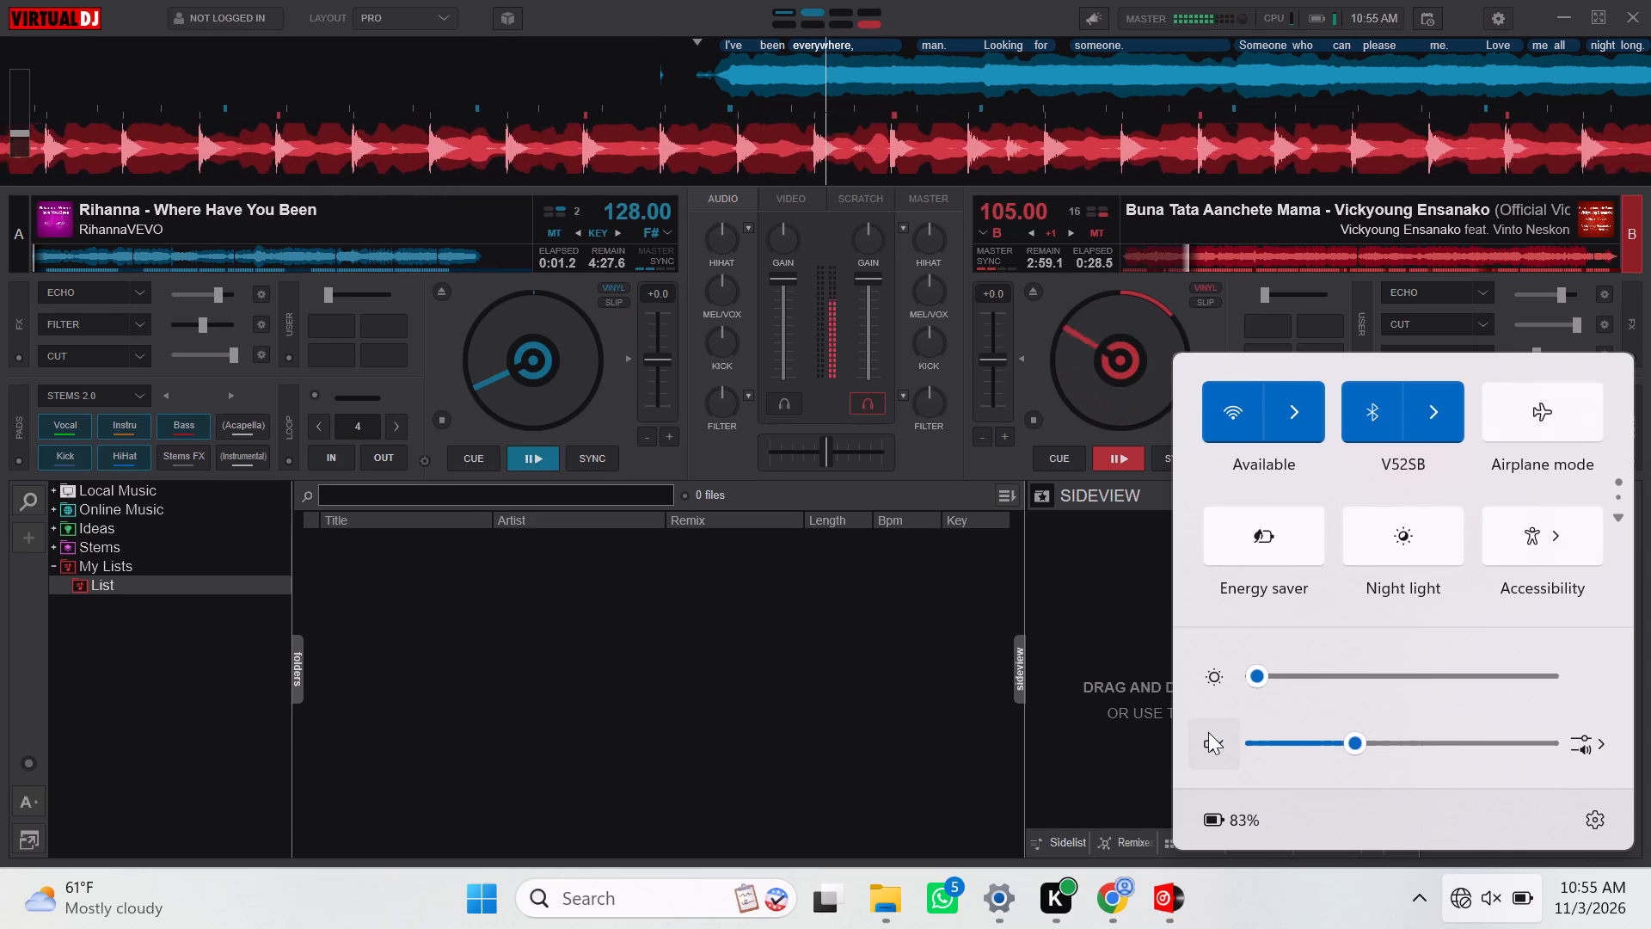
pyautogui.moveTo(1208, 732); pyautogui.dragTo(1303, 741)
pyautogui.click(1303, 741)
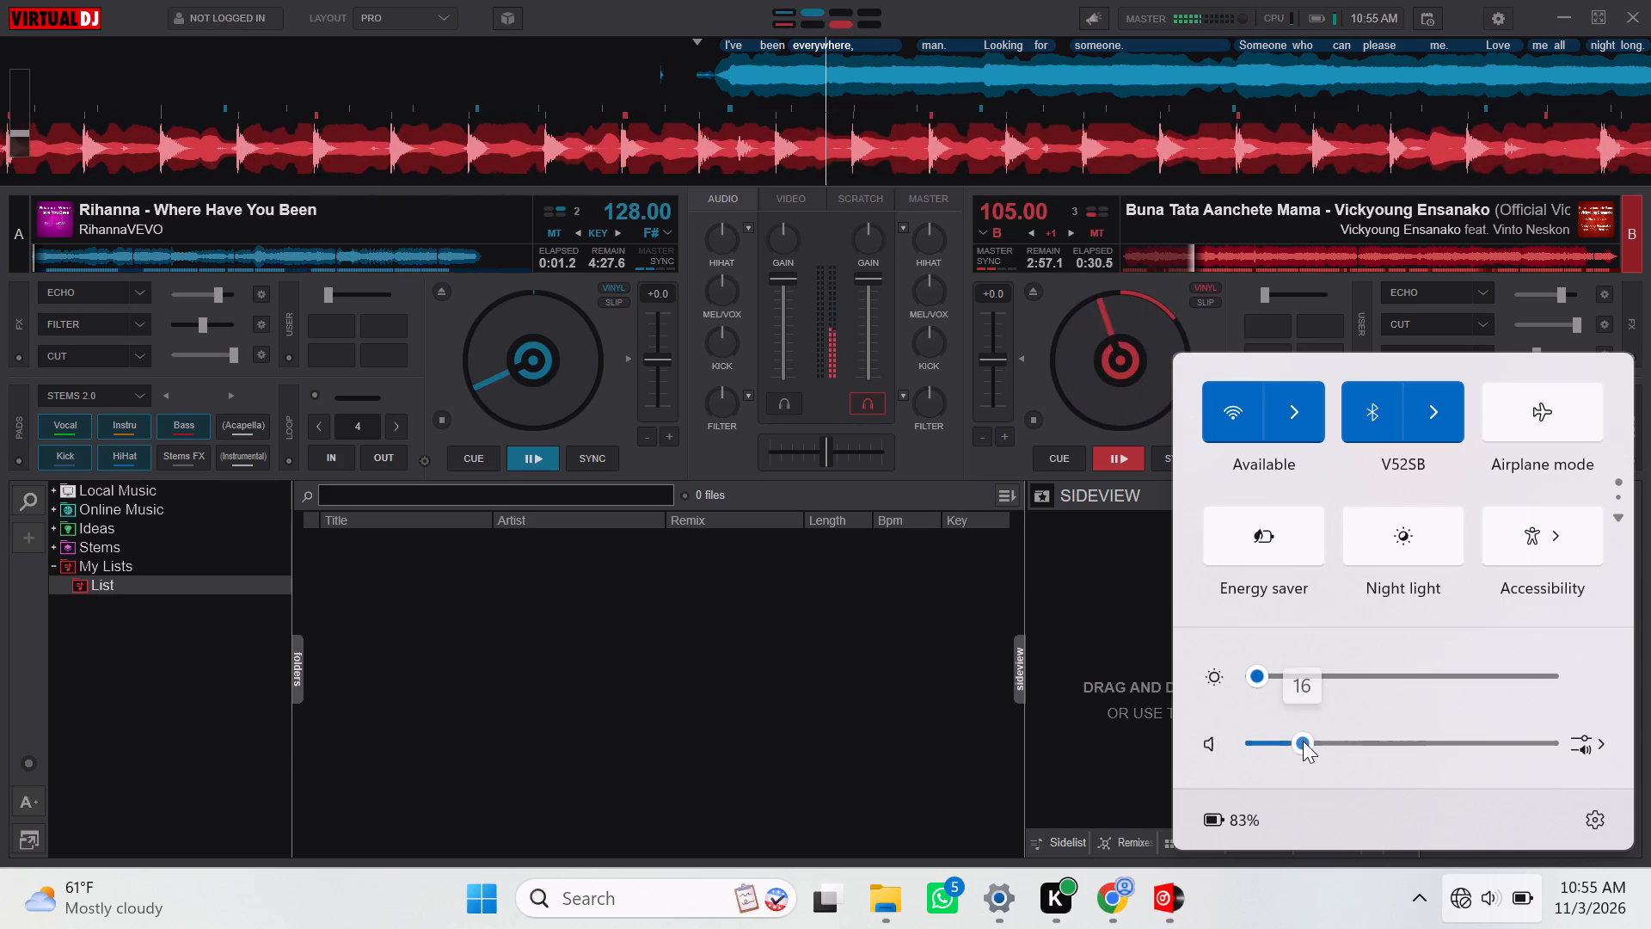
pyautogui.click(1097, 772)
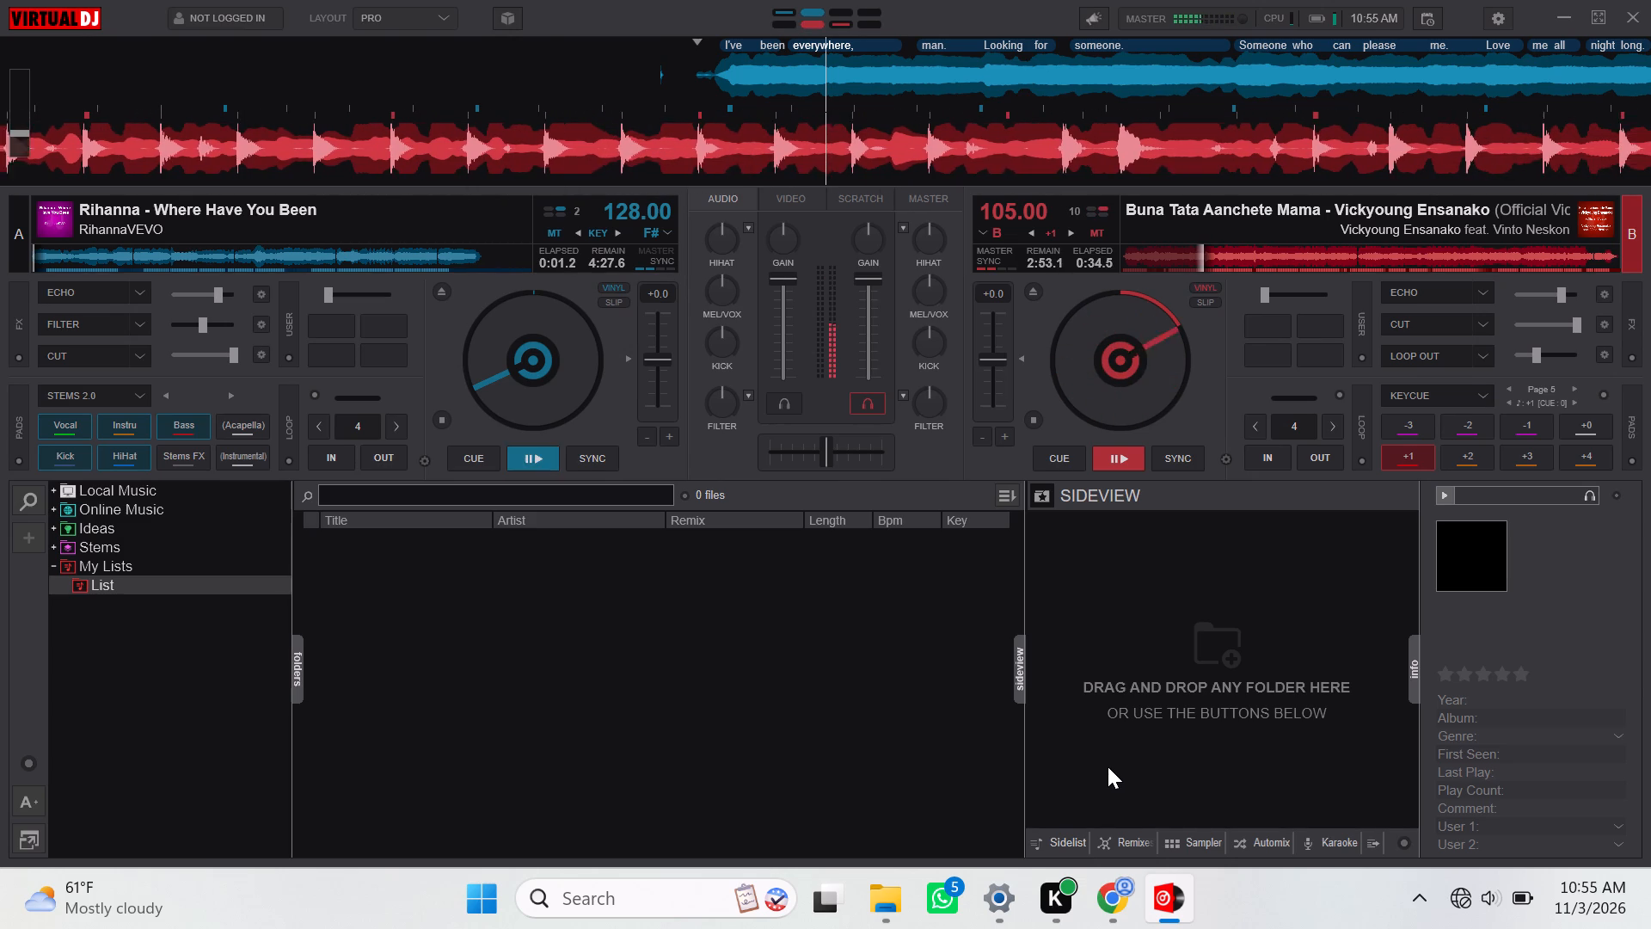
# Open the Windows quick settings with the system volume control again.
pyautogui.click(1484, 895)
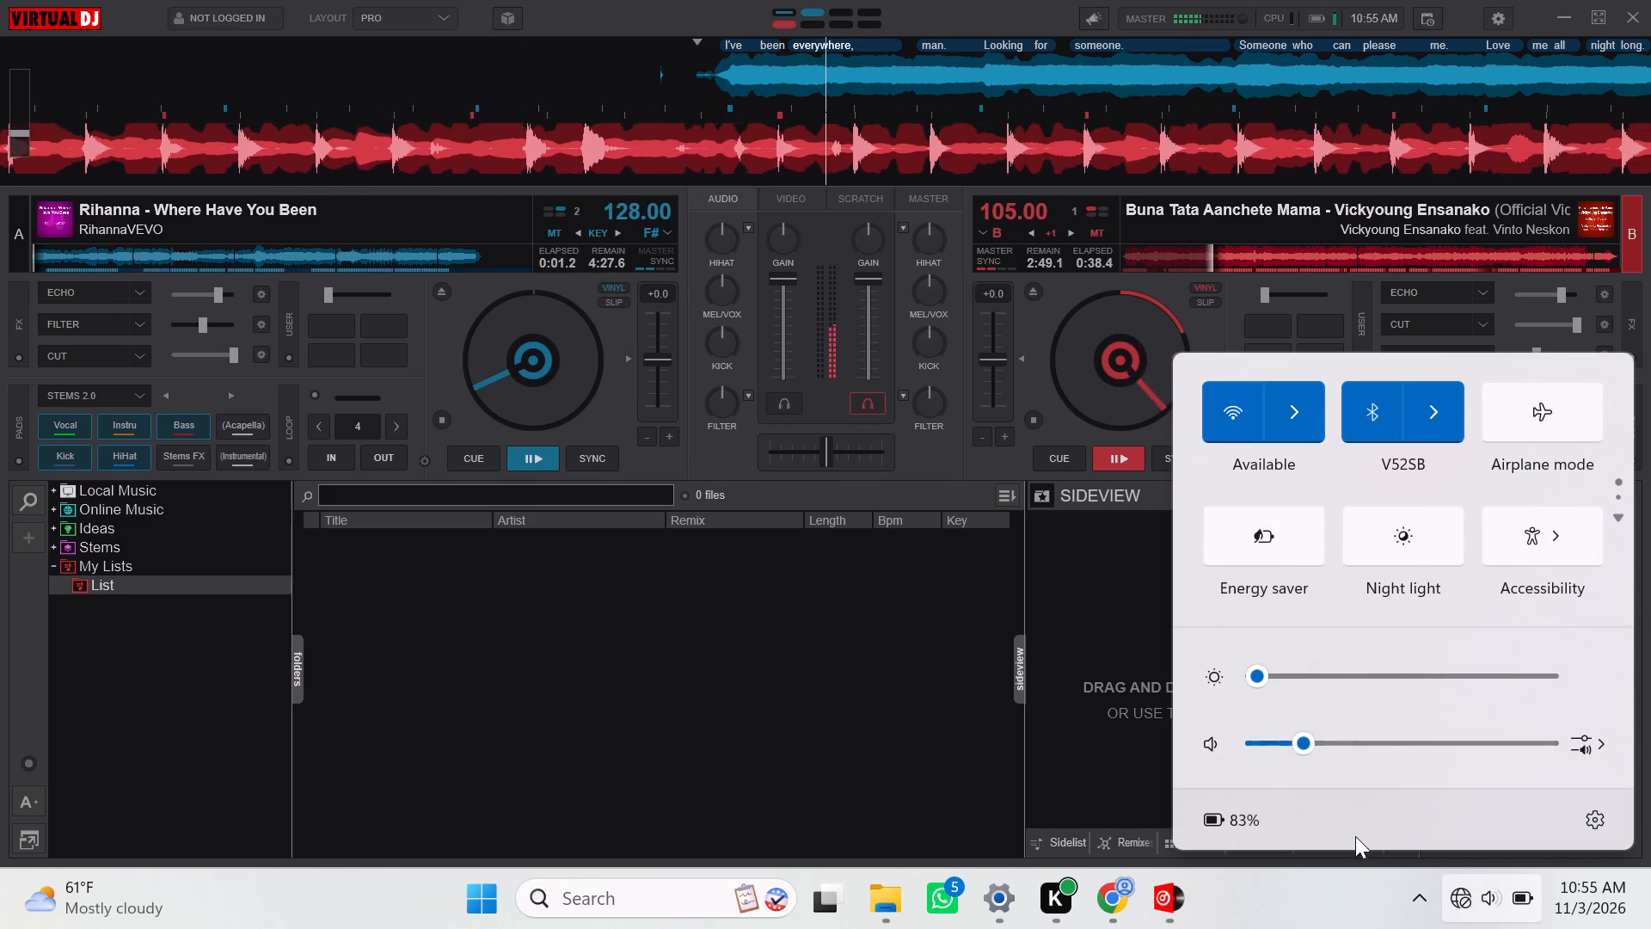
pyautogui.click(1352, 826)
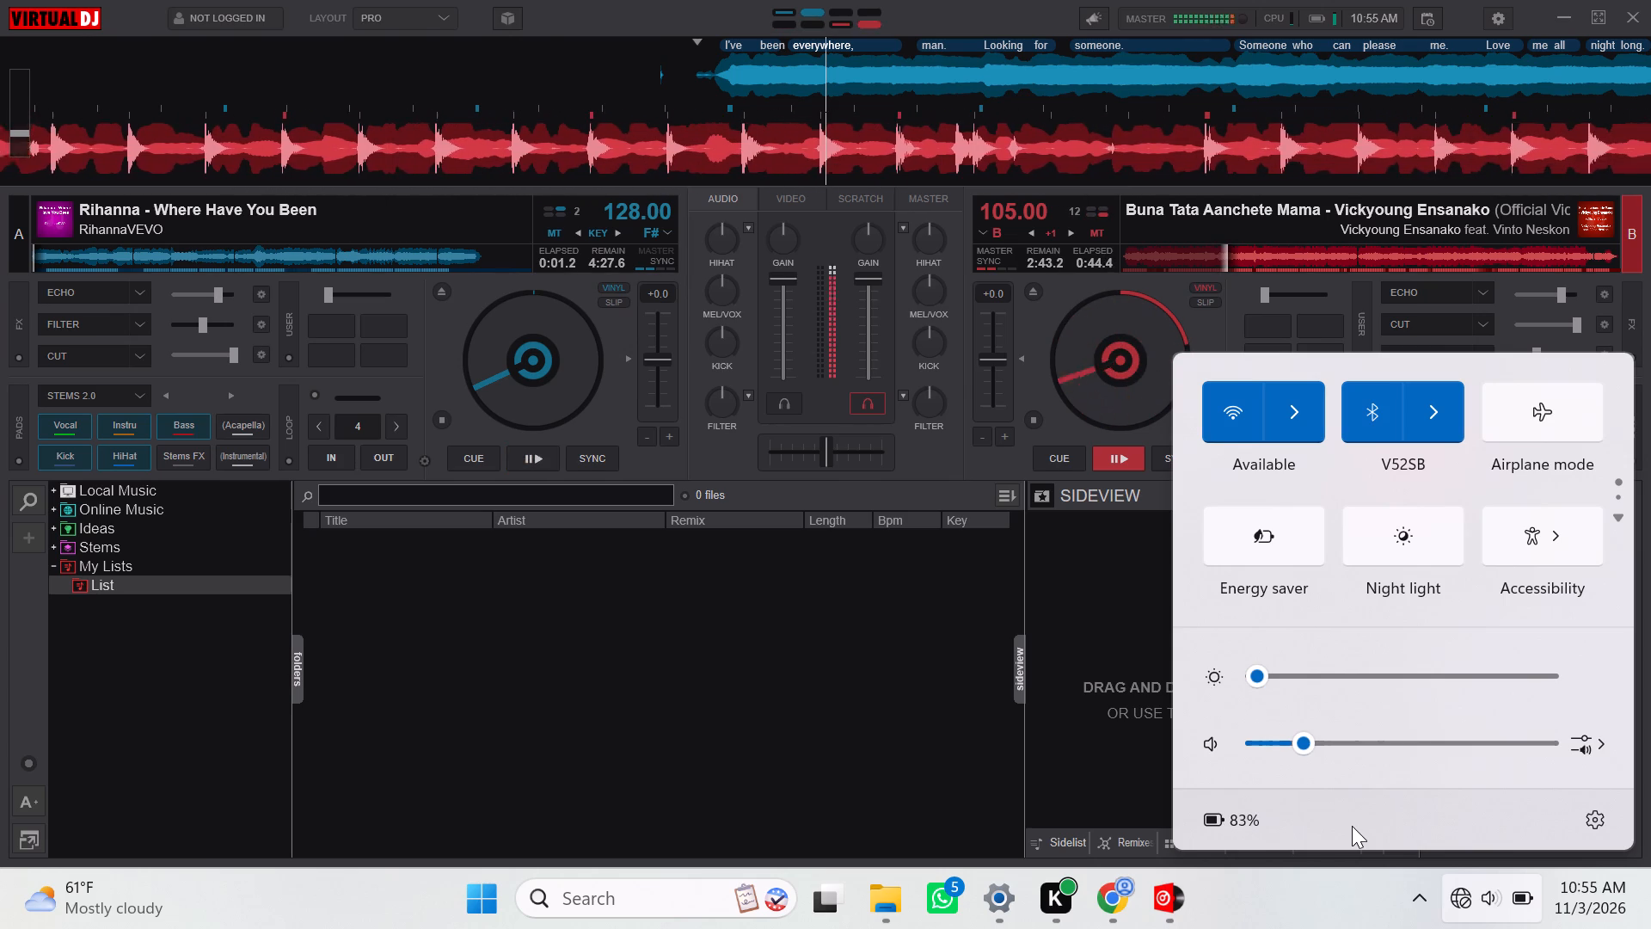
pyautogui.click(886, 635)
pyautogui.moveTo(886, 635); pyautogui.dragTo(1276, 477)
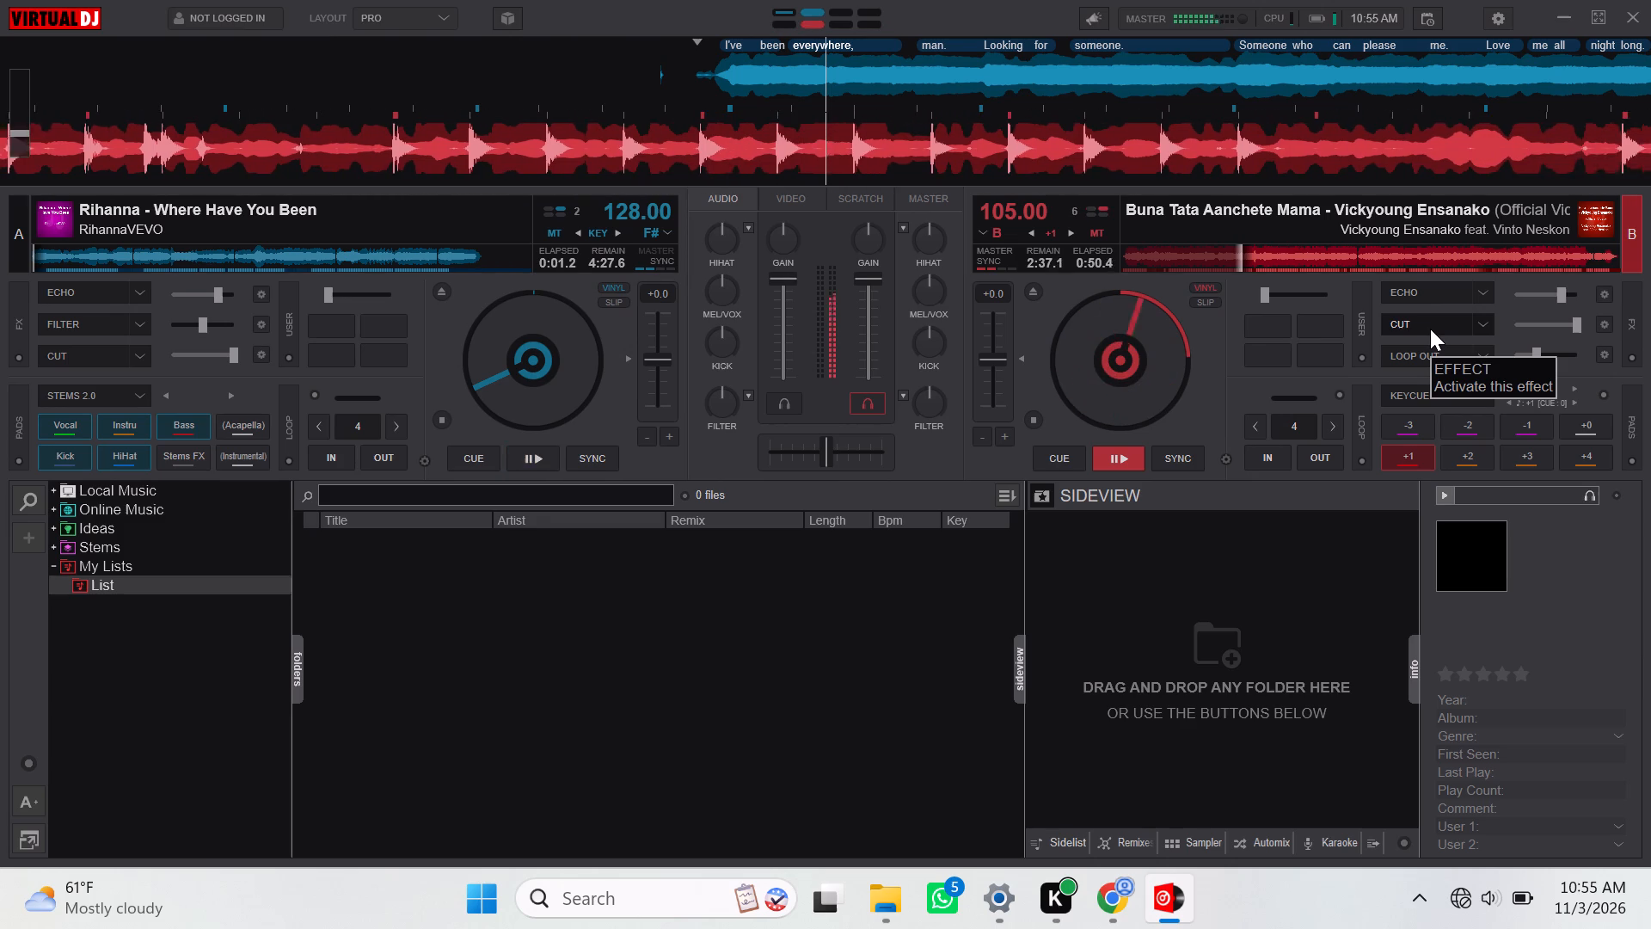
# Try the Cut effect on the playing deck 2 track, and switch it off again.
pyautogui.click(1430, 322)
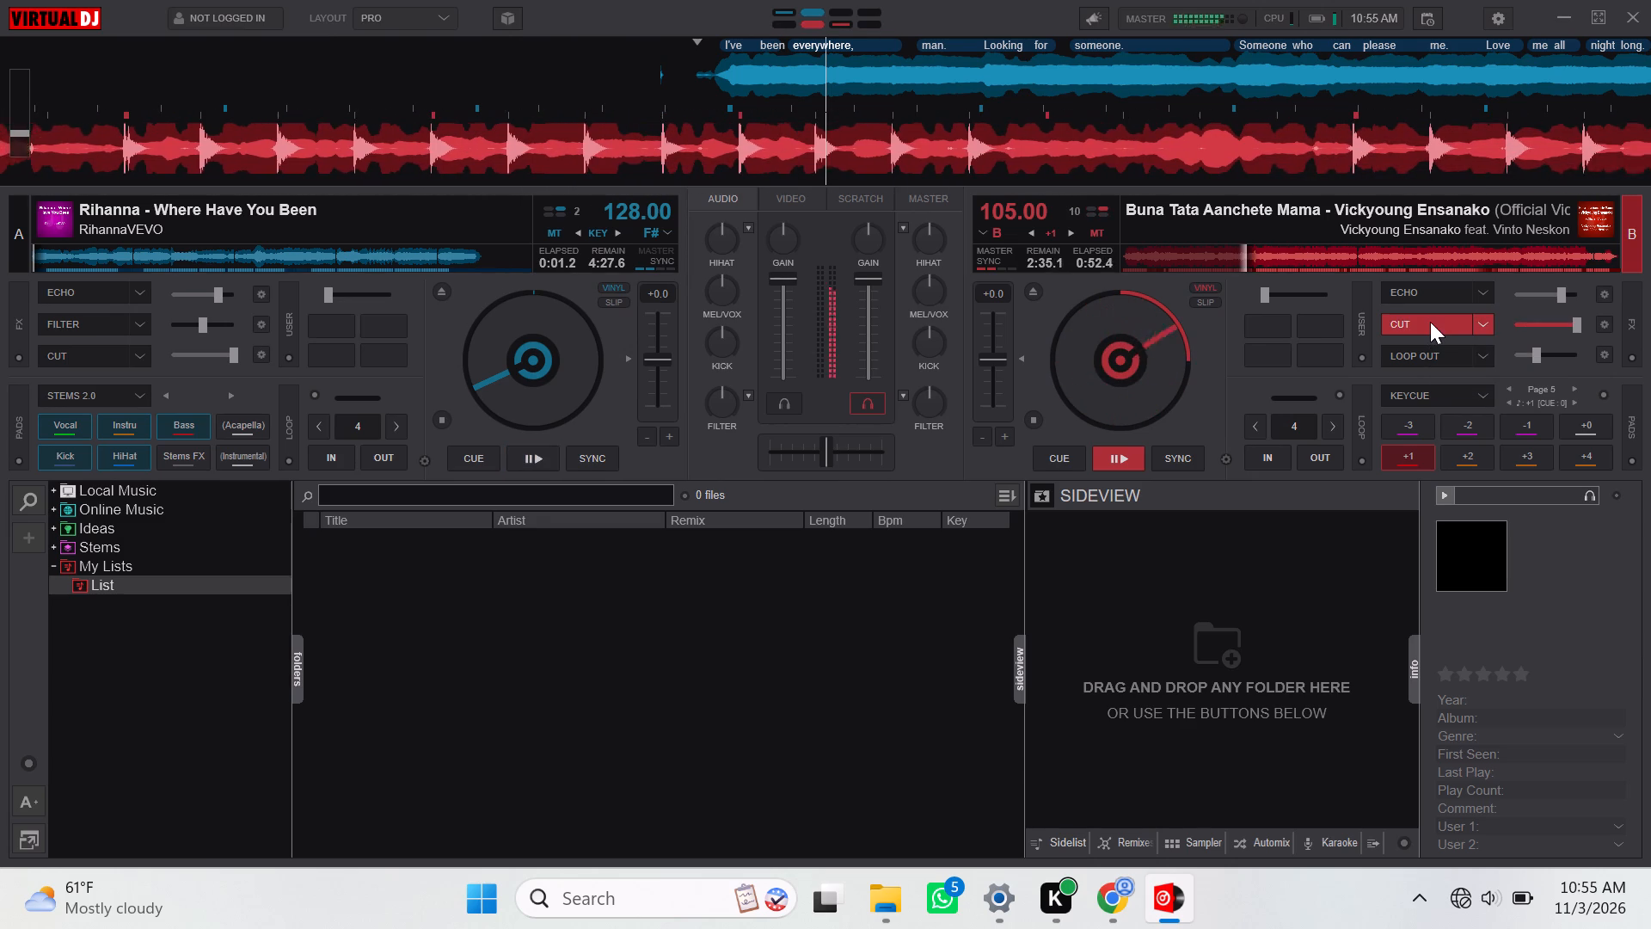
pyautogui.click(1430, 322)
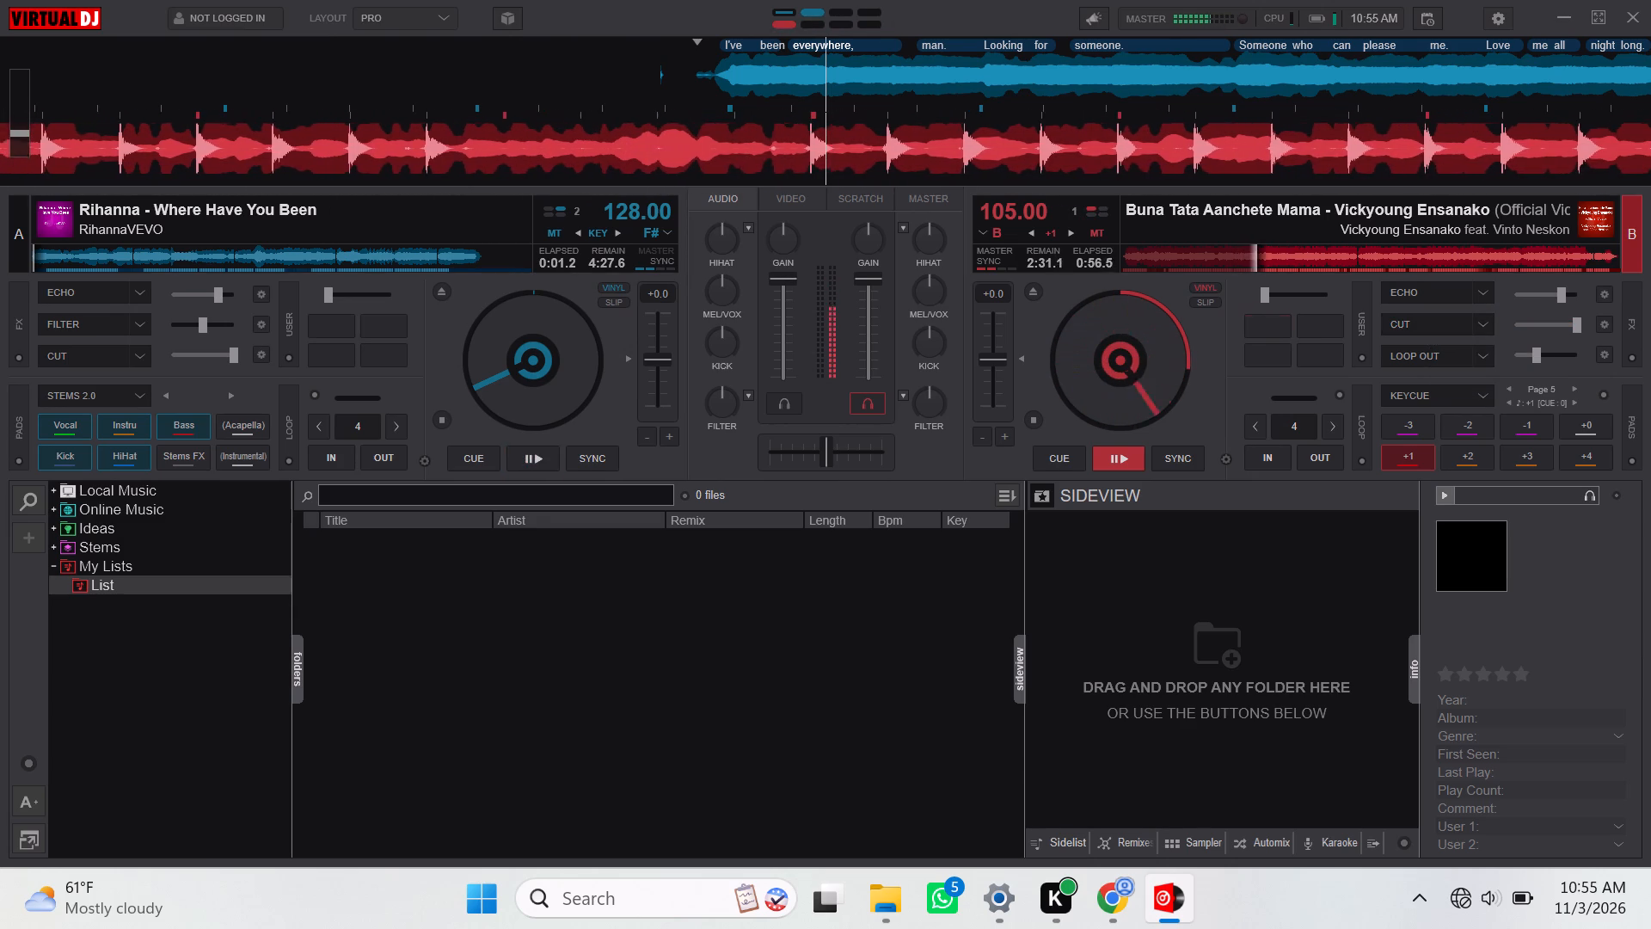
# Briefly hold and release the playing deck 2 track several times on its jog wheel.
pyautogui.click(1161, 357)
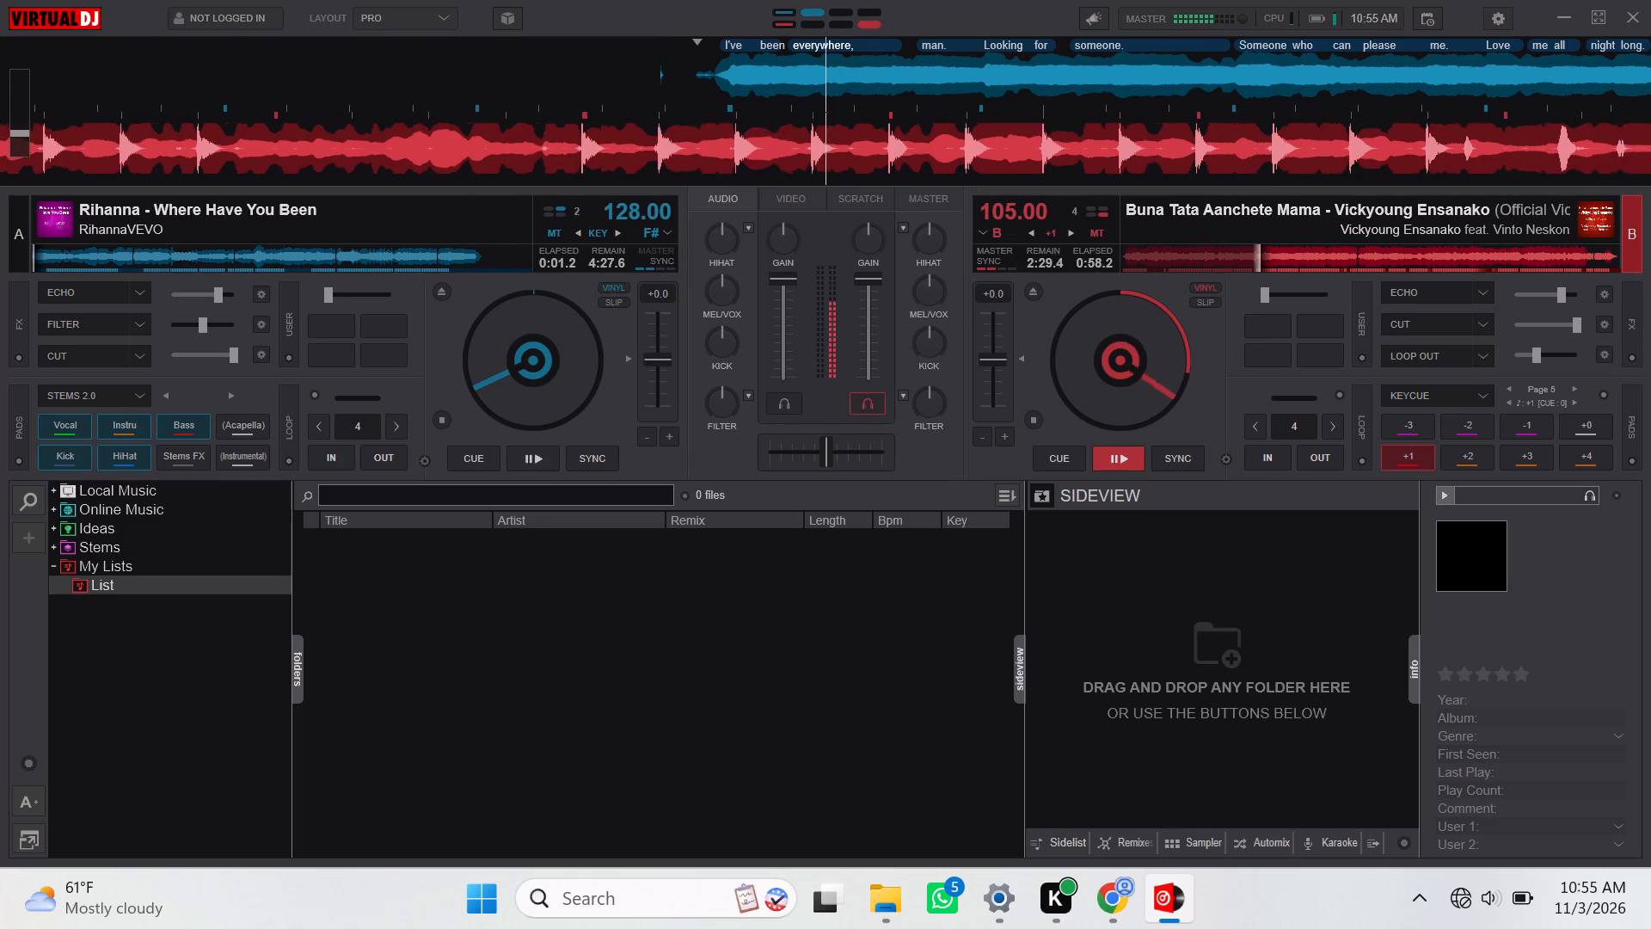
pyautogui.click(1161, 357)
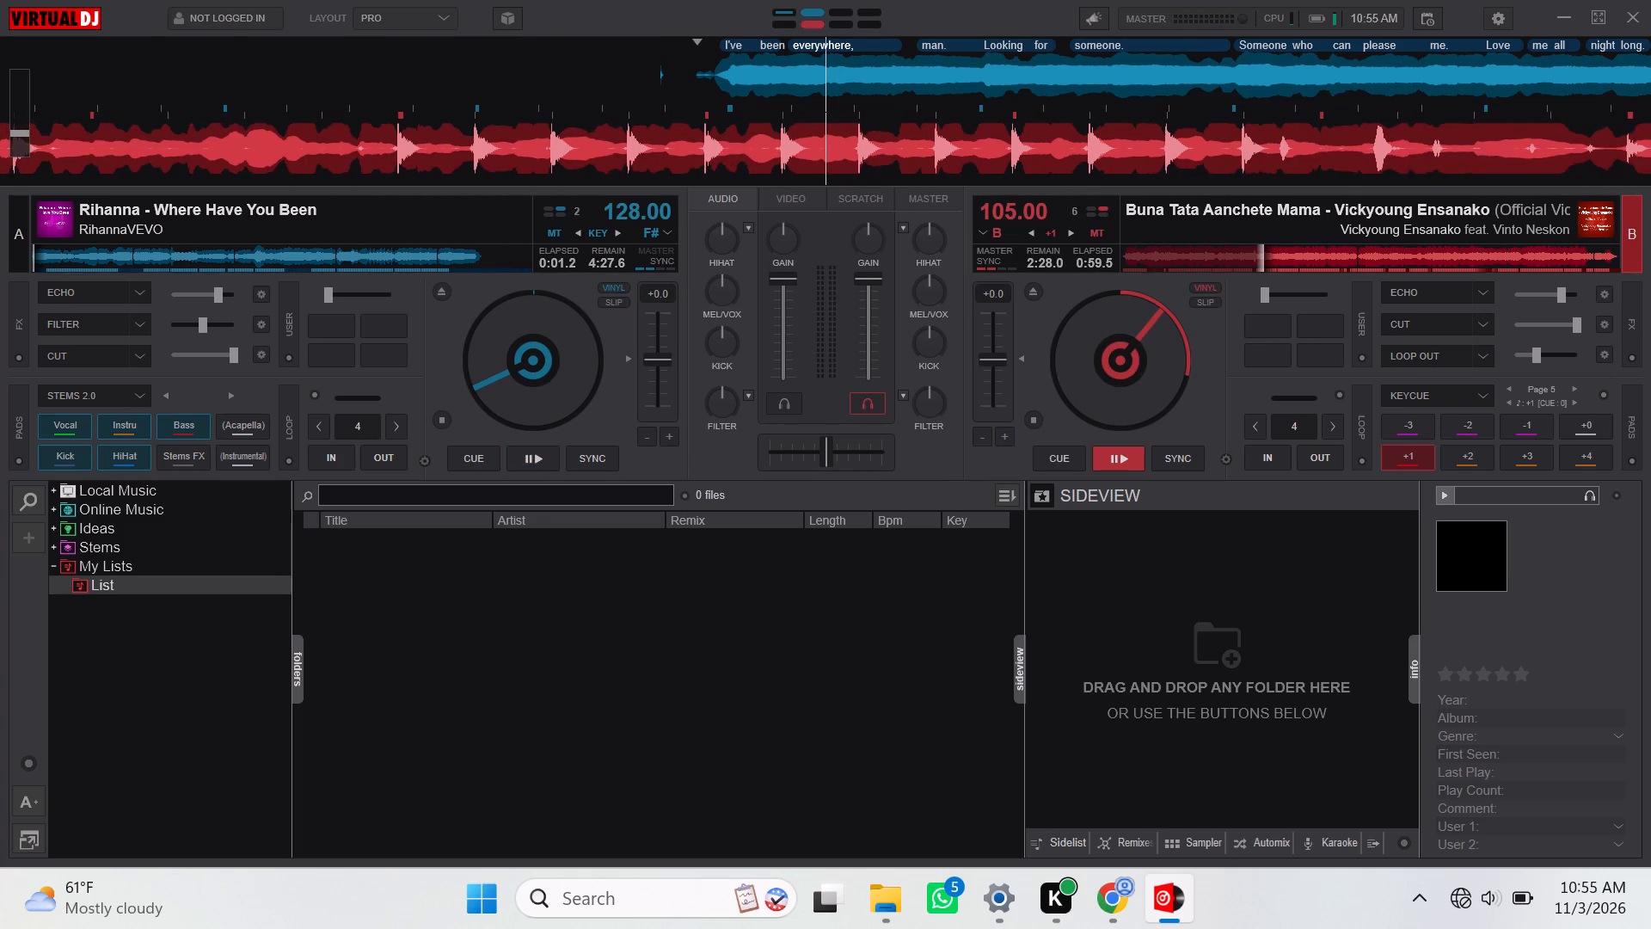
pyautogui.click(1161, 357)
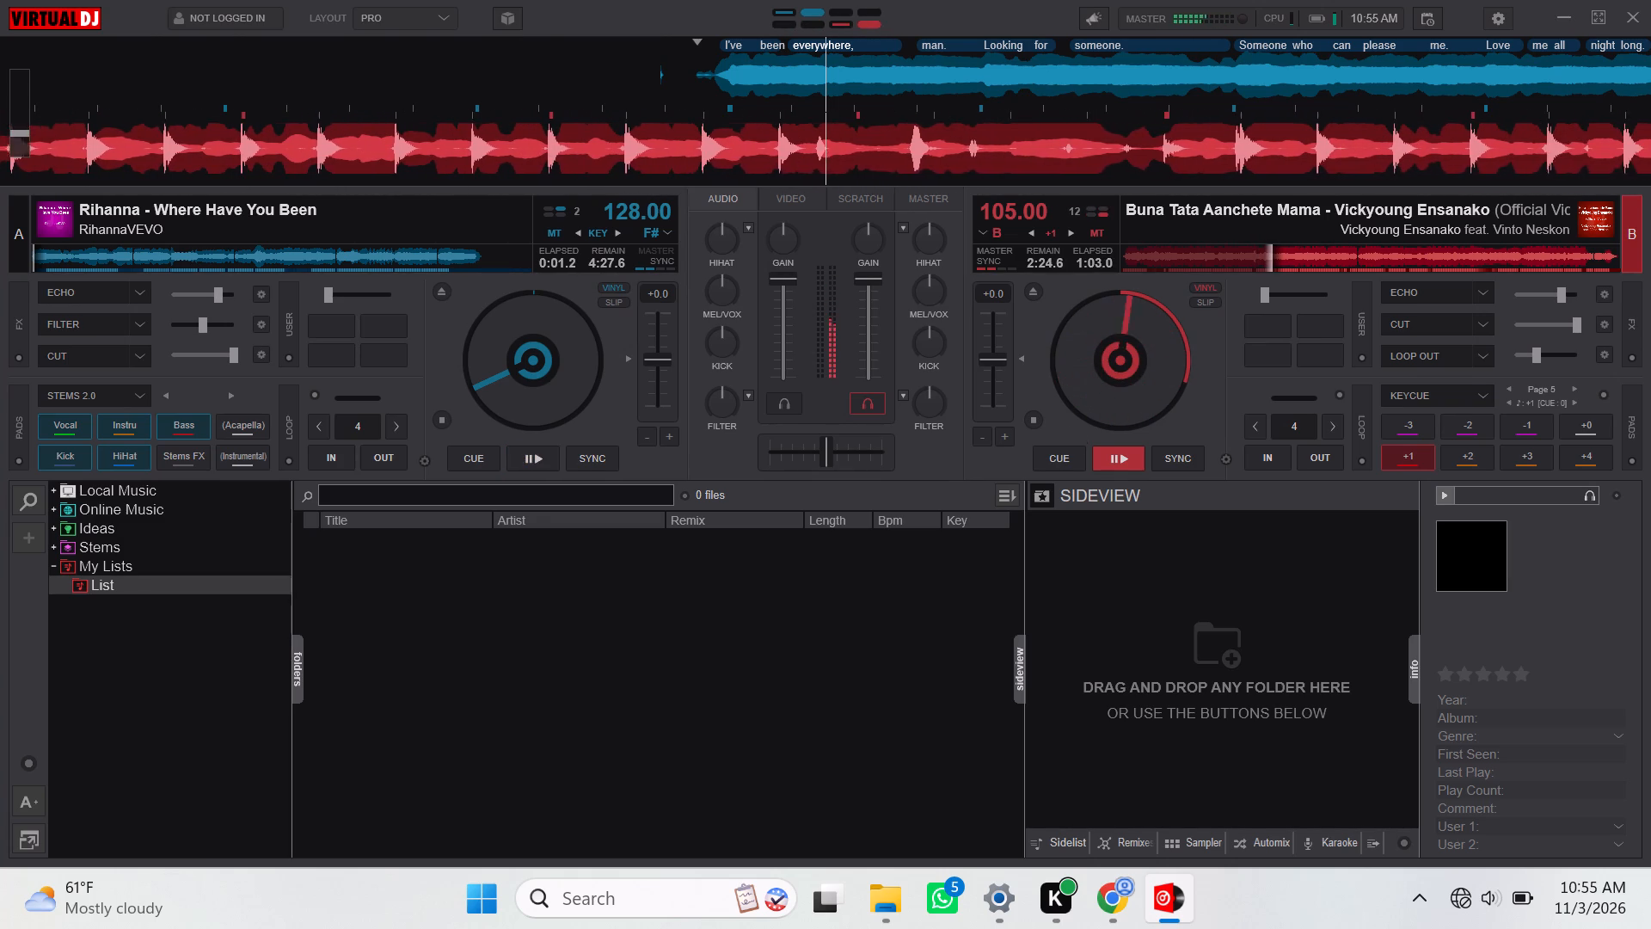
# Return the deck 2 track to its cue point, preview it from there repeatedly, and restart its playback.
pyautogui.click(1043, 446)
pyautogui.tripleClick(1043, 446)
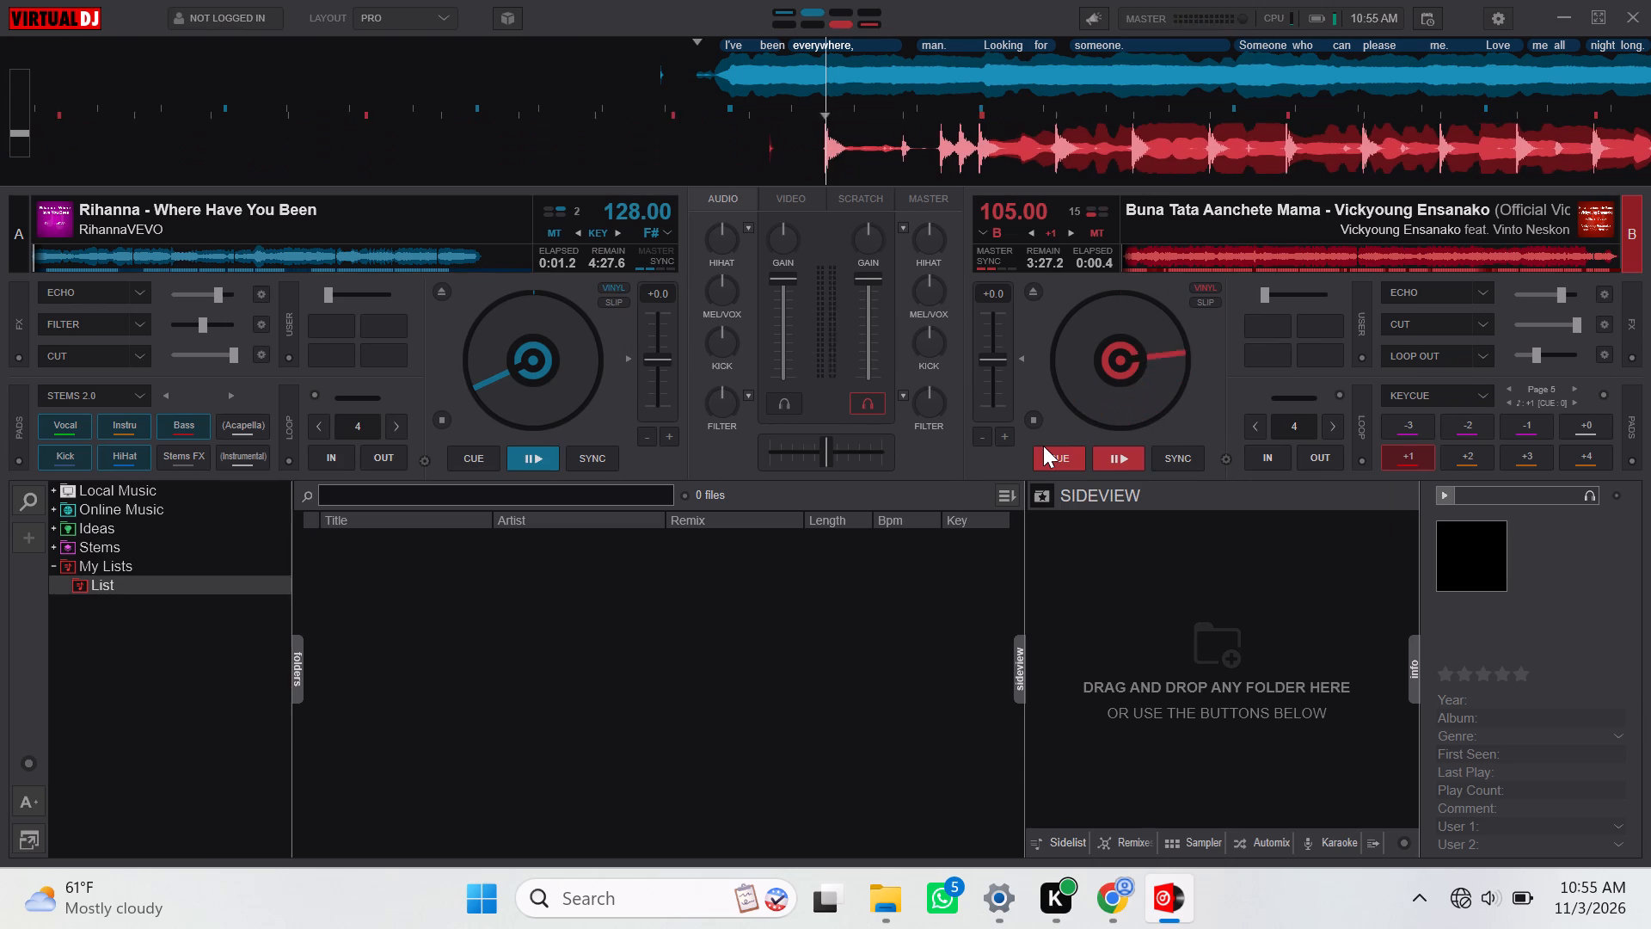
pyautogui.click(1043, 446)
pyautogui.moveTo(1043, 446); pyautogui.dragTo(1368, 491)
pyautogui.tripleClick(1082, 464)
pyautogui.tripleClick(1082, 464)
pyautogui.moveTo(1082, 464); pyautogui.dragTo(1145, 445)
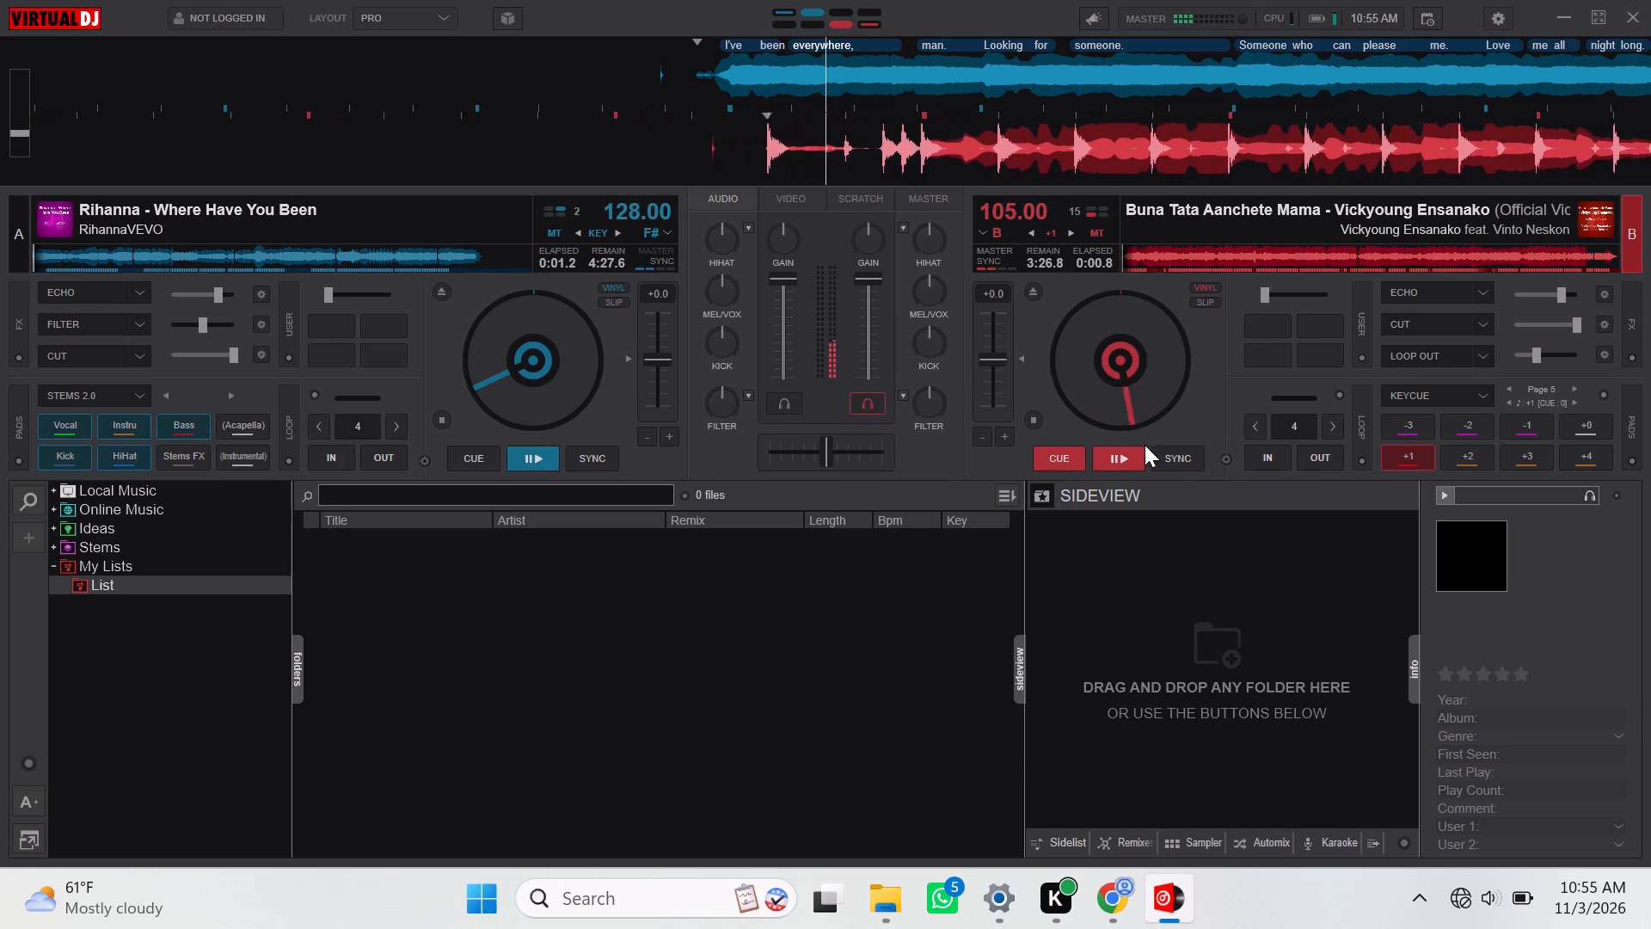
pyautogui.moveTo(1145, 445); pyautogui.dragTo(1149, 443)
pyautogui.click(1149, 443)
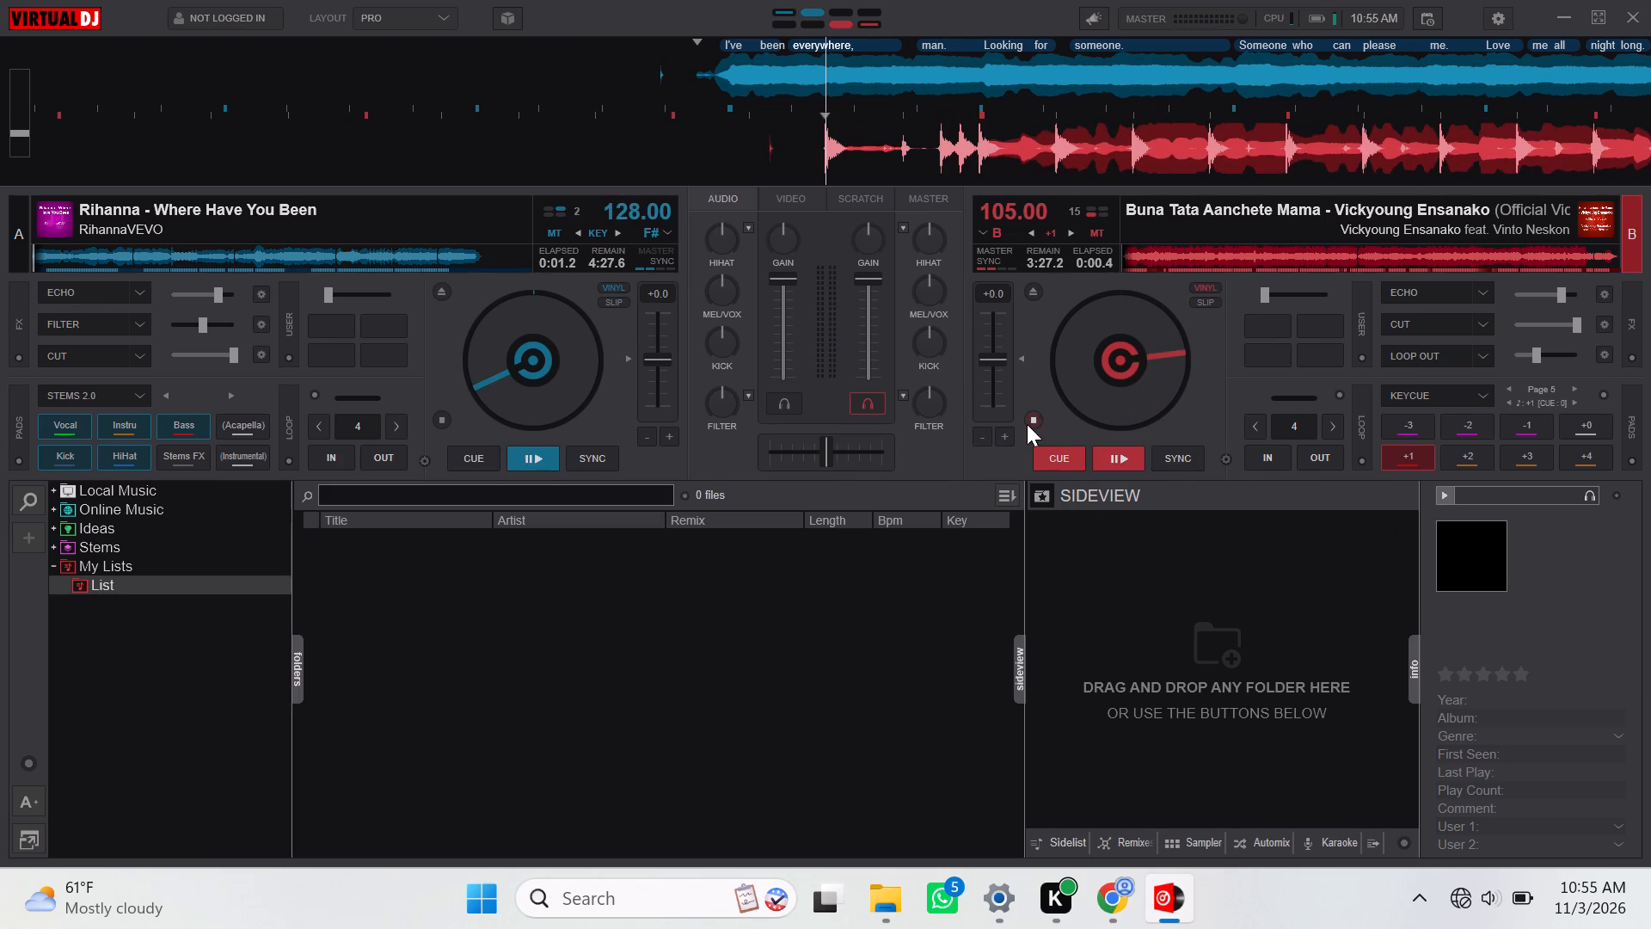
pyautogui.click(1120, 449)
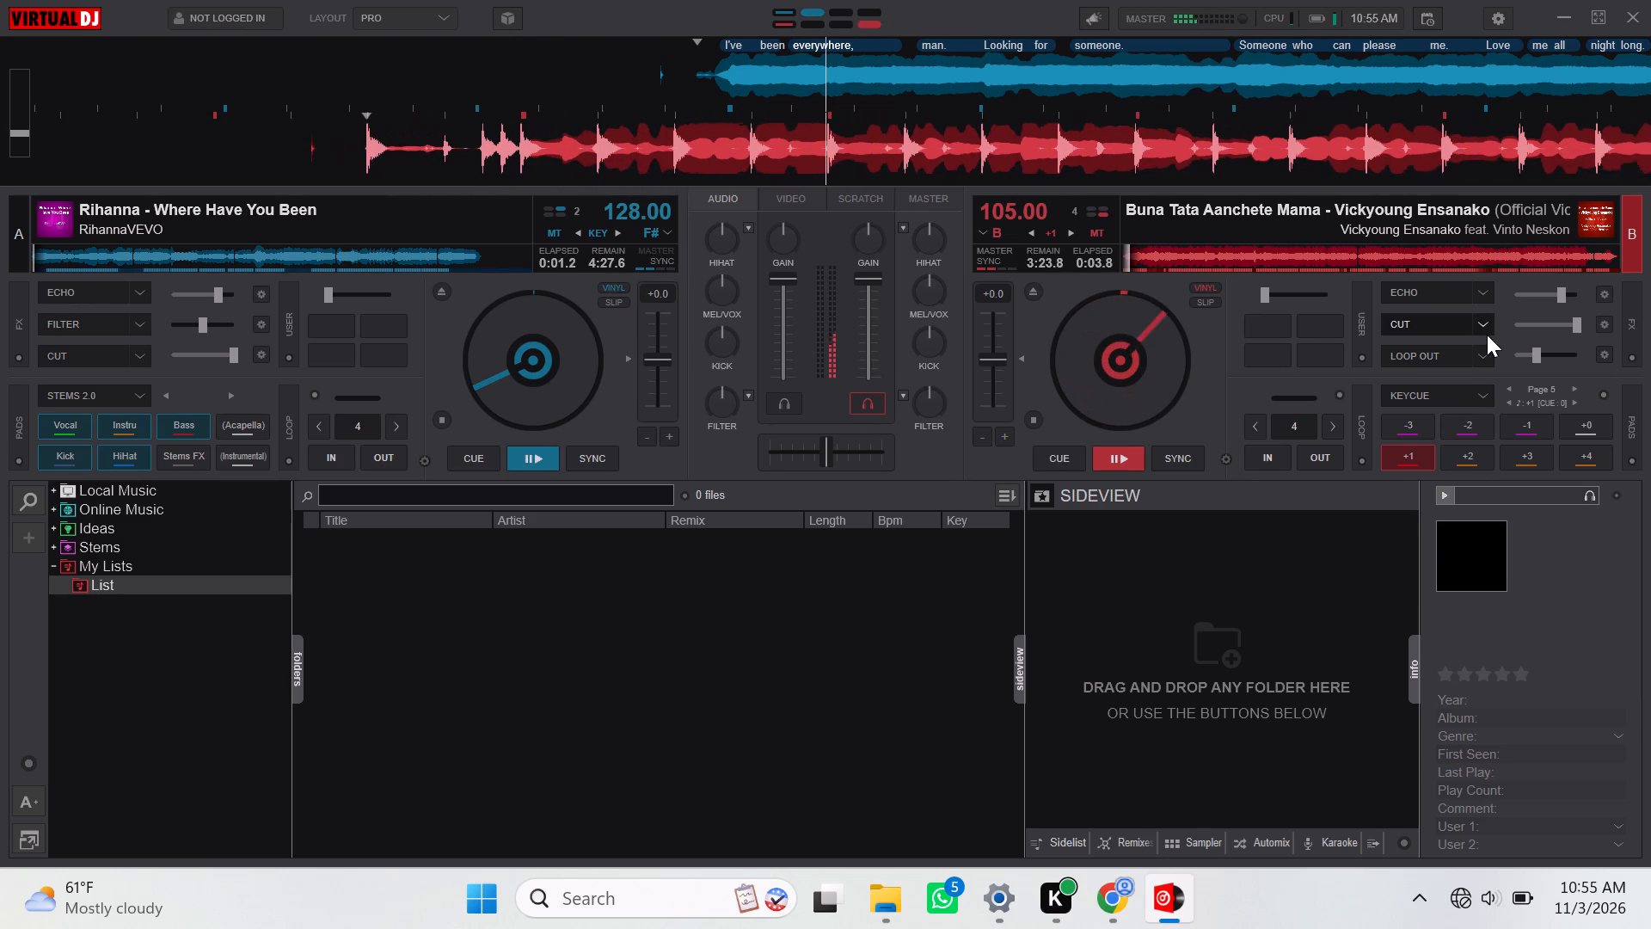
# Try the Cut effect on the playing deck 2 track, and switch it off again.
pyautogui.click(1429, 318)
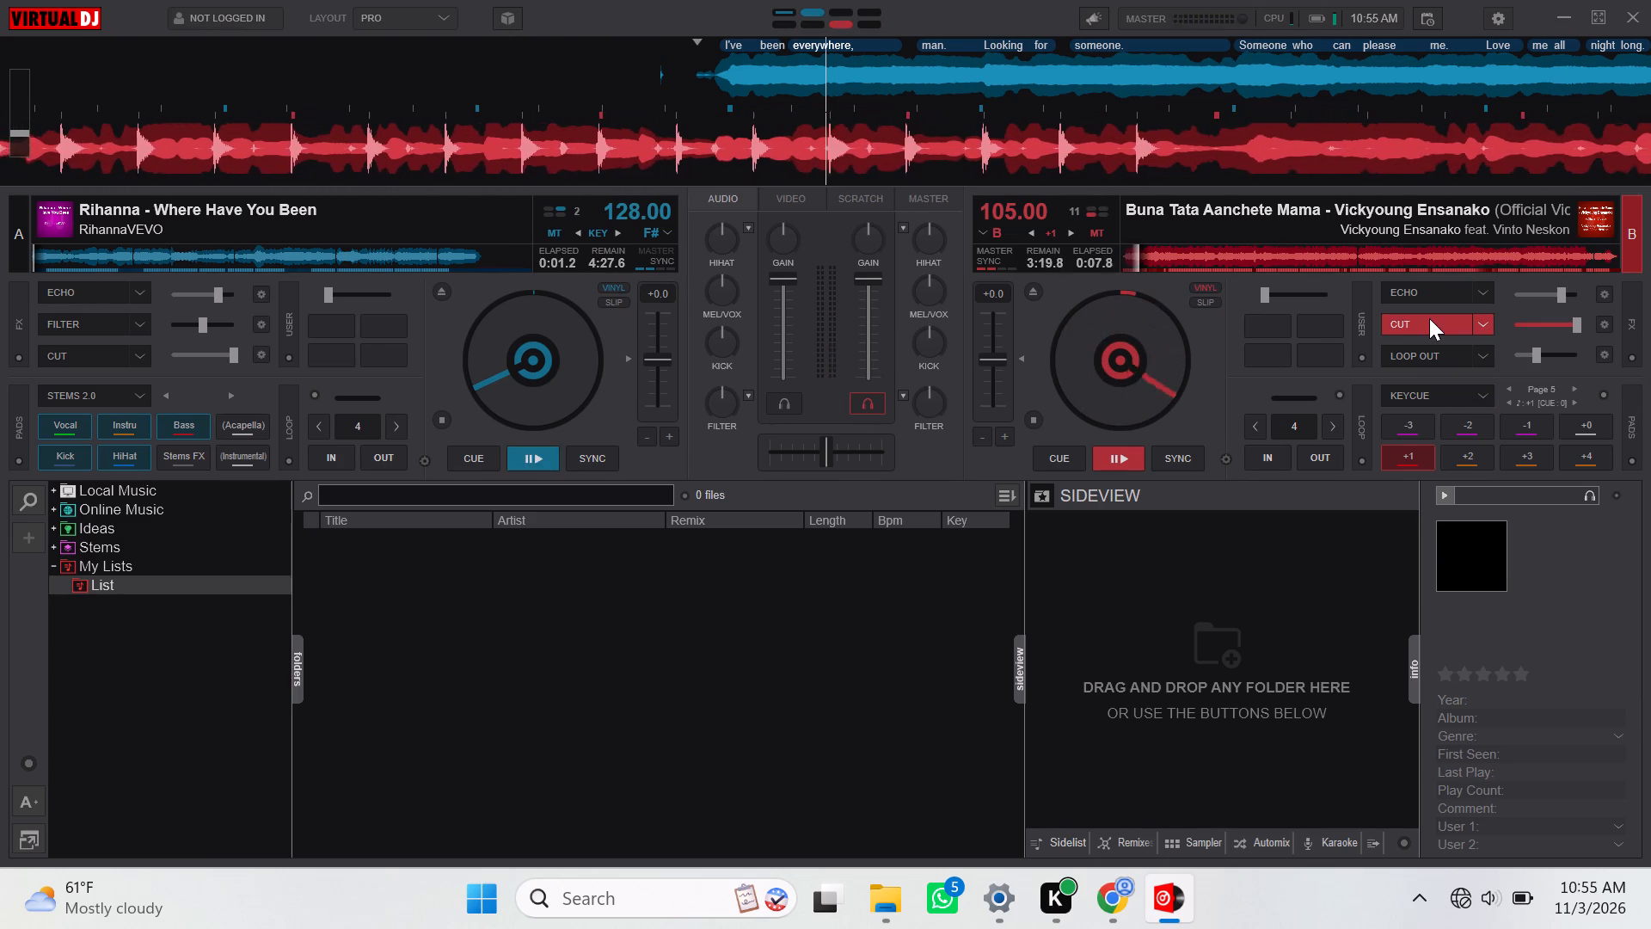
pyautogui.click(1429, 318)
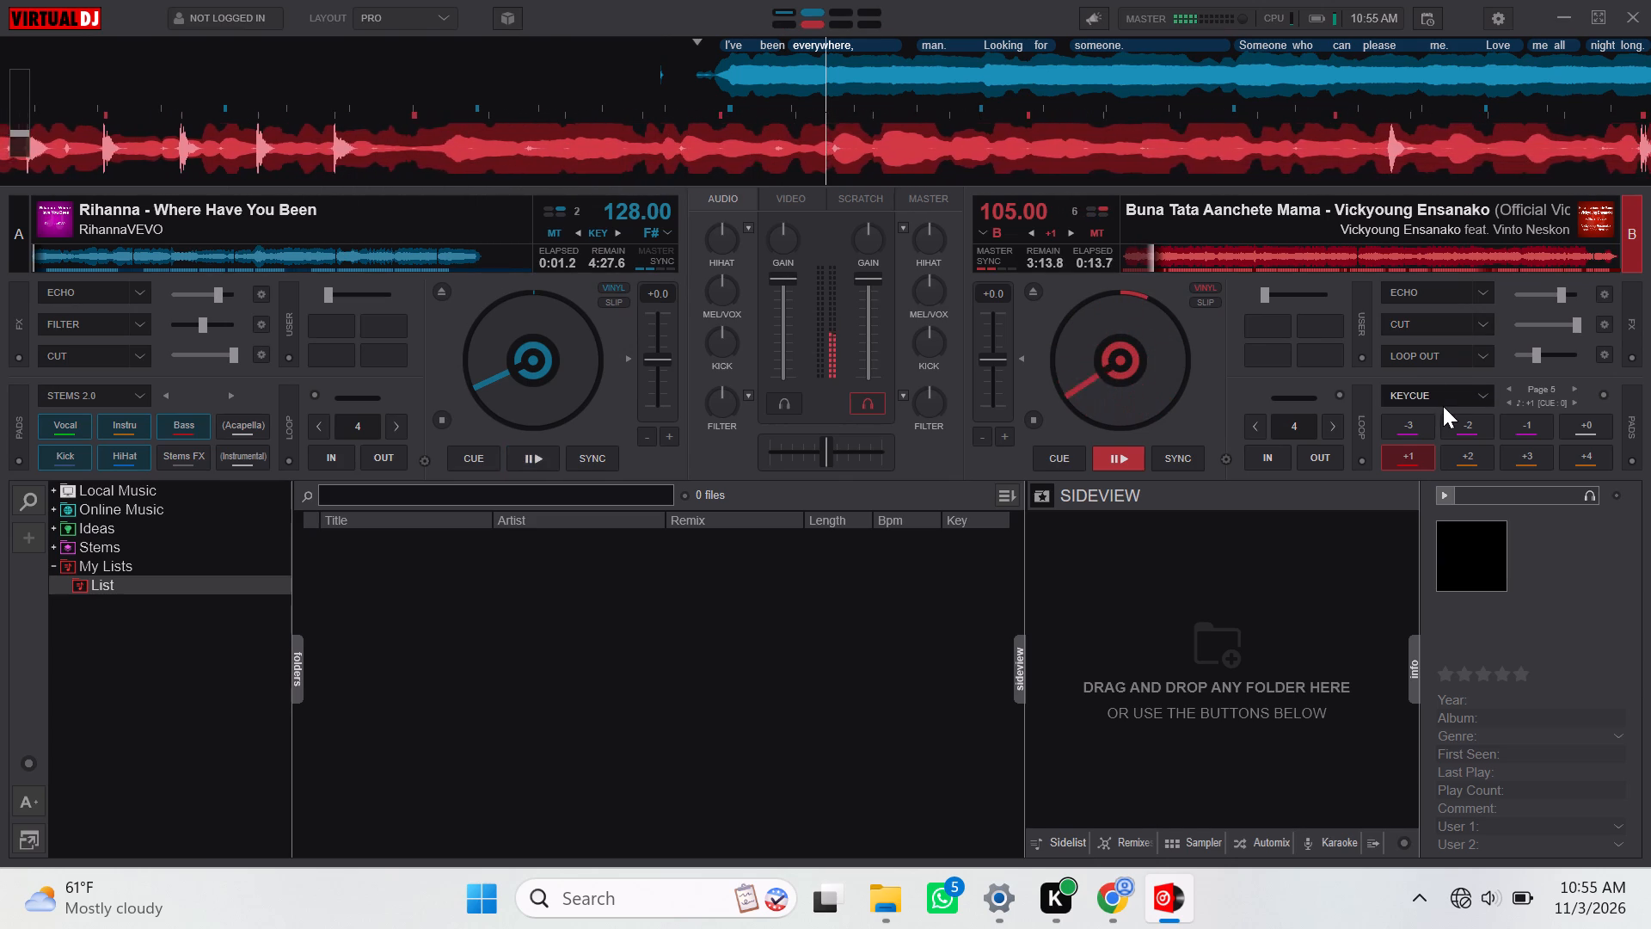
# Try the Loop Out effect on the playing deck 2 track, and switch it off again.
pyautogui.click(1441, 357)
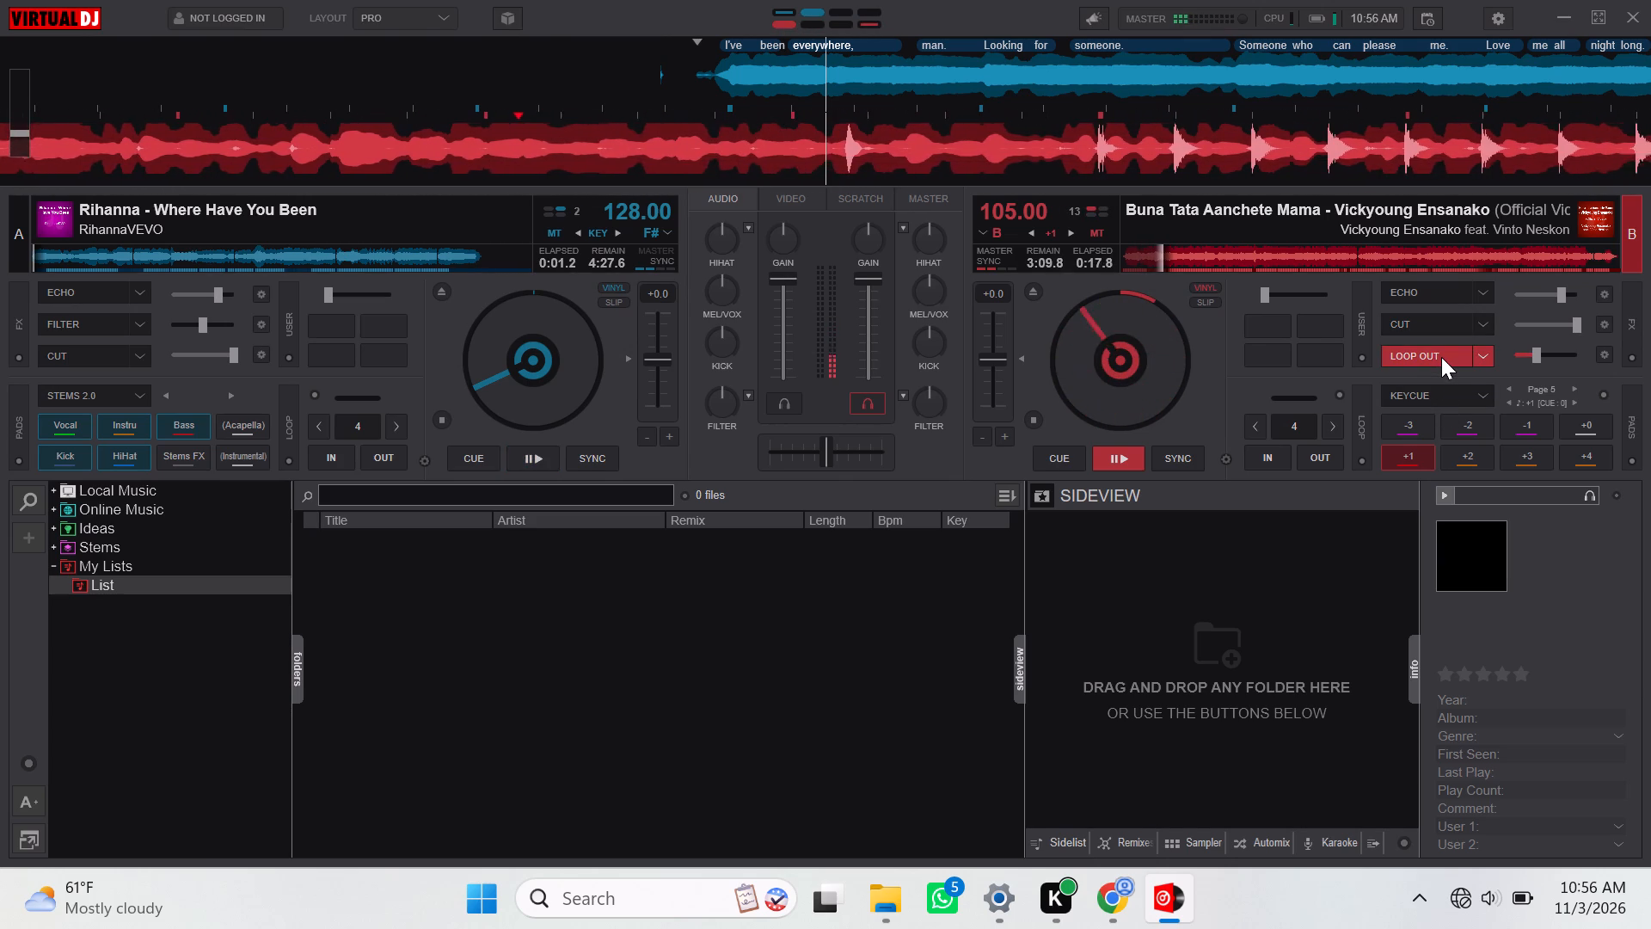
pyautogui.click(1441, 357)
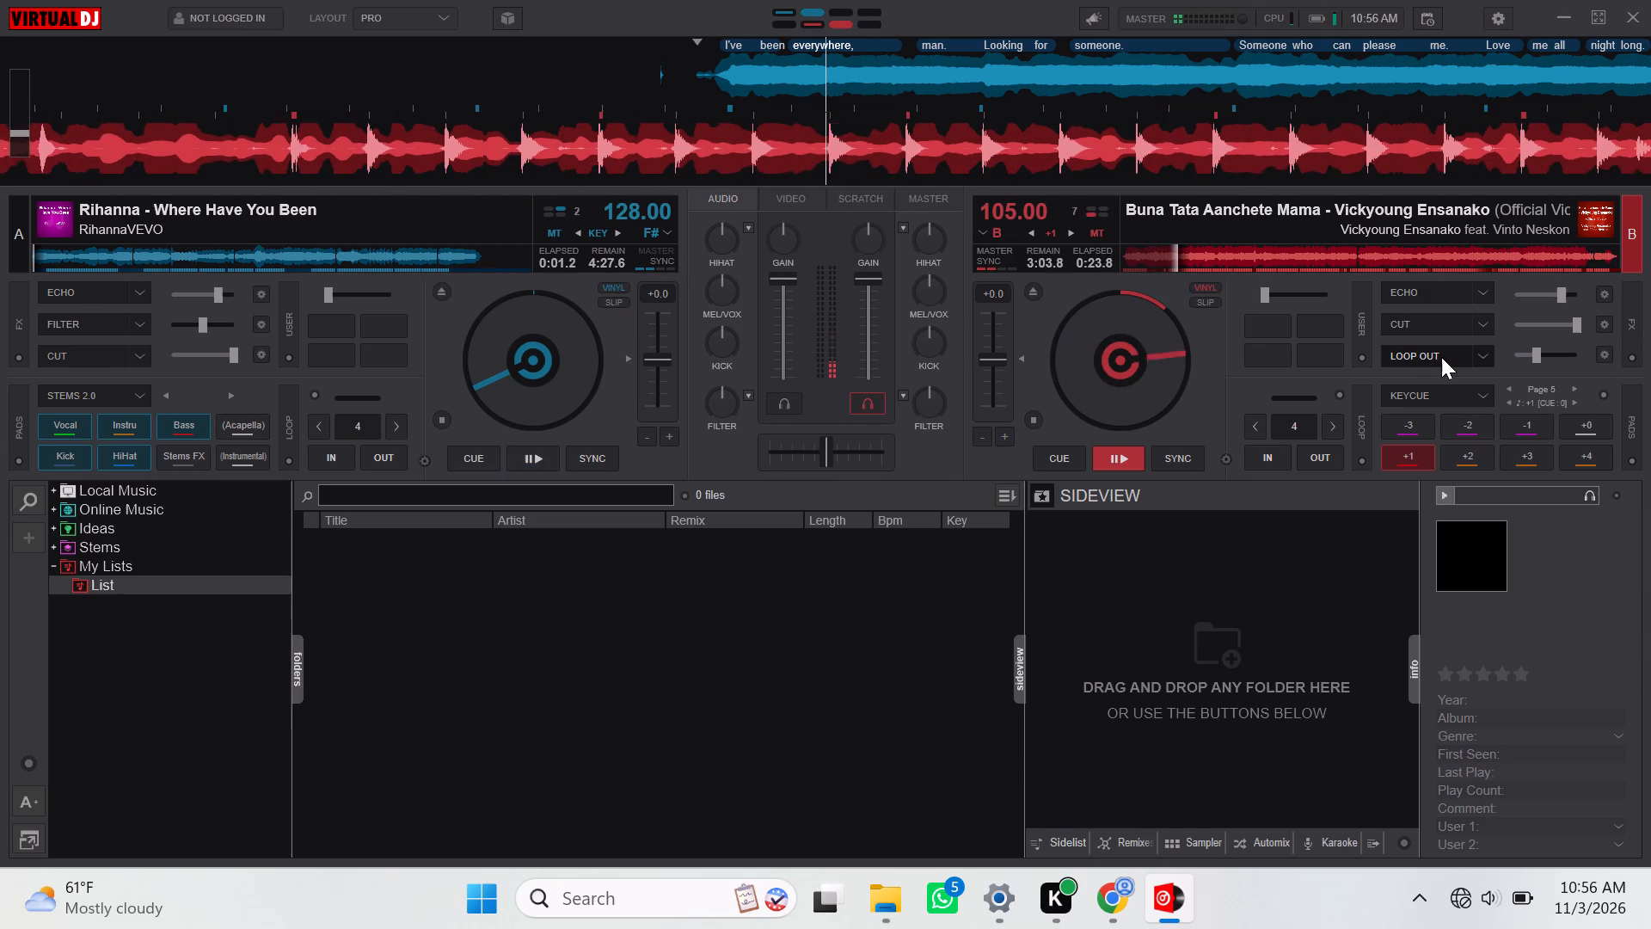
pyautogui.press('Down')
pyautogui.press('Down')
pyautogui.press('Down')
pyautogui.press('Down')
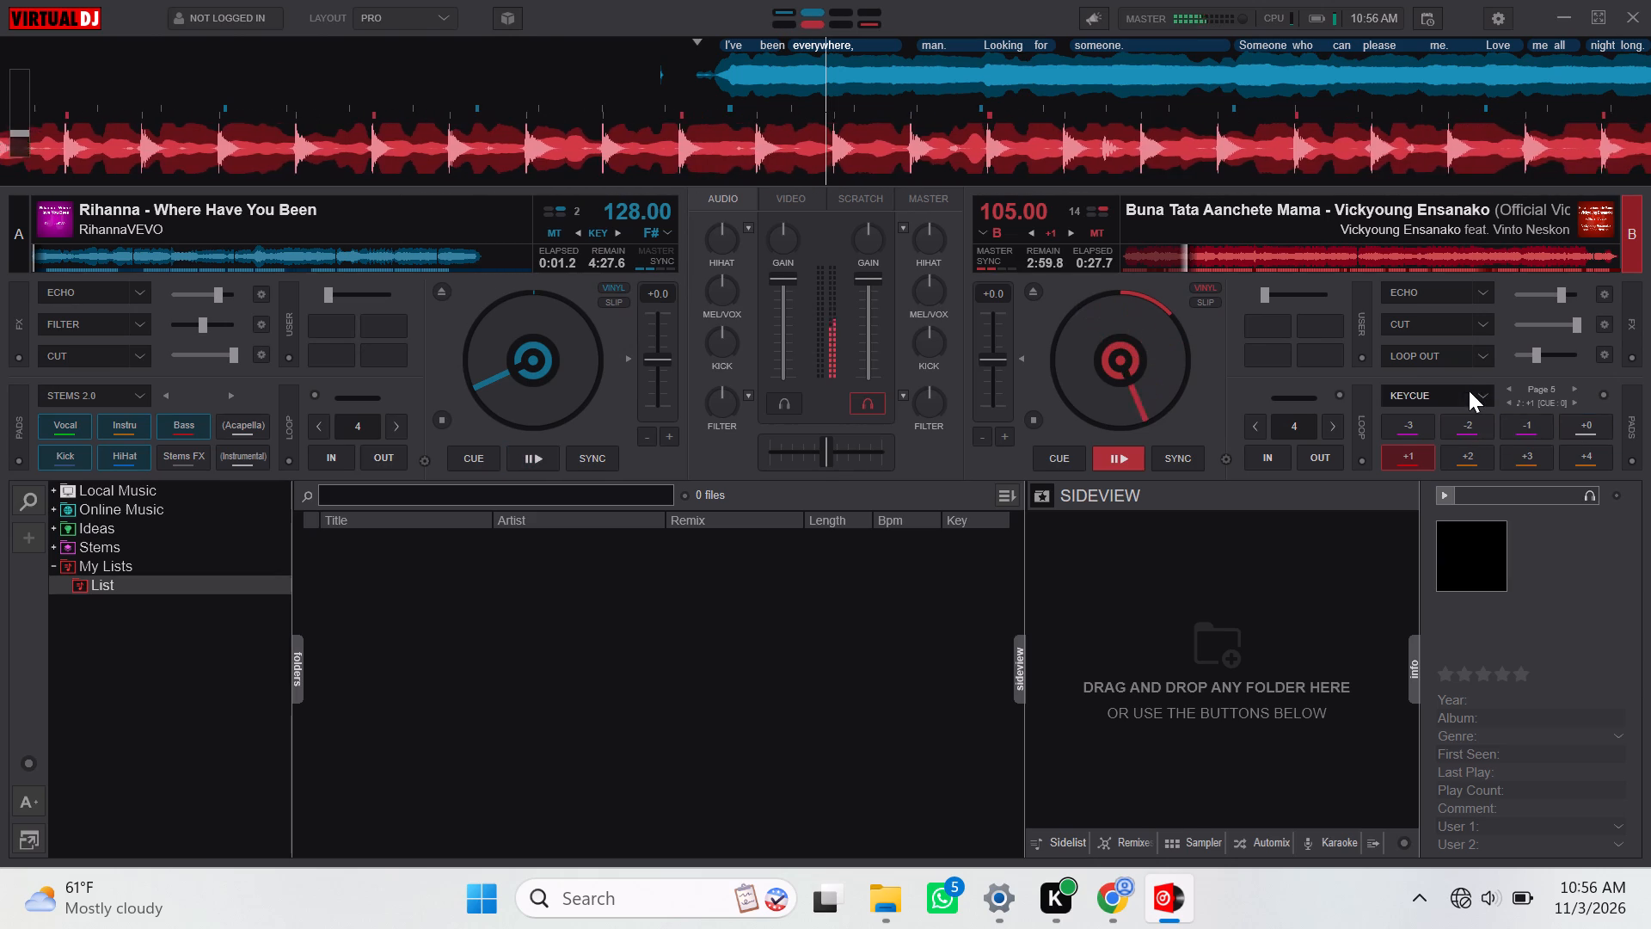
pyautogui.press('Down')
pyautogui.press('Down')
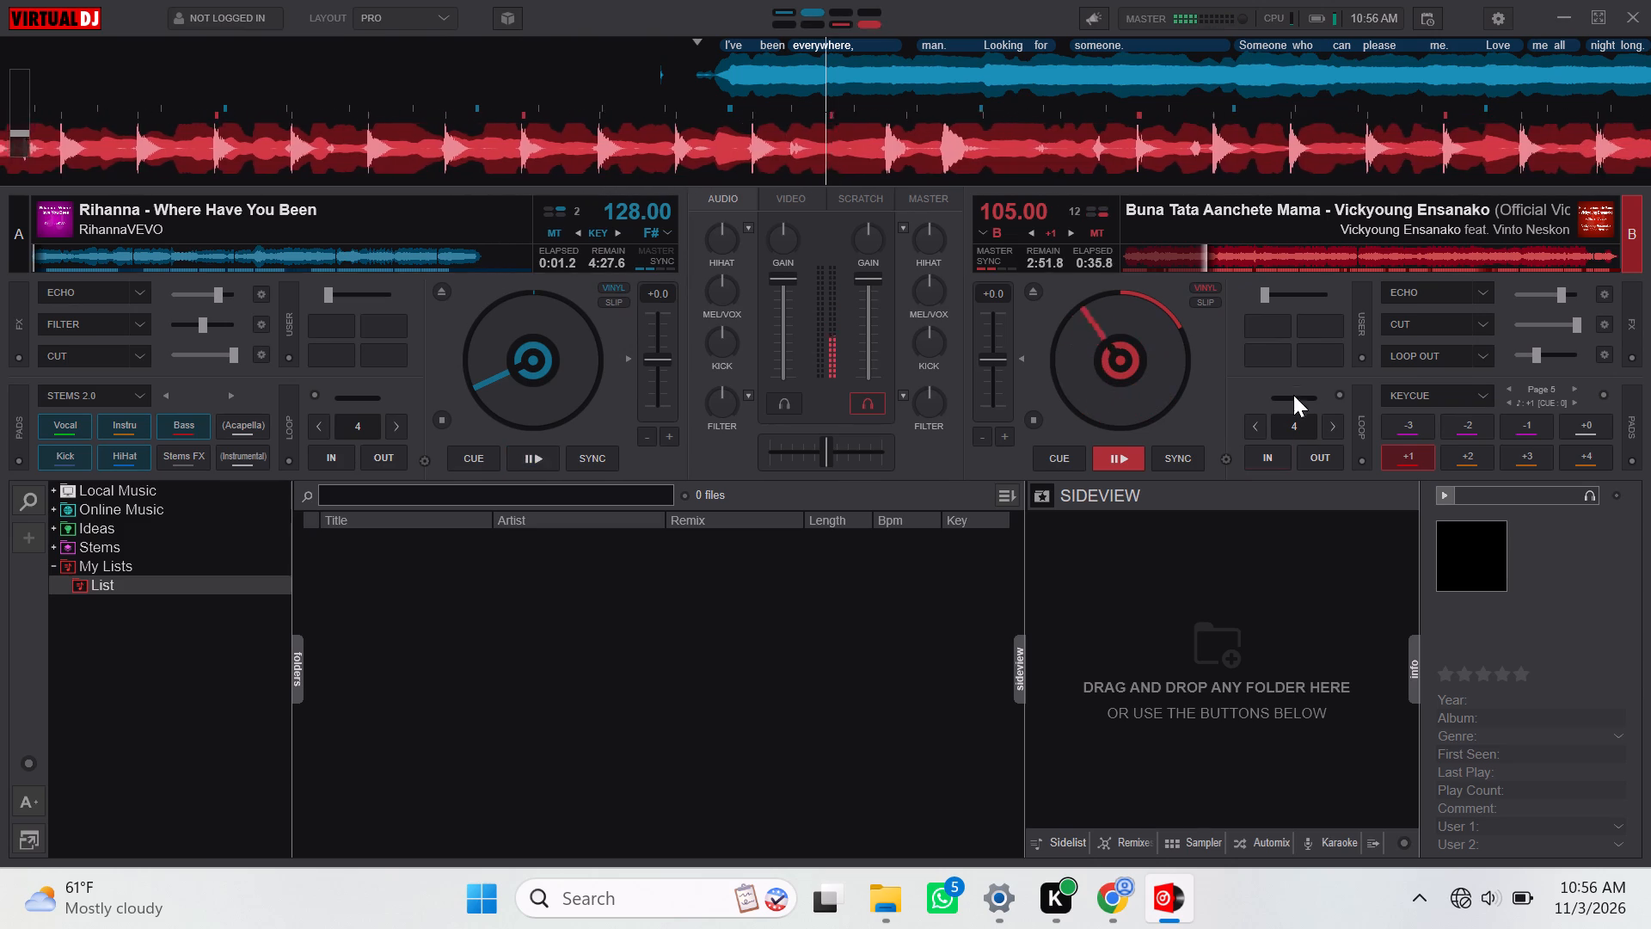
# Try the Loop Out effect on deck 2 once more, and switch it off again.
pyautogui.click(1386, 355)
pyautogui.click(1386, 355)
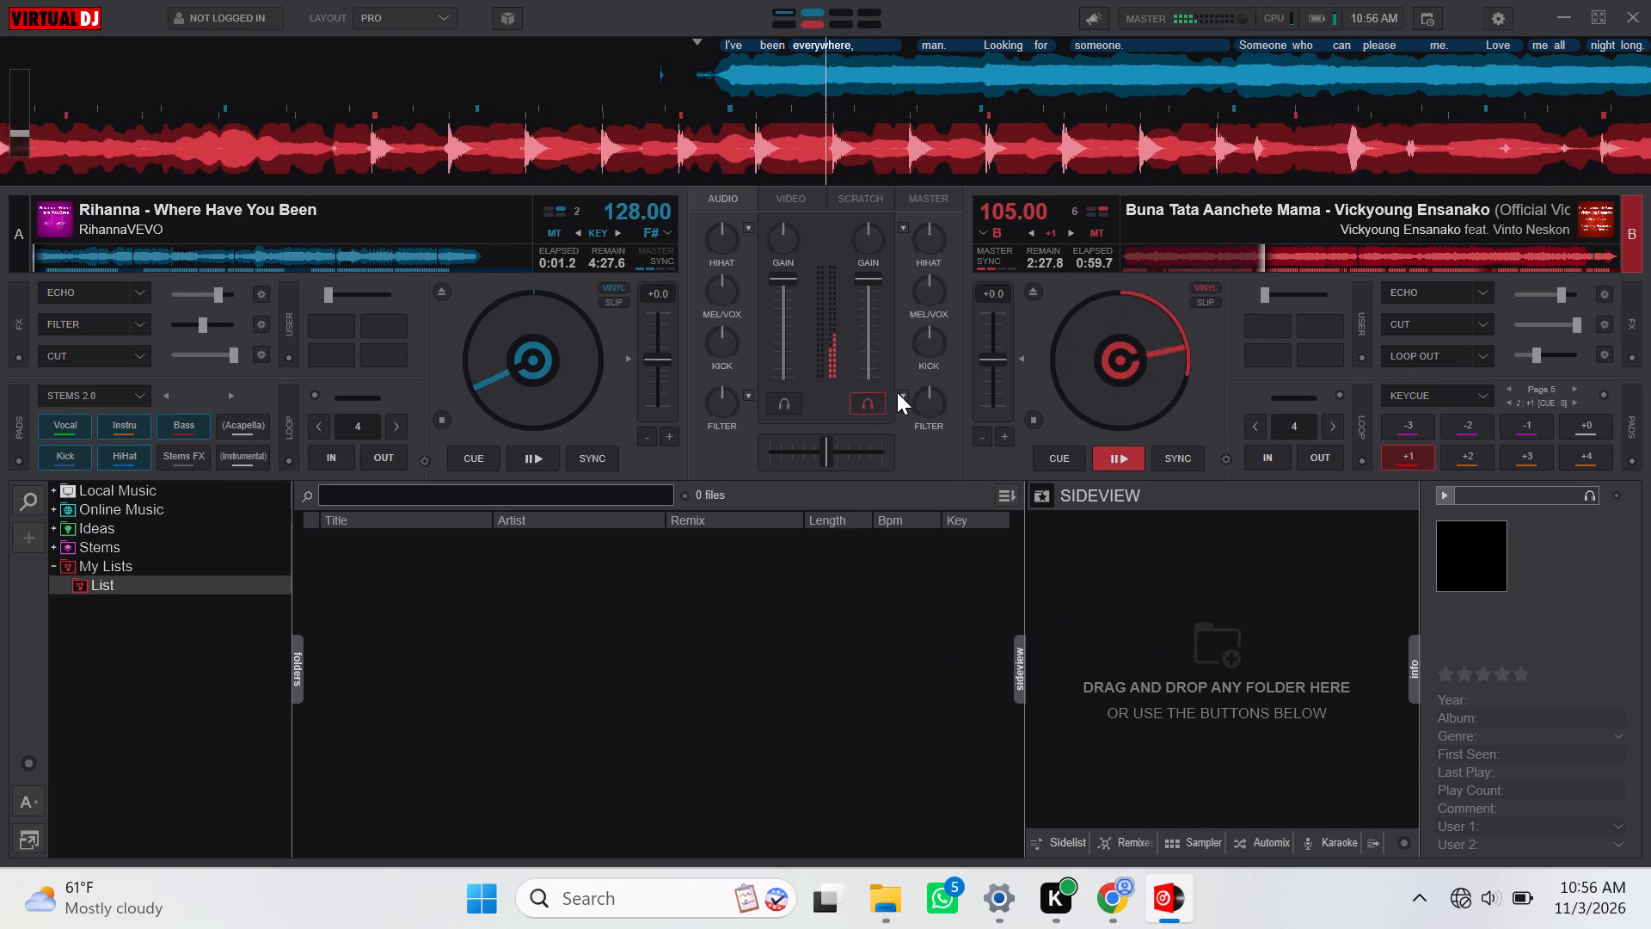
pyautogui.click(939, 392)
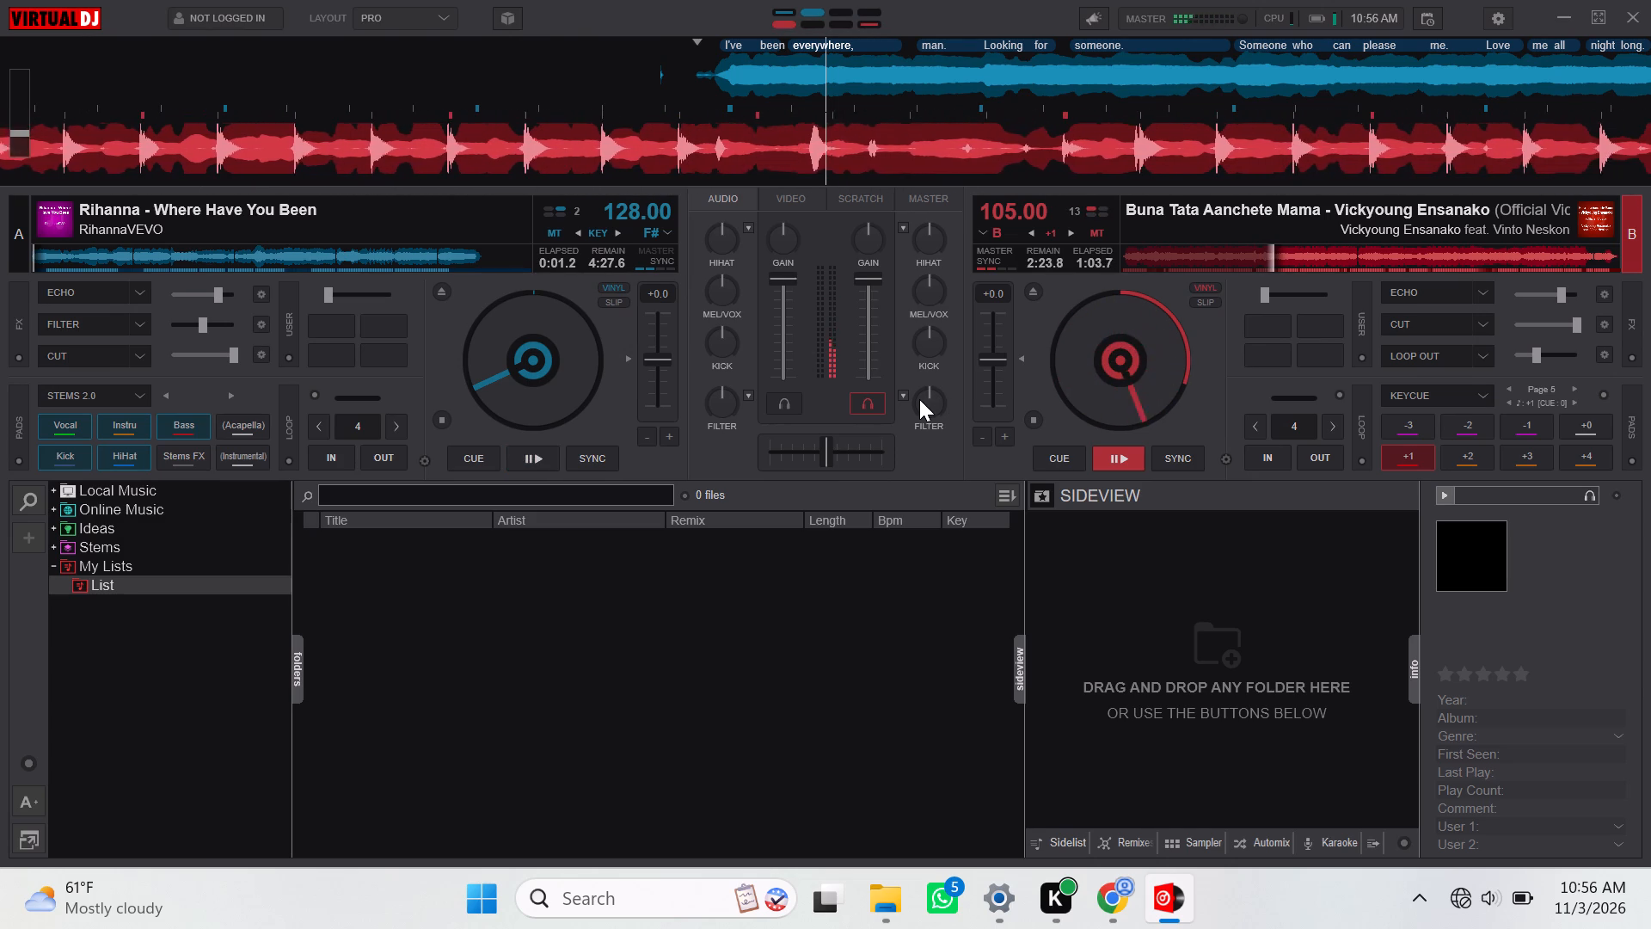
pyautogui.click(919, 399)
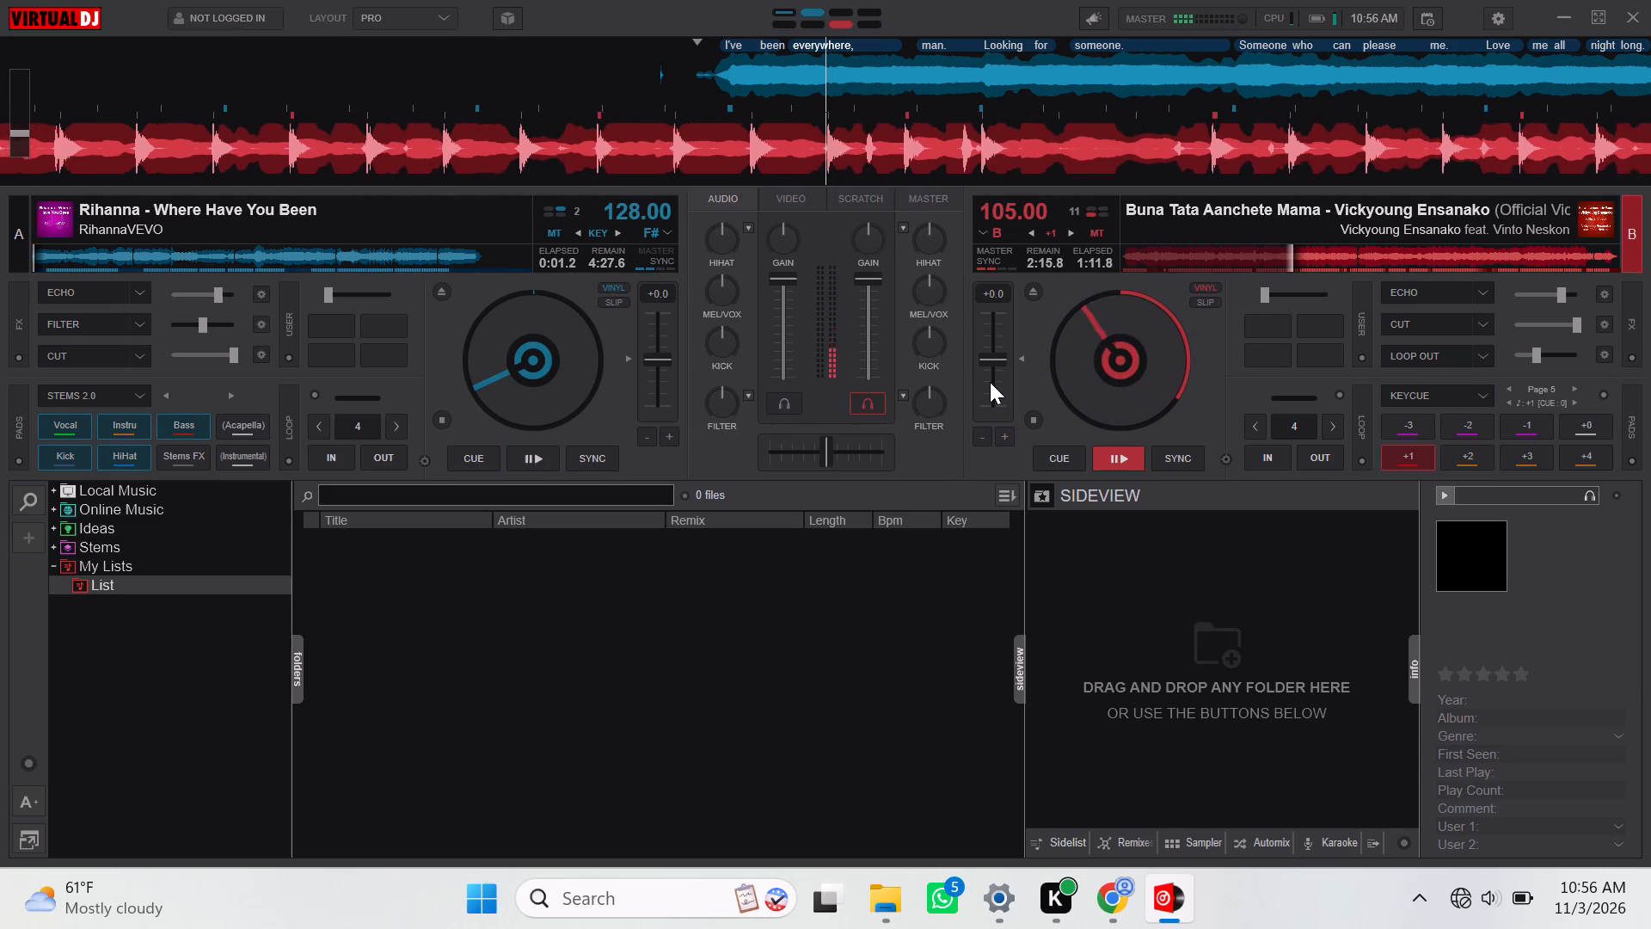
# Slow the deck 2 track to a pitch of -11.4, and raise it to -3.2, for a tempo of 101.62 BPM.
pyautogui.click(988, 332)
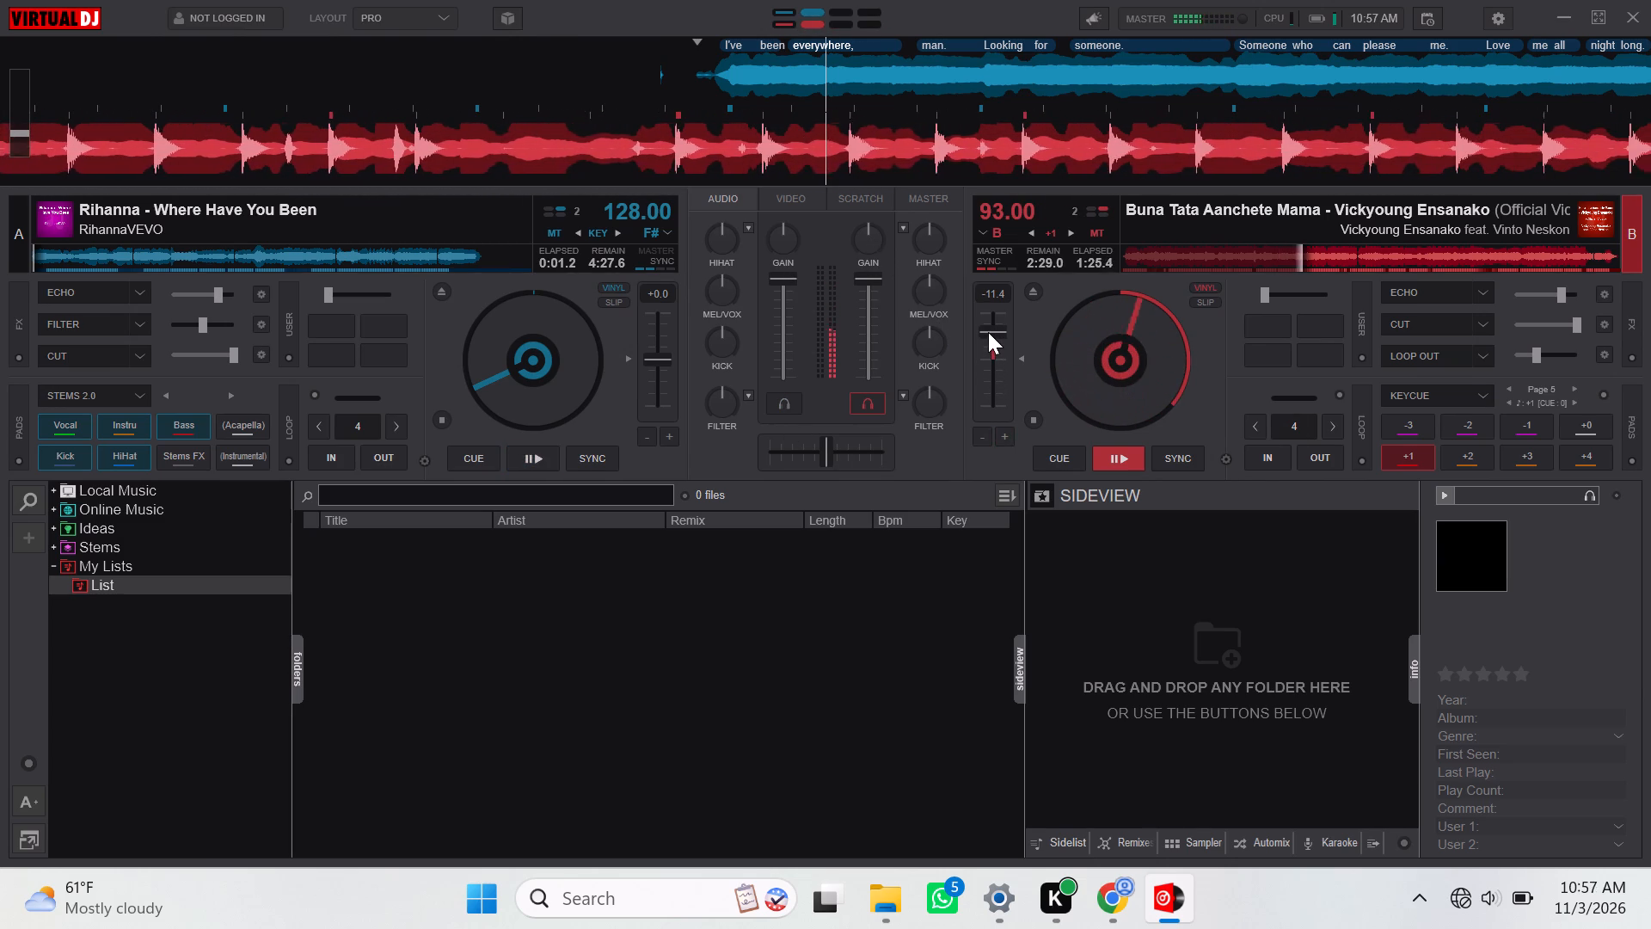
pyautogui.click(991, 352)
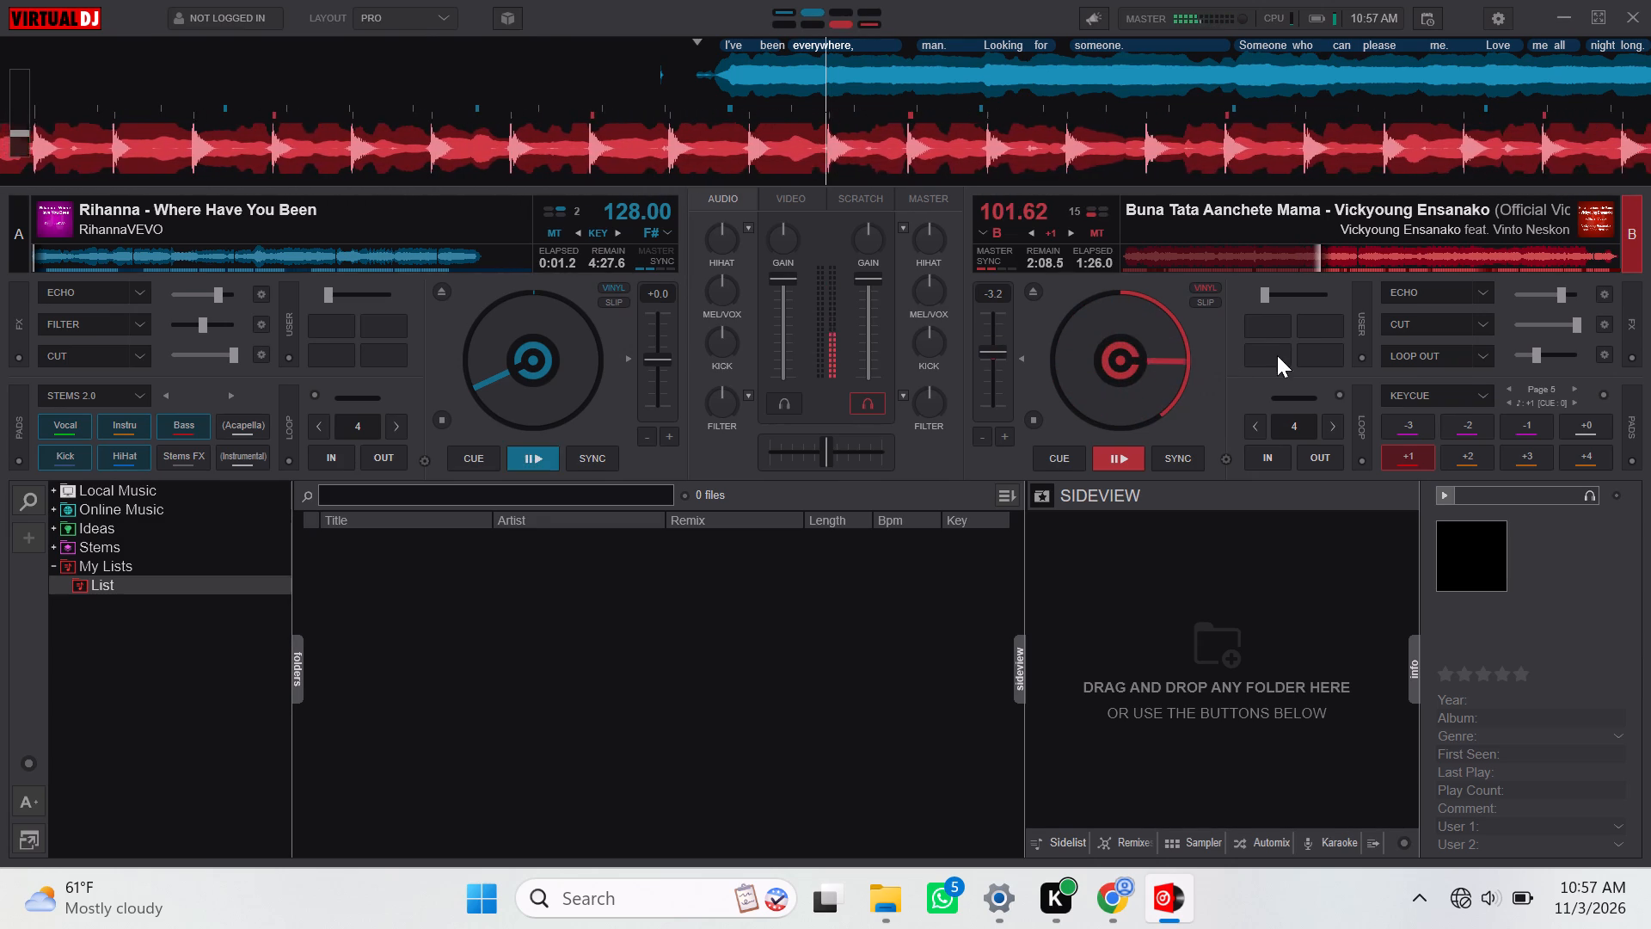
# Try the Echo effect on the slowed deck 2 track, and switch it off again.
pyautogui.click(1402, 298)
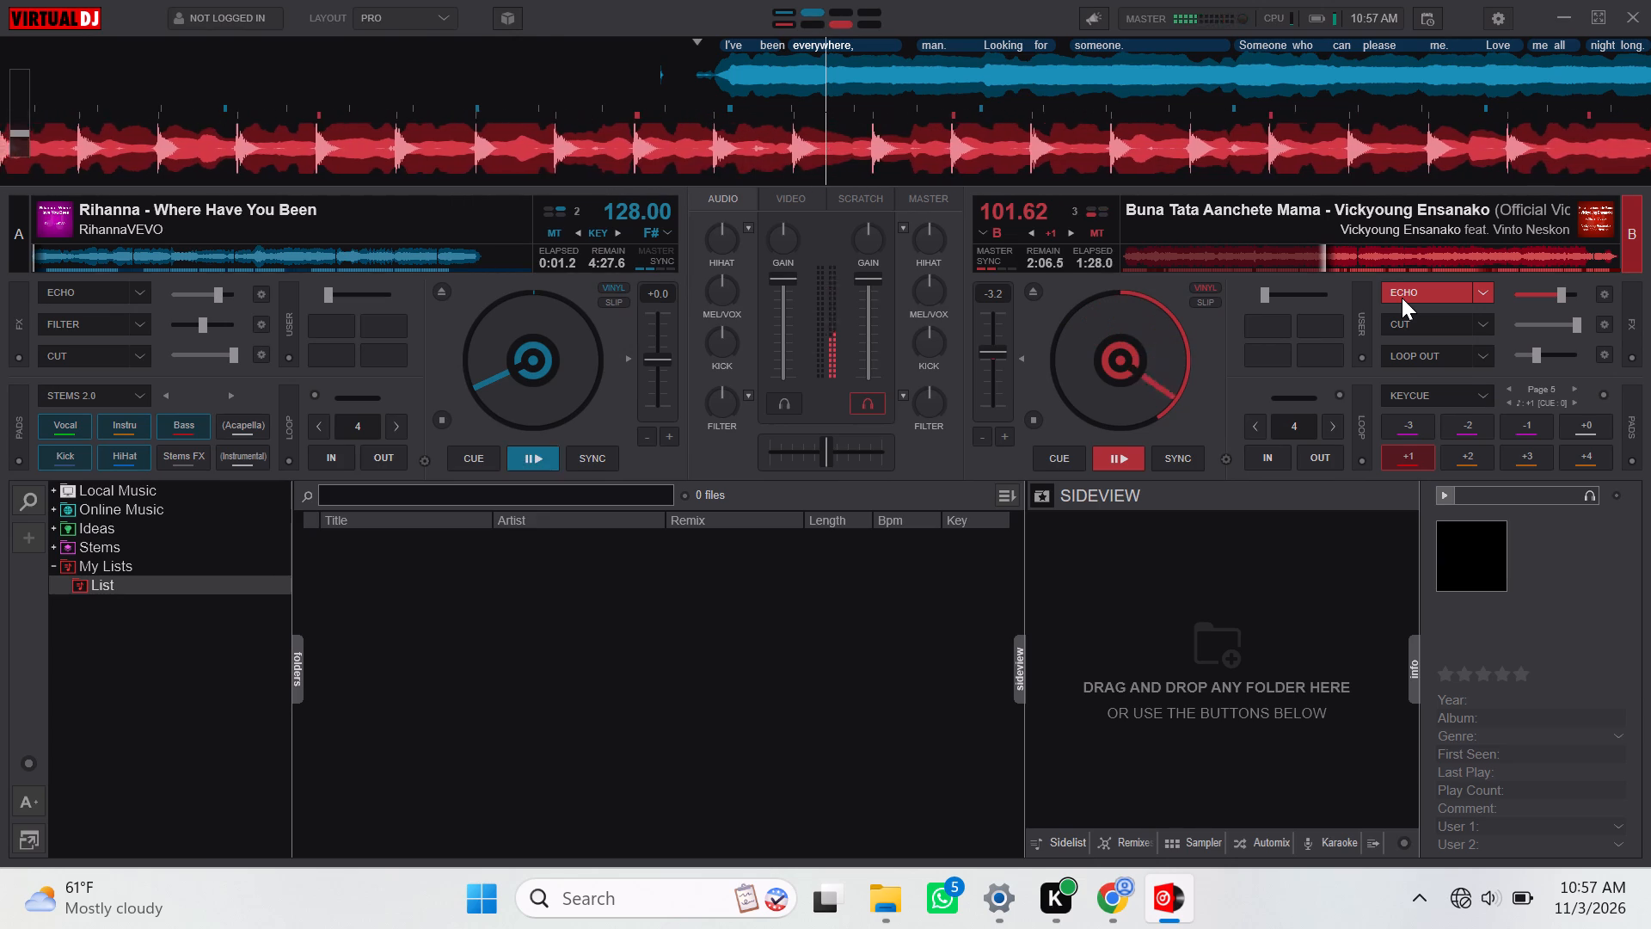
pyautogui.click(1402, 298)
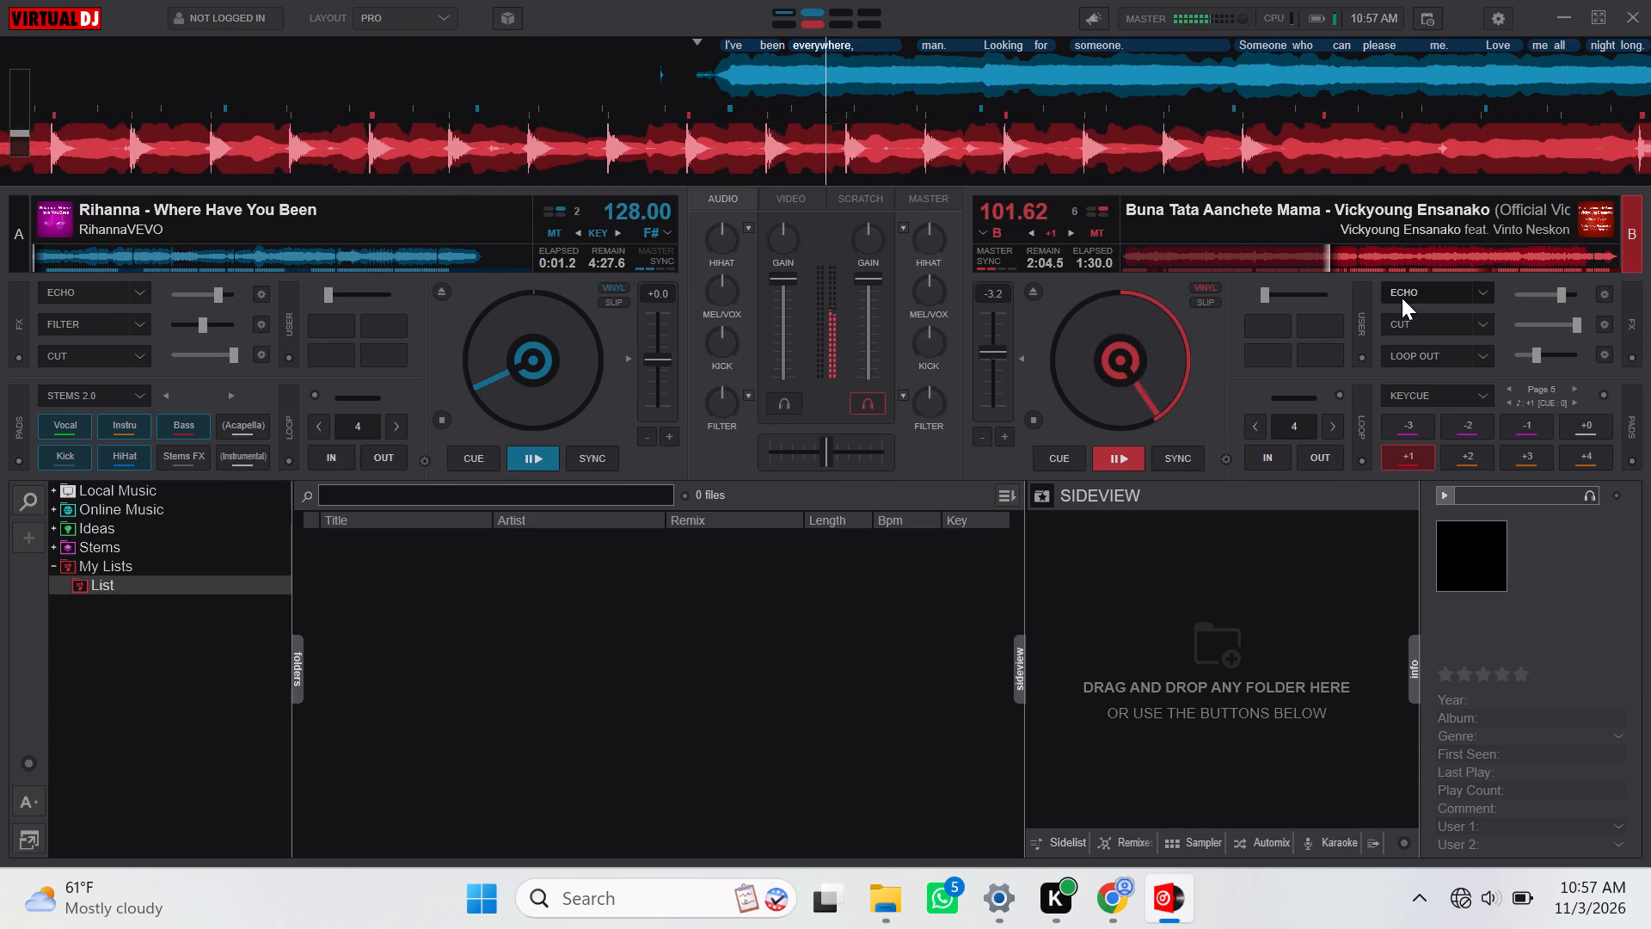
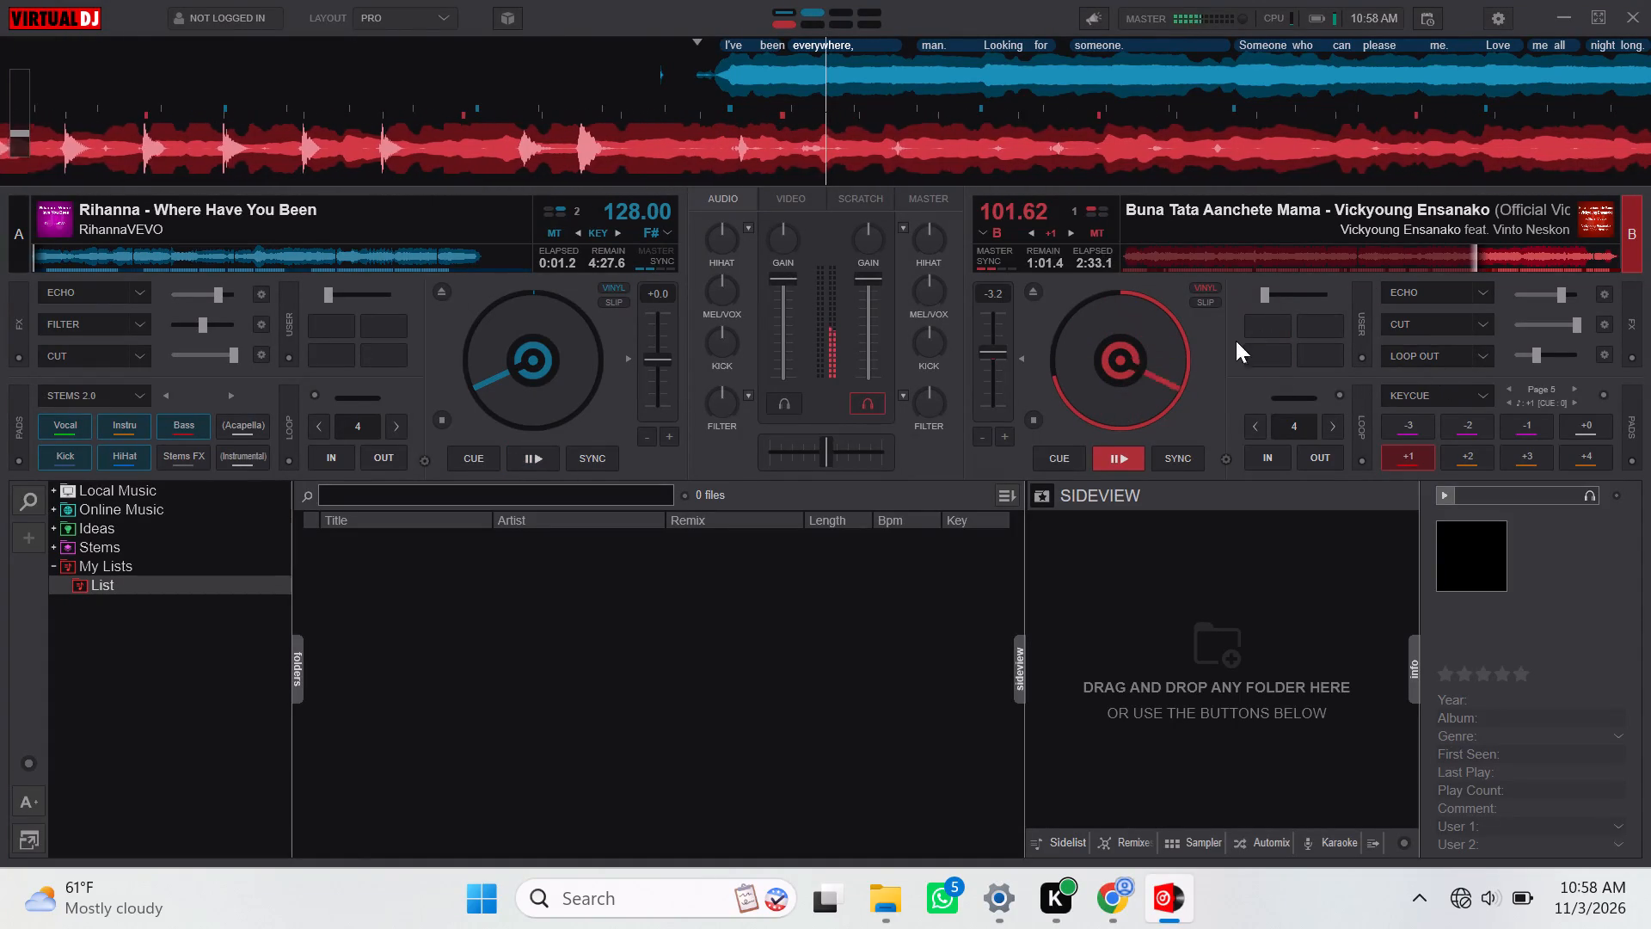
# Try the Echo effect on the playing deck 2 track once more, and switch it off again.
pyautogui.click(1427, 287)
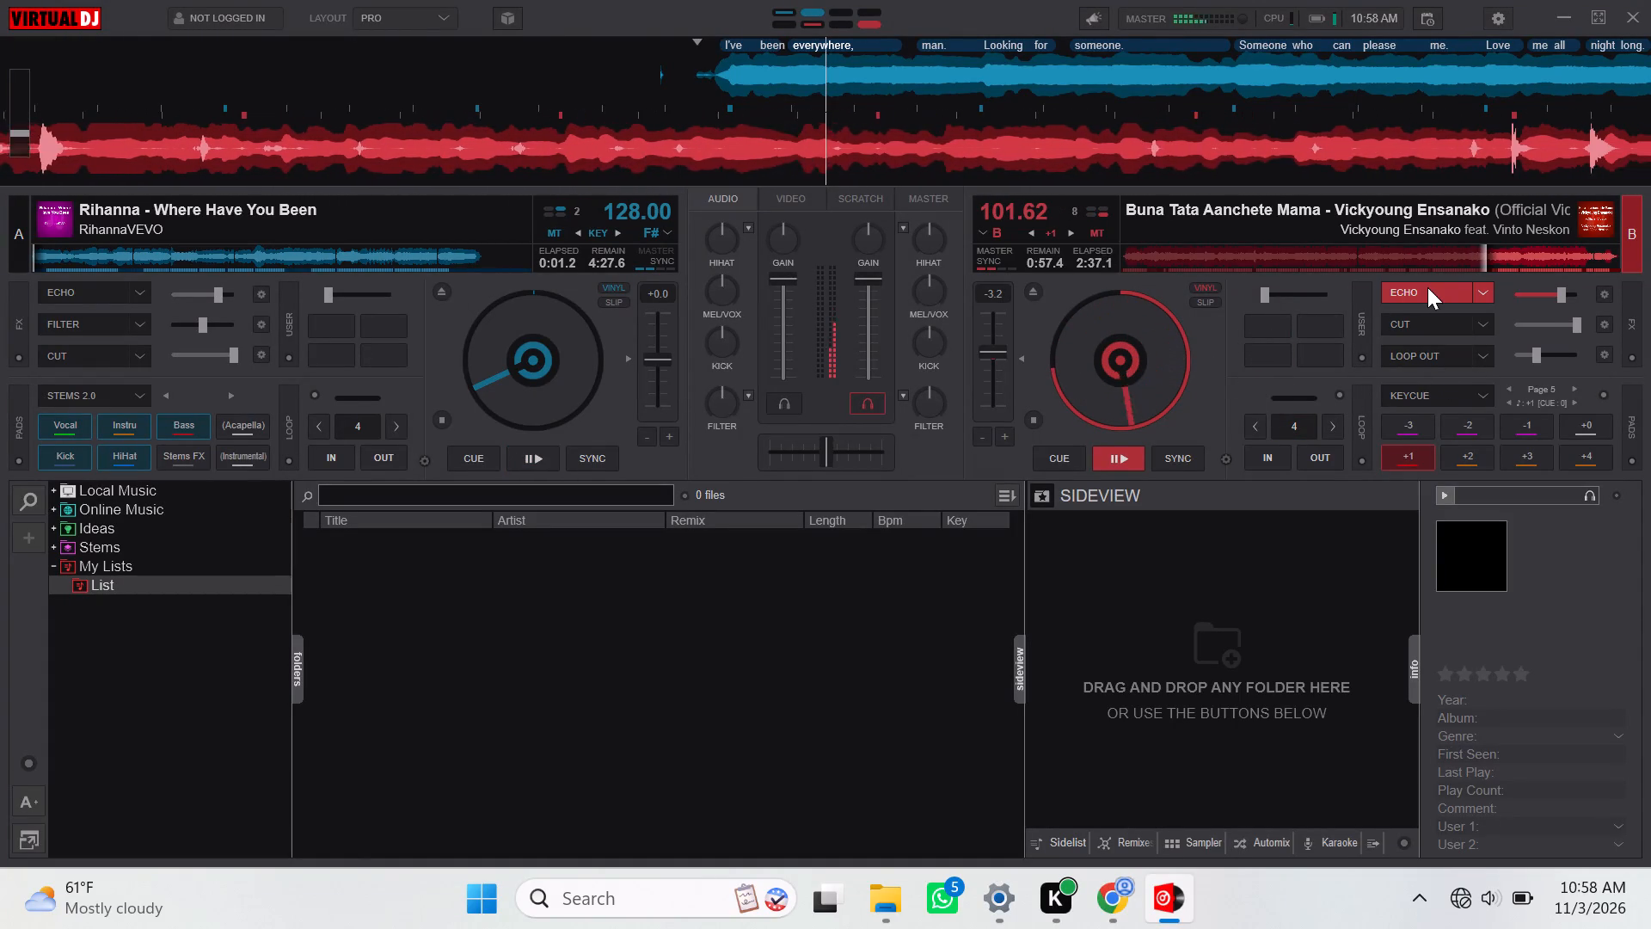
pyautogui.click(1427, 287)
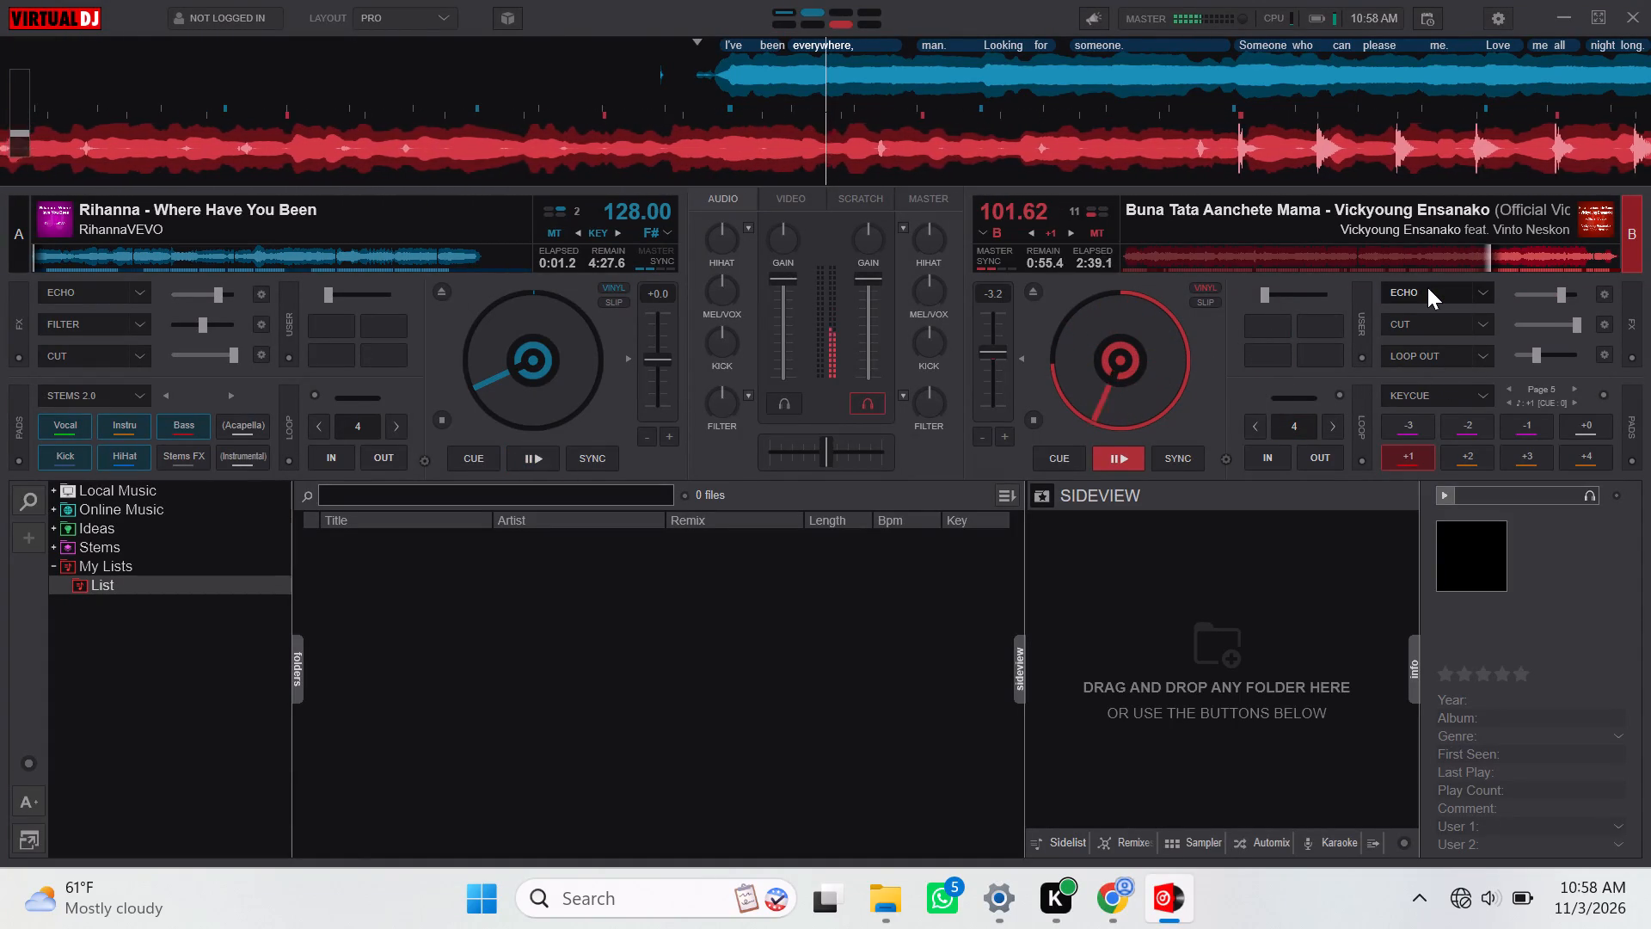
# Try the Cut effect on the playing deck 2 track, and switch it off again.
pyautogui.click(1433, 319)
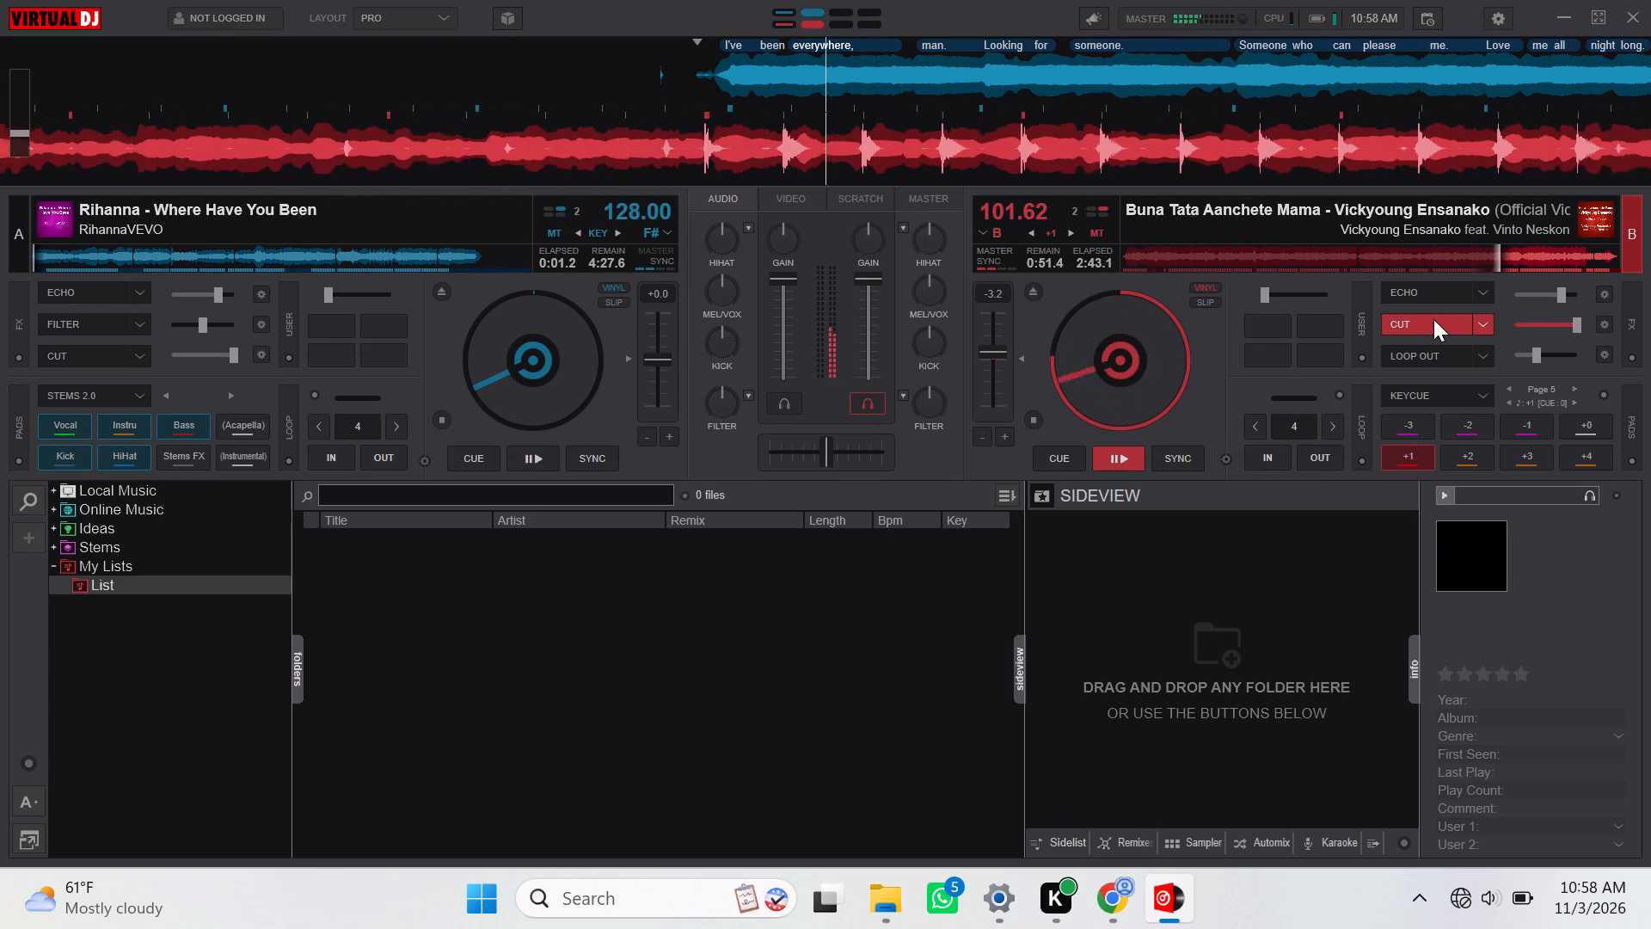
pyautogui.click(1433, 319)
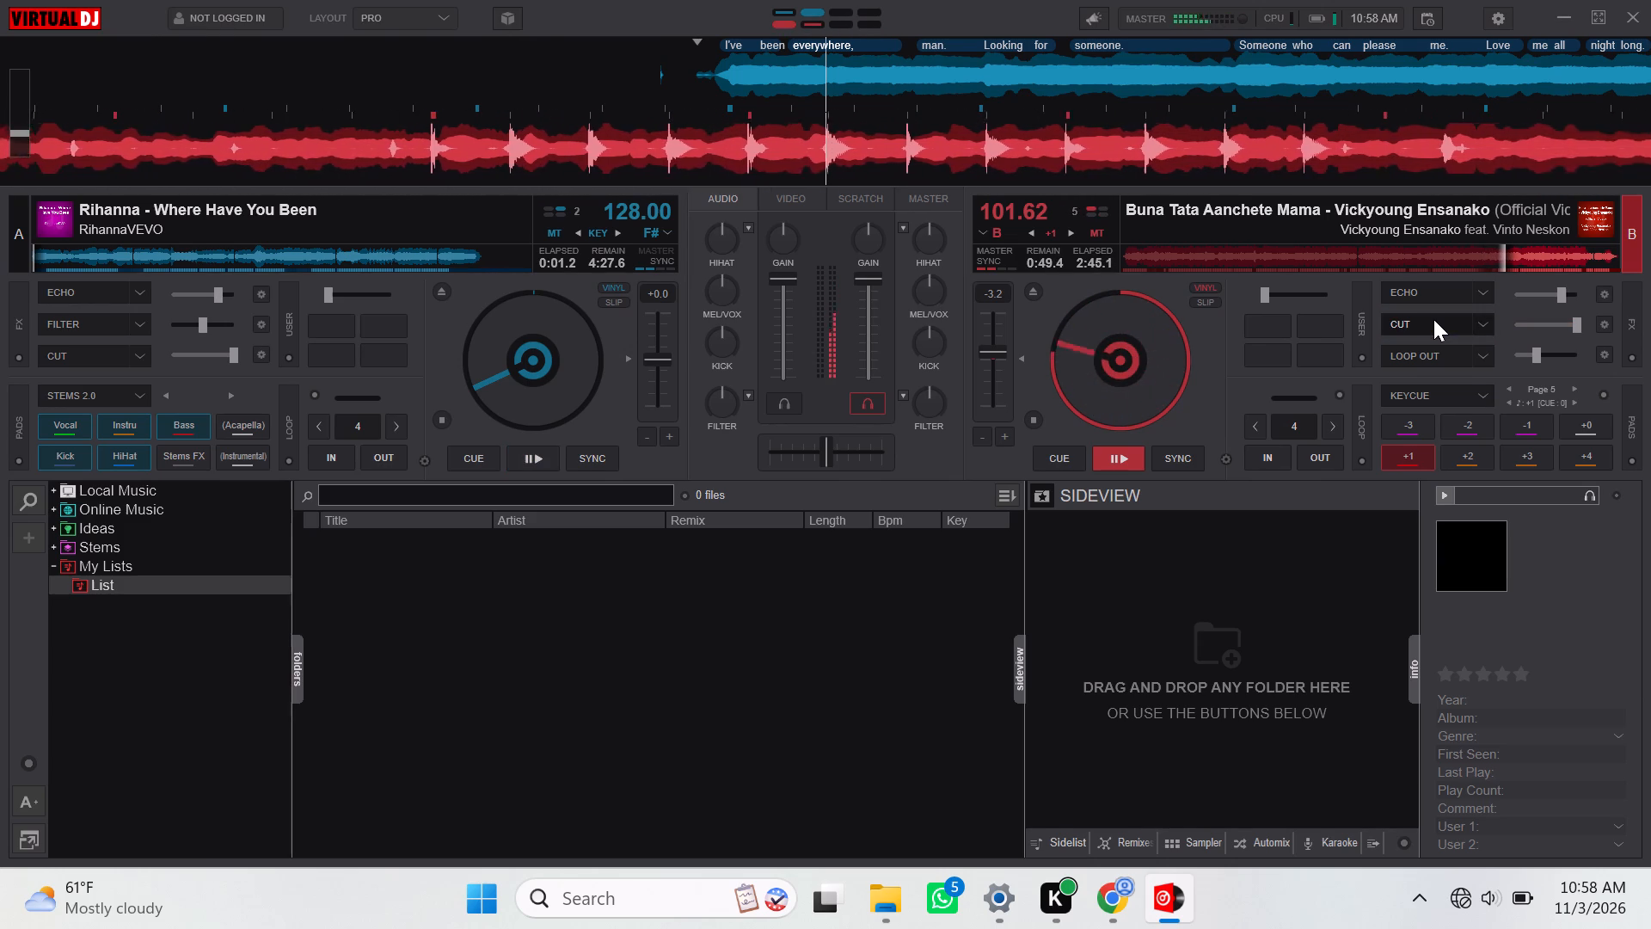
# Scratch the playing deck 2 track with short, repeated touches of its jog wheel.
pyautogui.click(1142, 390)
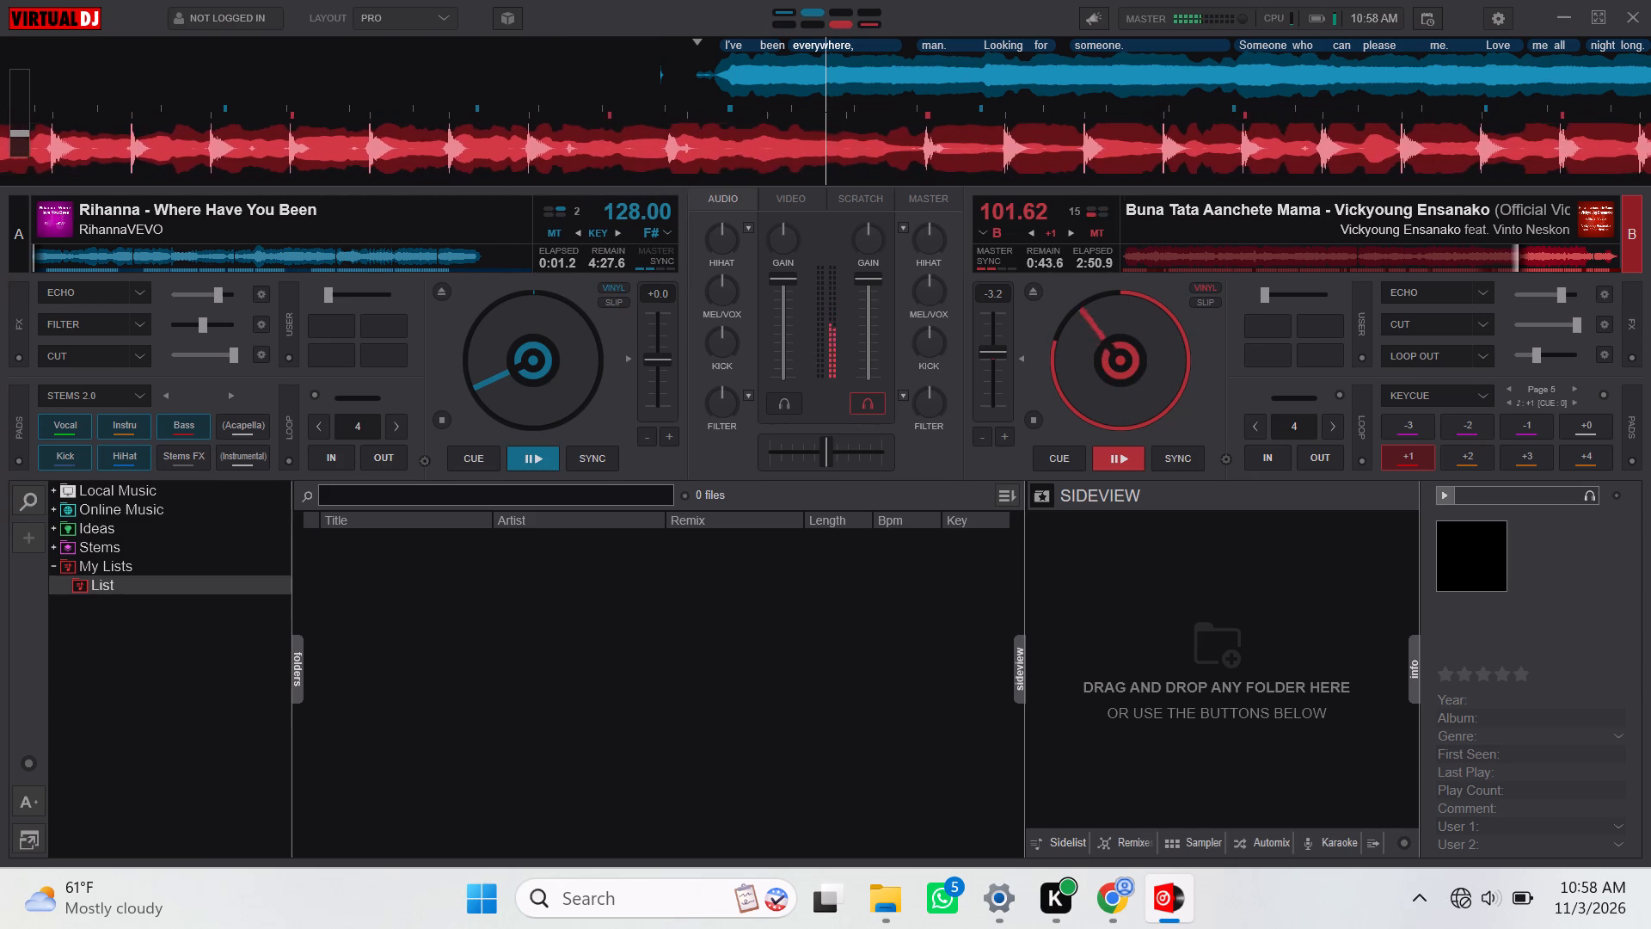
pyautogui.tripleClick(1142, 390)
pyautogui.tripleClick(1142, 390)
pyautogui.click(1142, 390)
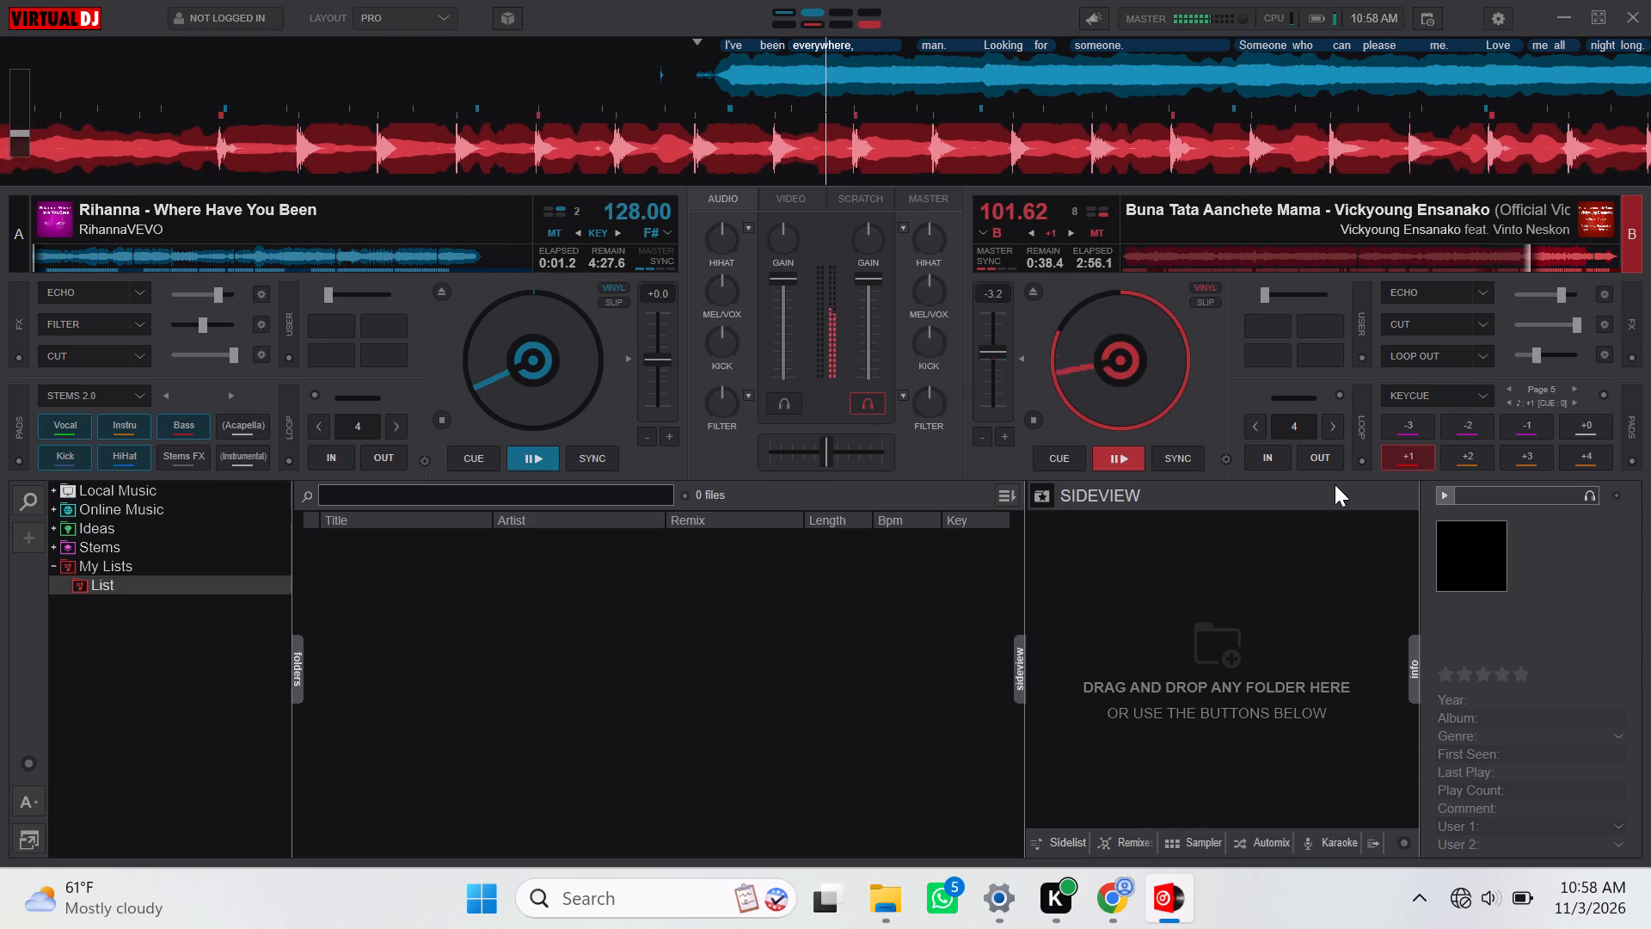
# Trigger the -3 key cue on deck 2, followed by the +1 key cue.
pyautogui.click(1404, 433)
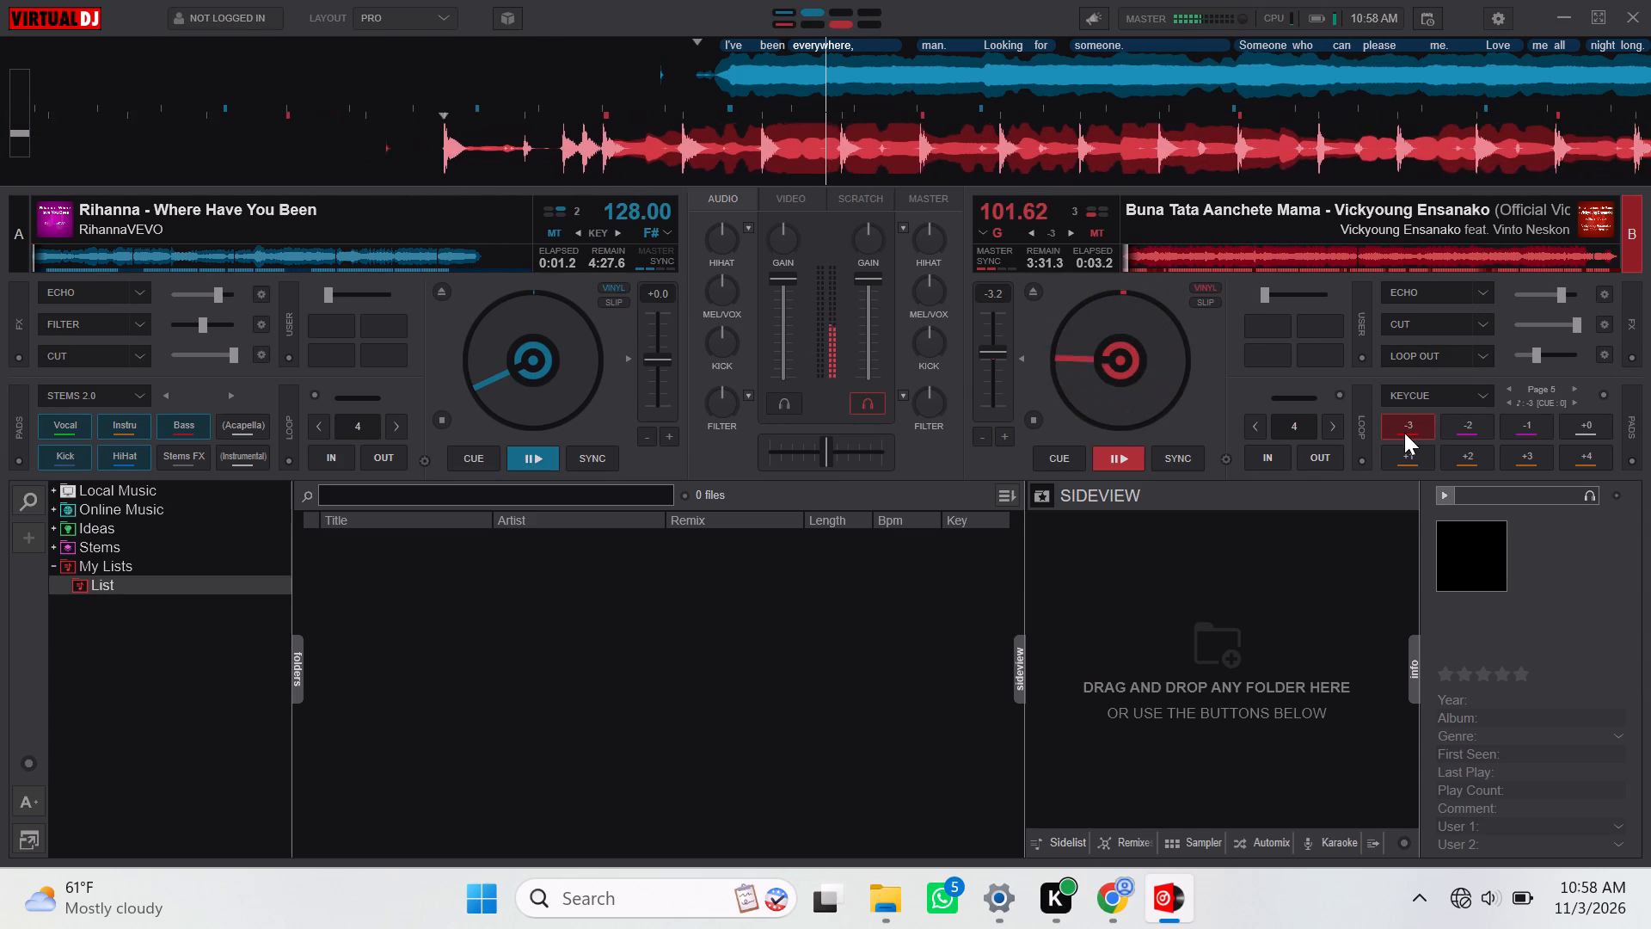
pyautogui.click(1402, 458)
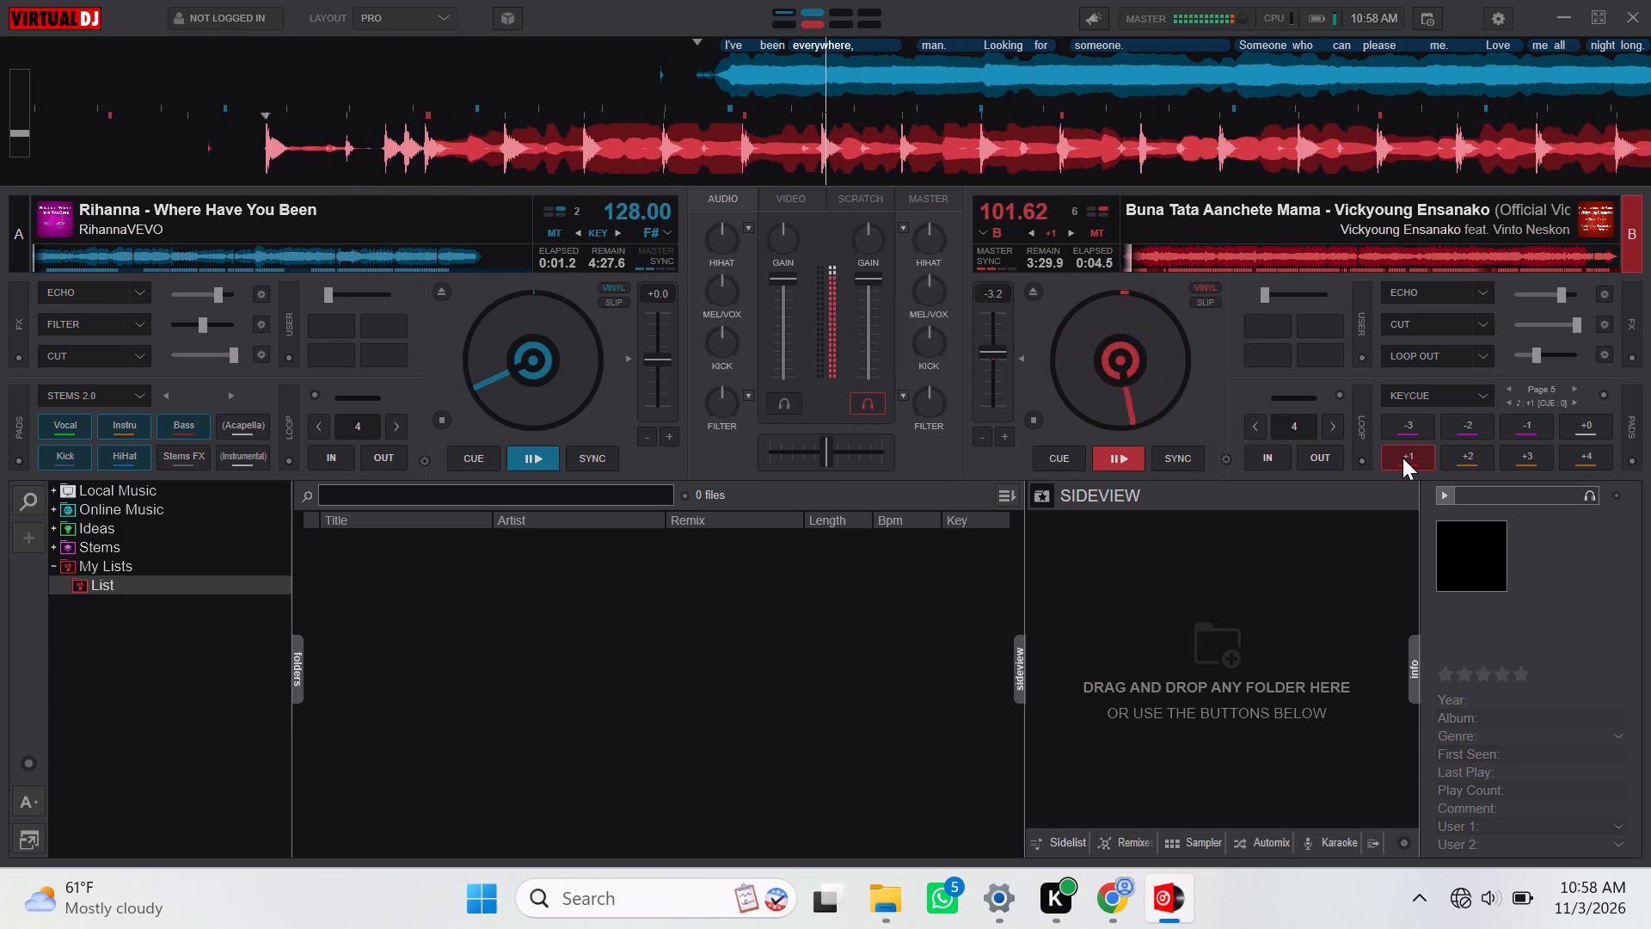
# Scratch the deck 2 track by tapping its jog wheel and turning it back and forth.
pyautogui.click(1132, 382)
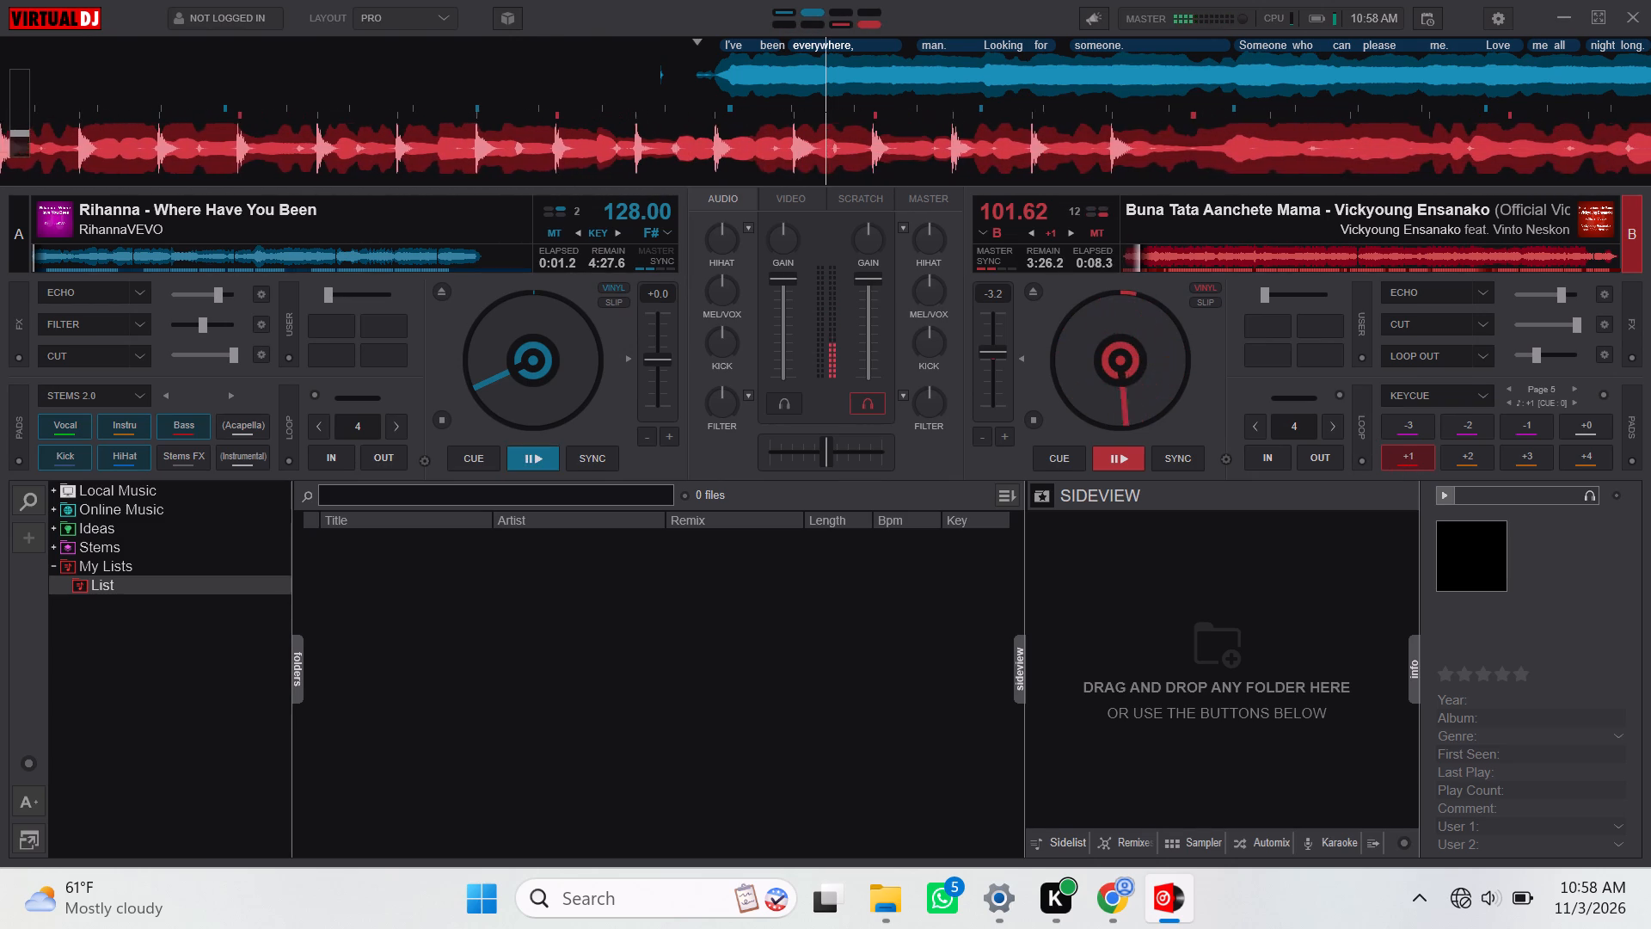
pyautogui.click(1132, 382)
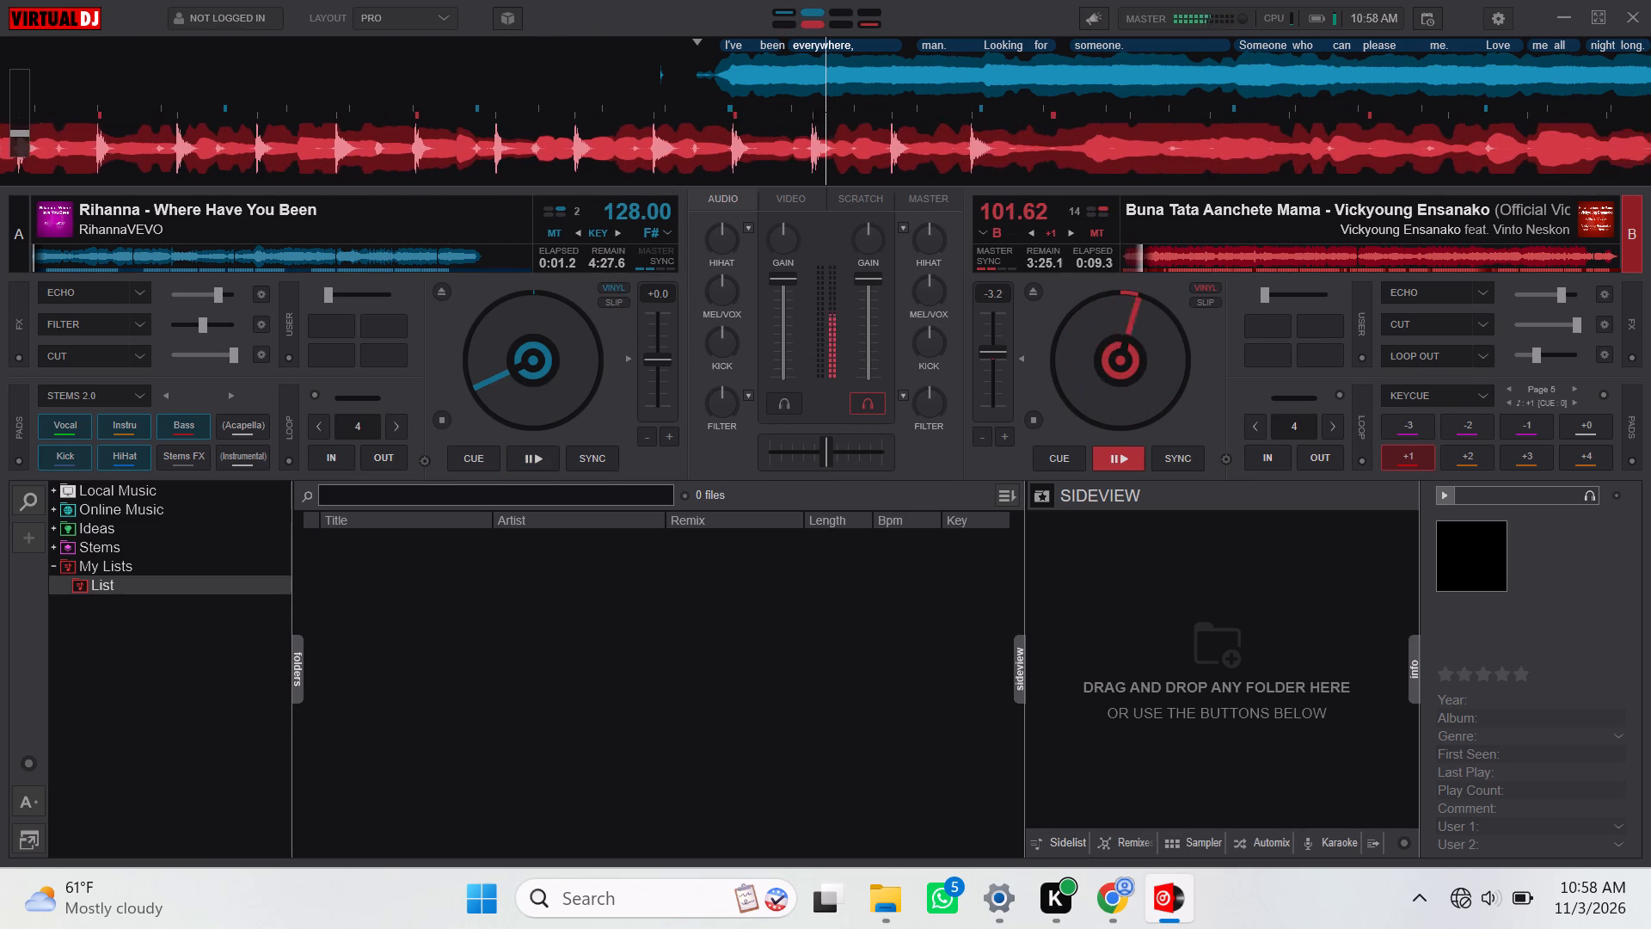
pyautogui.tripleClick(1132, 382)
pyautogui.moveTo(1132, 382); pyautogui.dragTo(1020, 489)
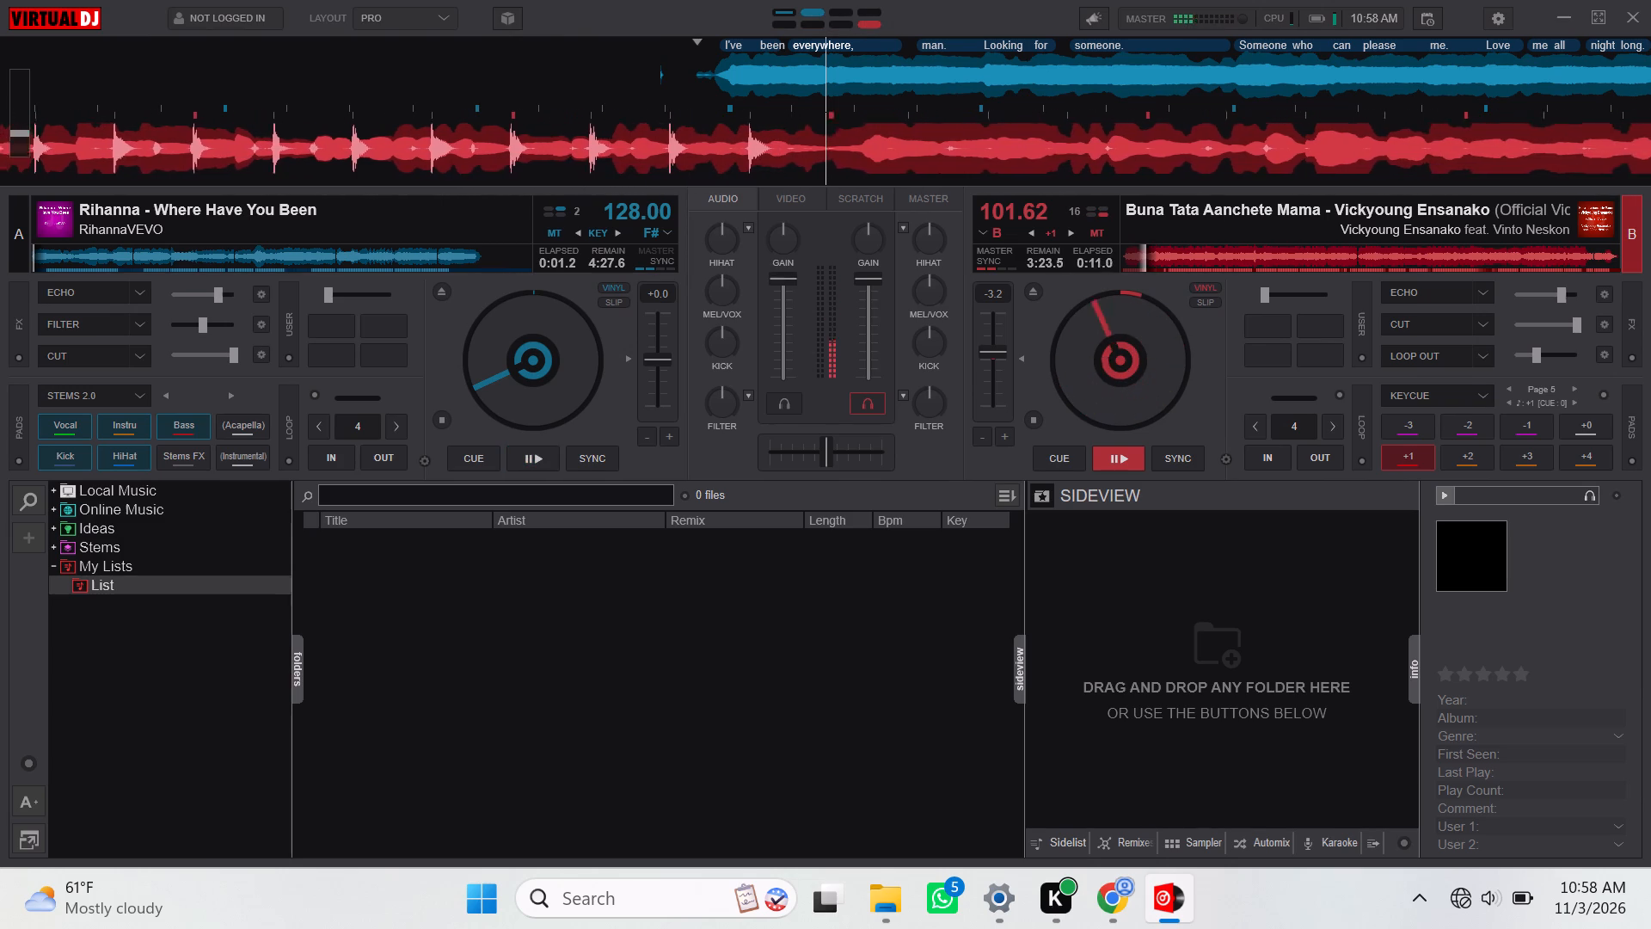
pyautogui.moveTo(1020, 489); pyautogui.dragTo(984, 538)
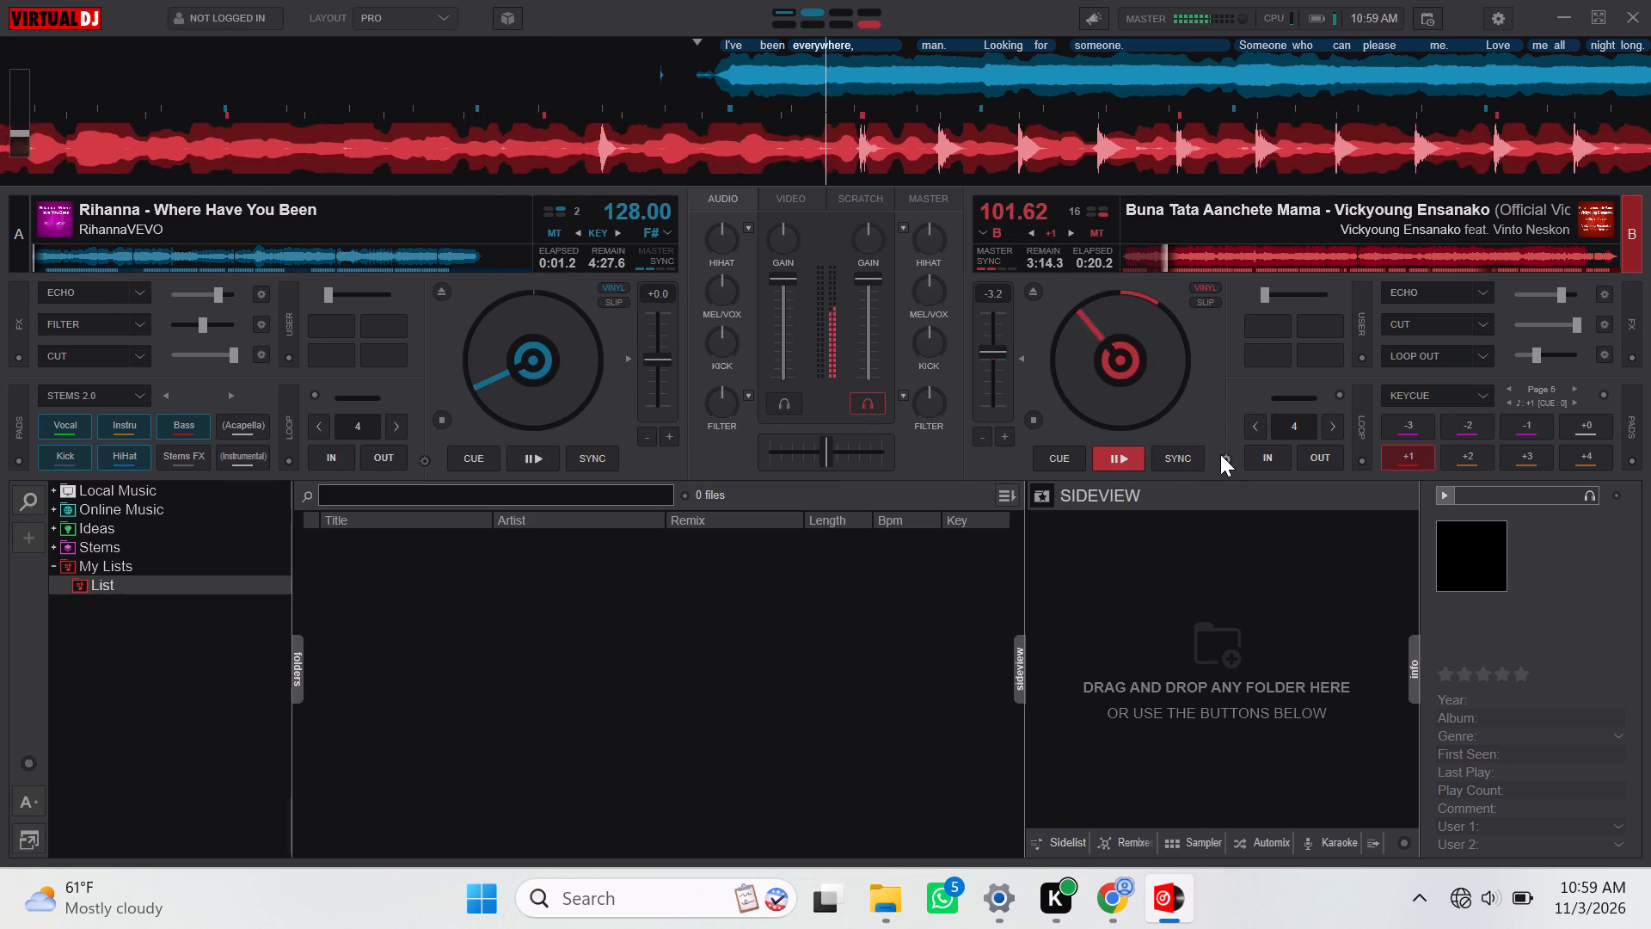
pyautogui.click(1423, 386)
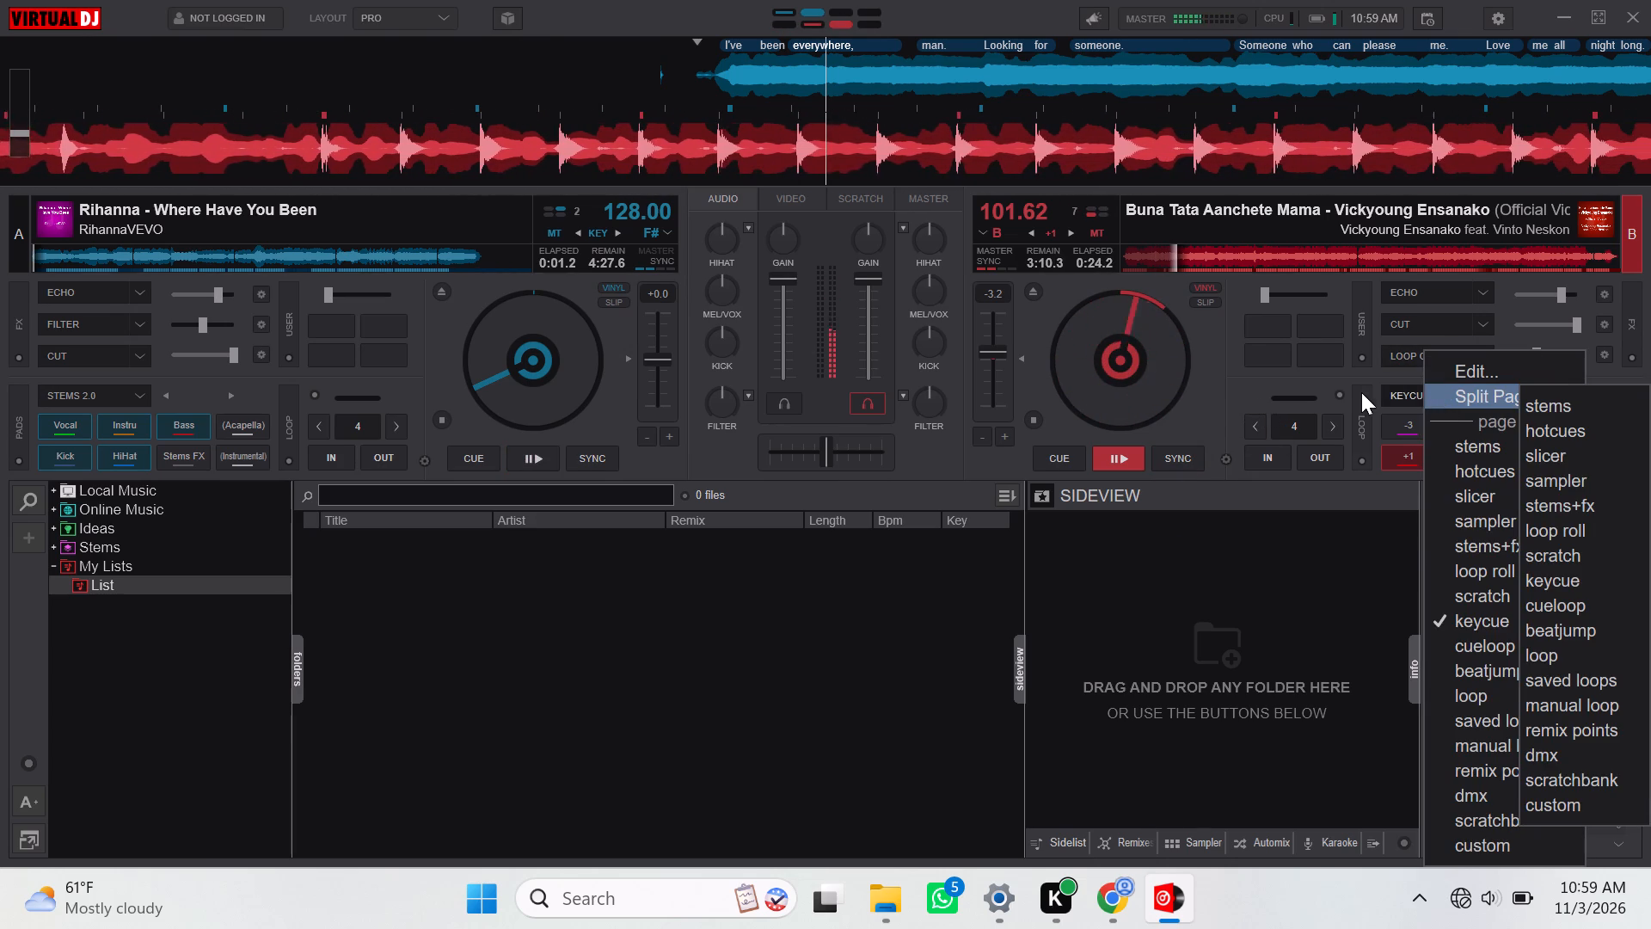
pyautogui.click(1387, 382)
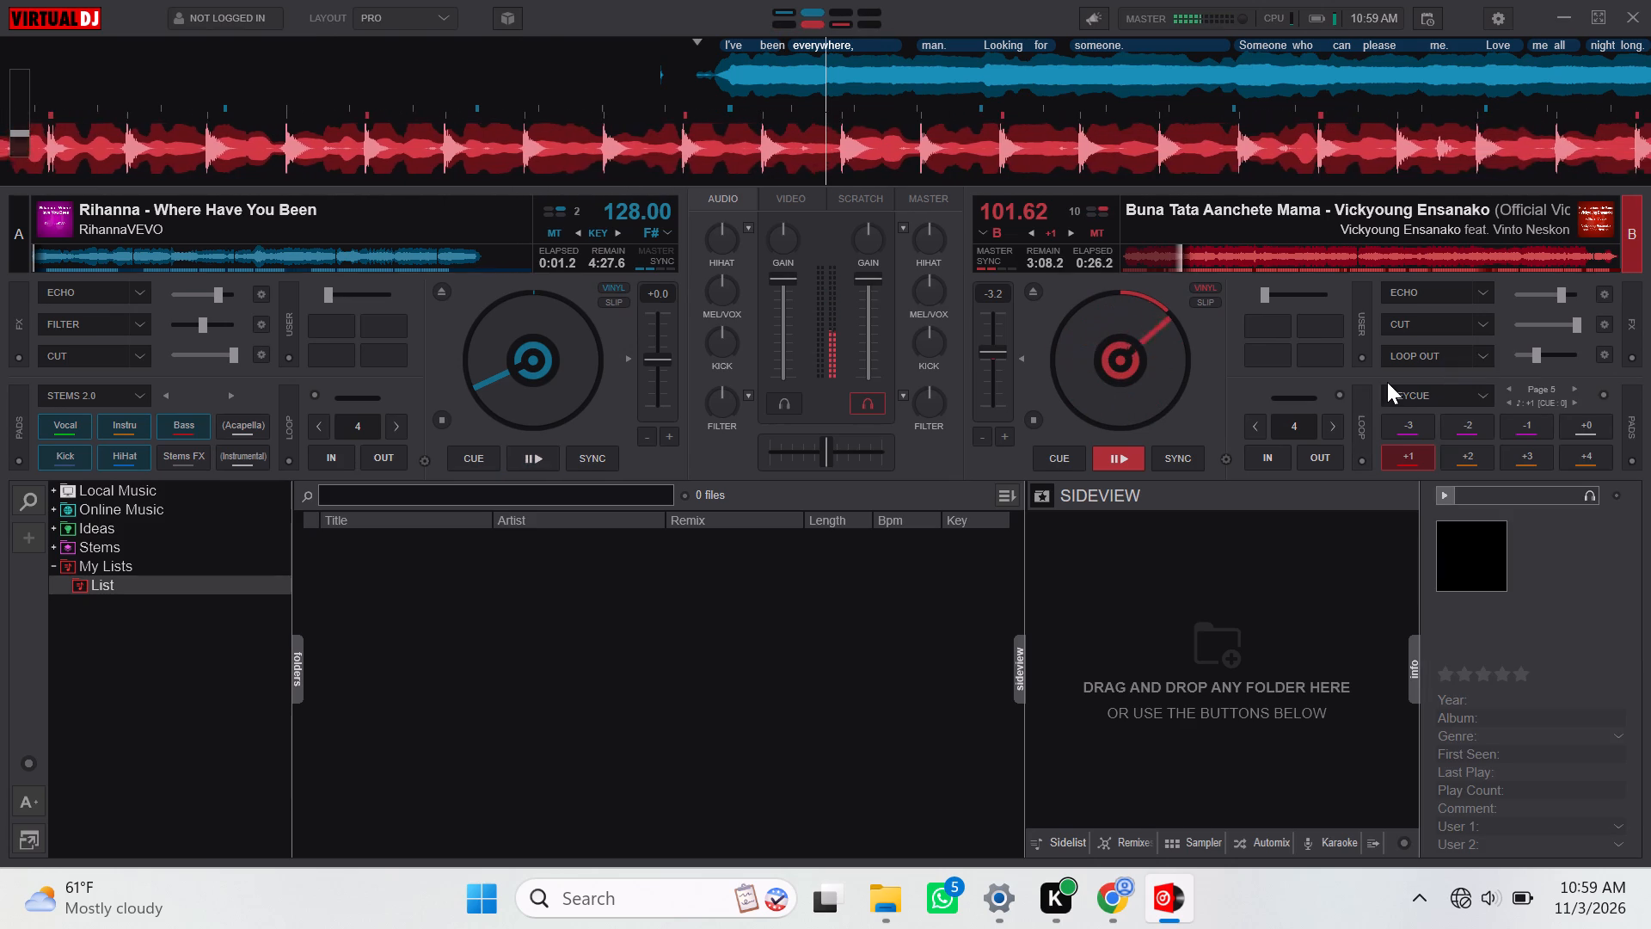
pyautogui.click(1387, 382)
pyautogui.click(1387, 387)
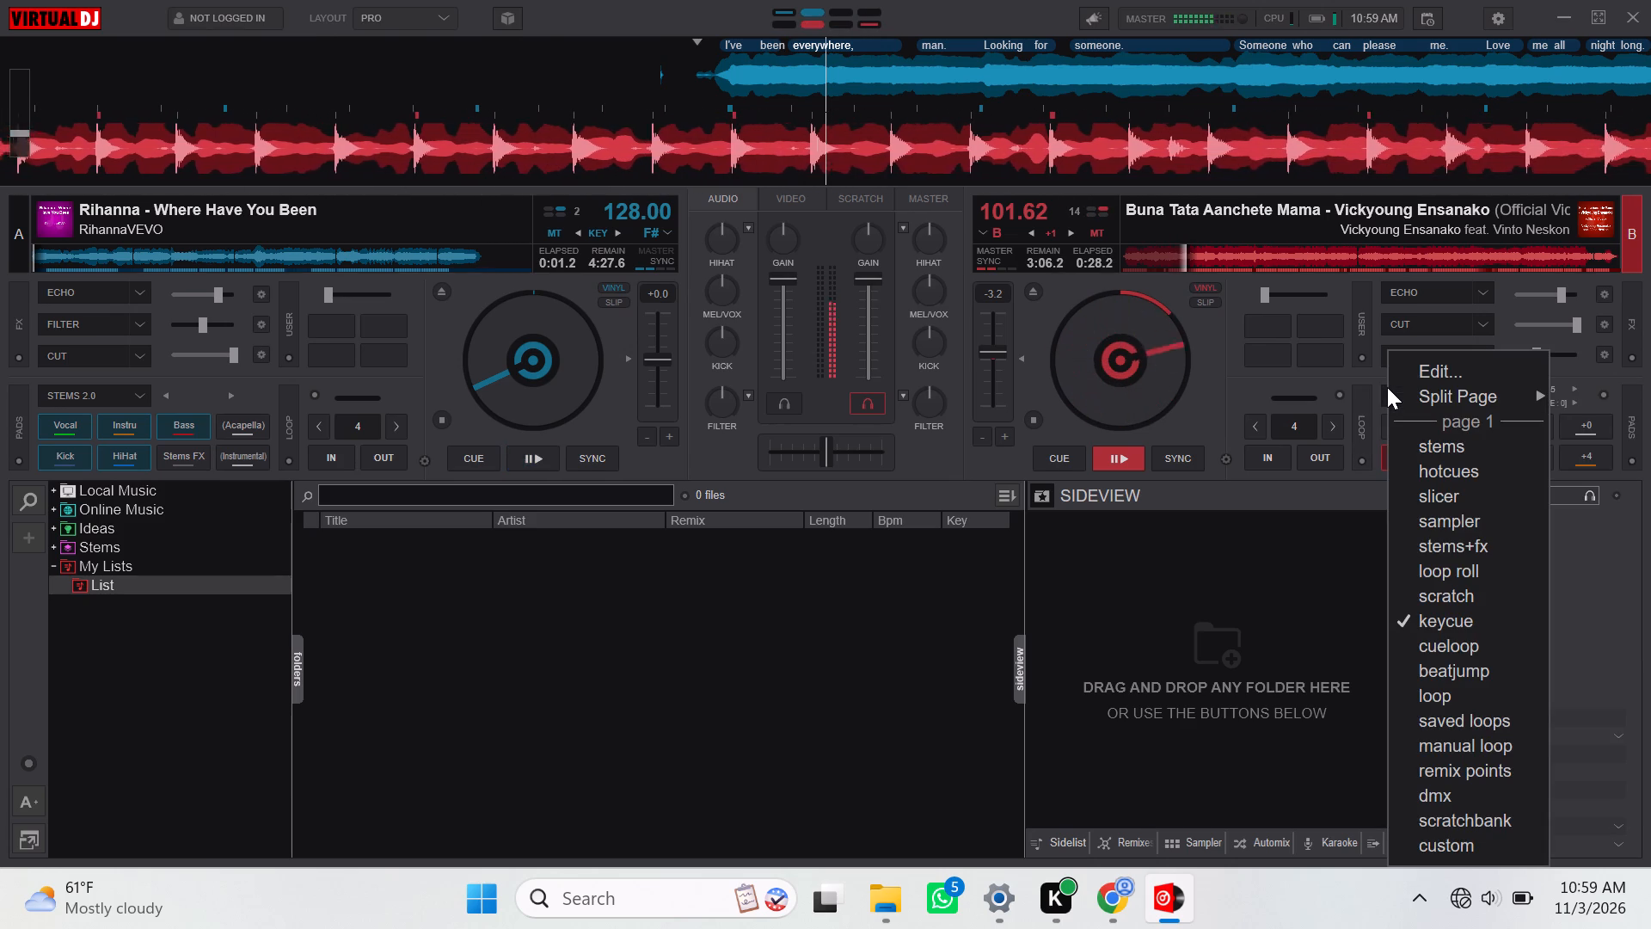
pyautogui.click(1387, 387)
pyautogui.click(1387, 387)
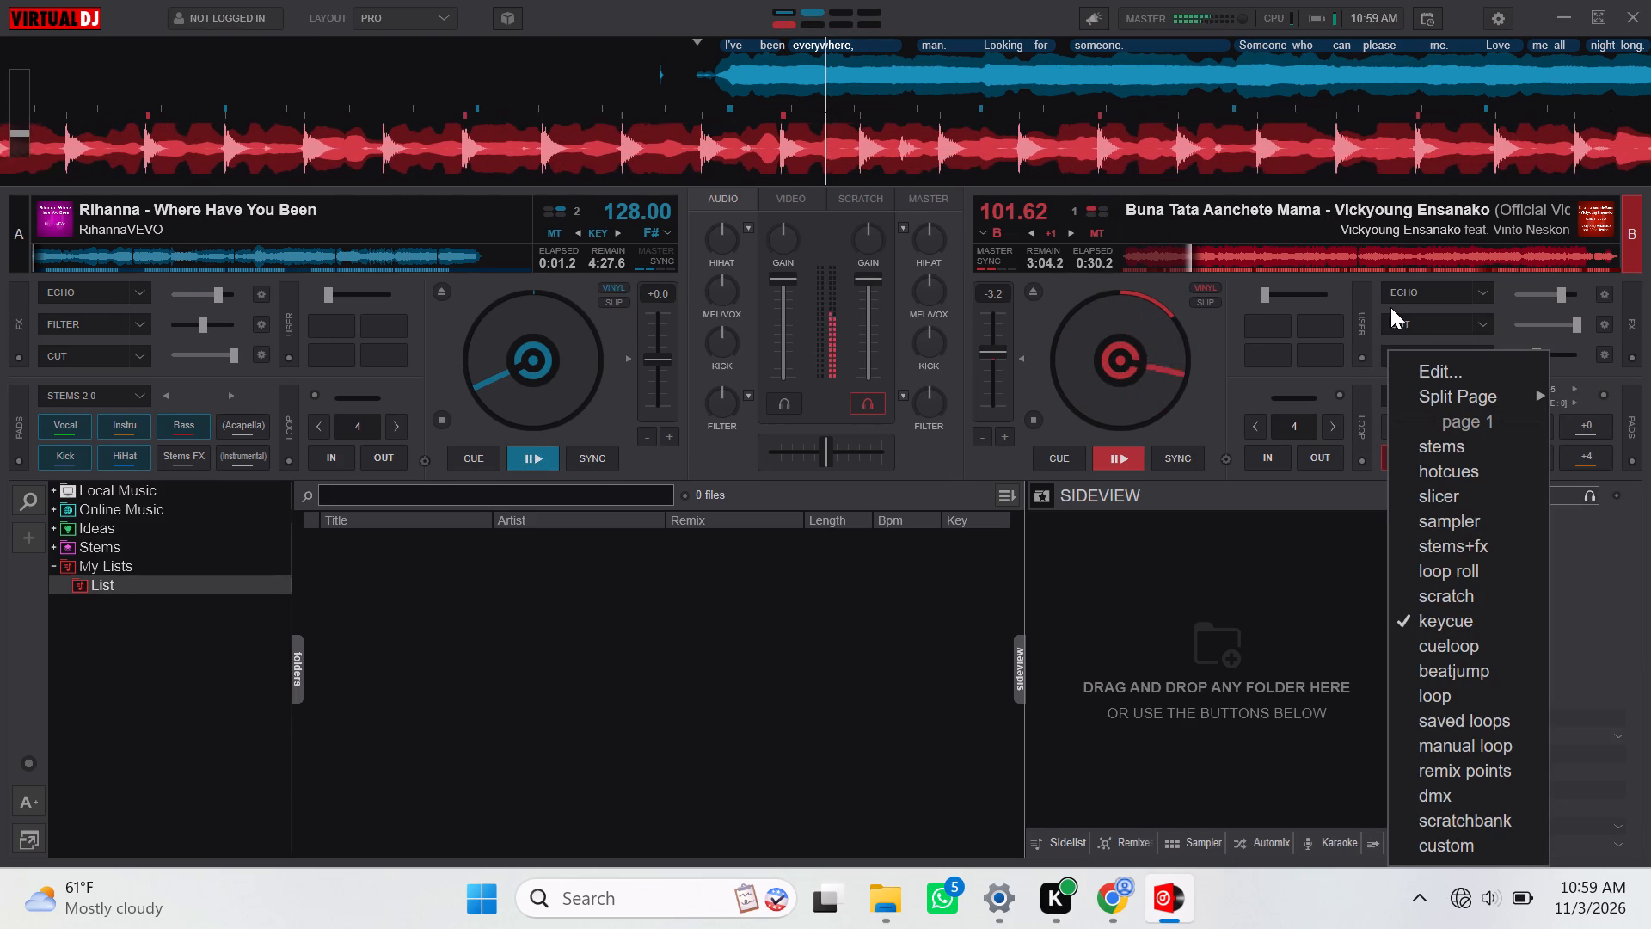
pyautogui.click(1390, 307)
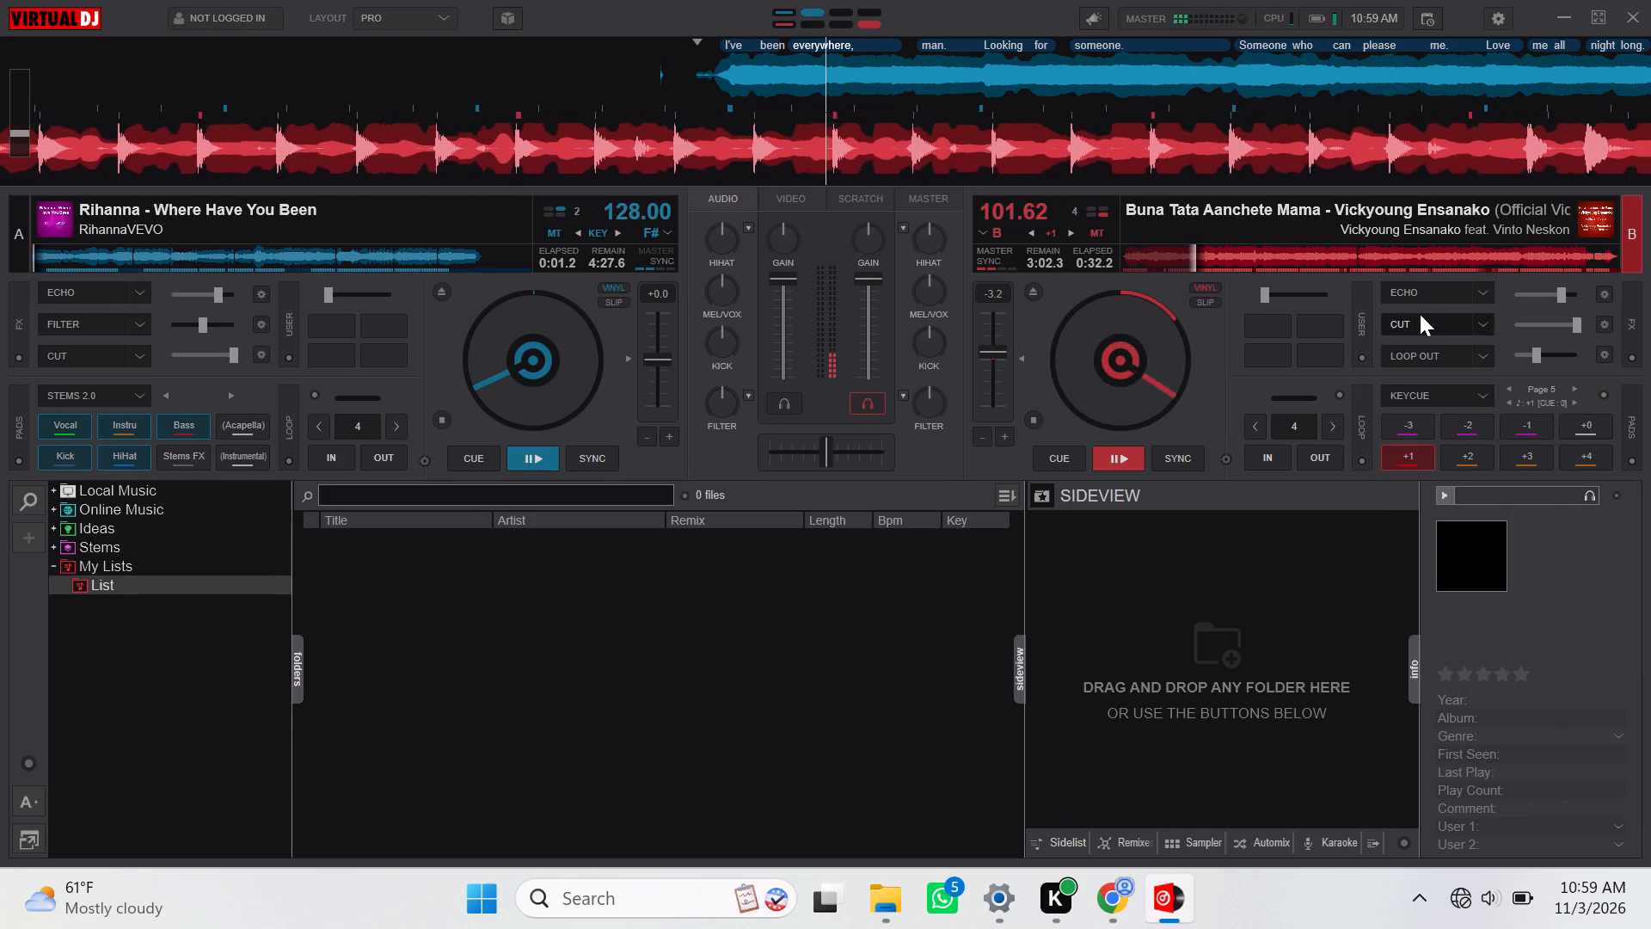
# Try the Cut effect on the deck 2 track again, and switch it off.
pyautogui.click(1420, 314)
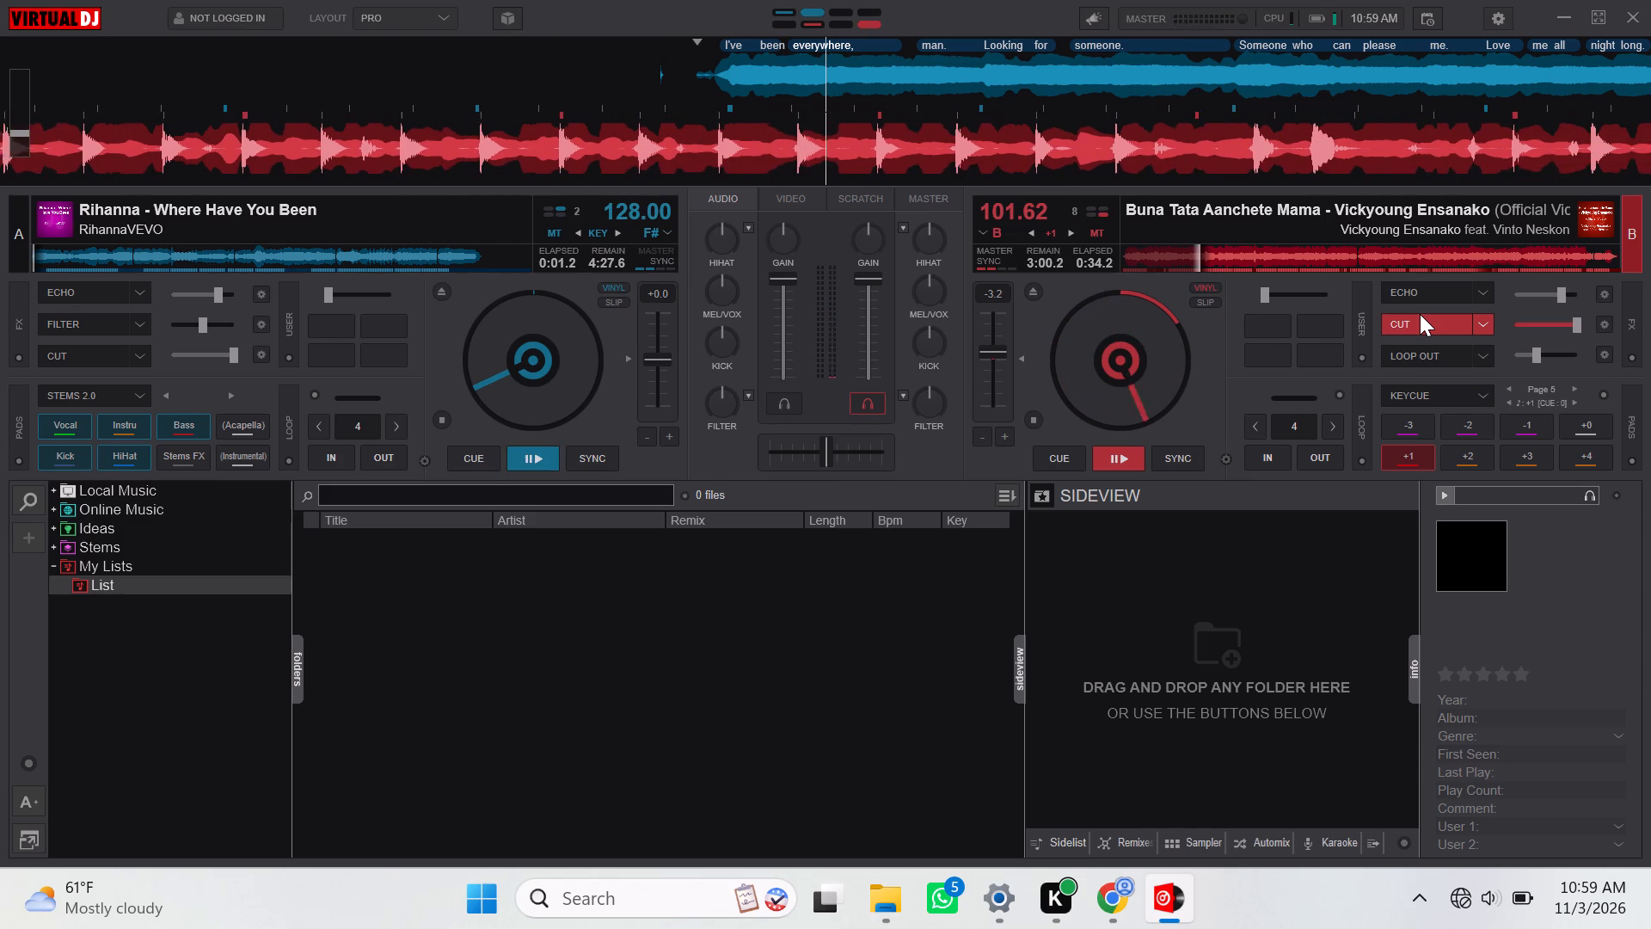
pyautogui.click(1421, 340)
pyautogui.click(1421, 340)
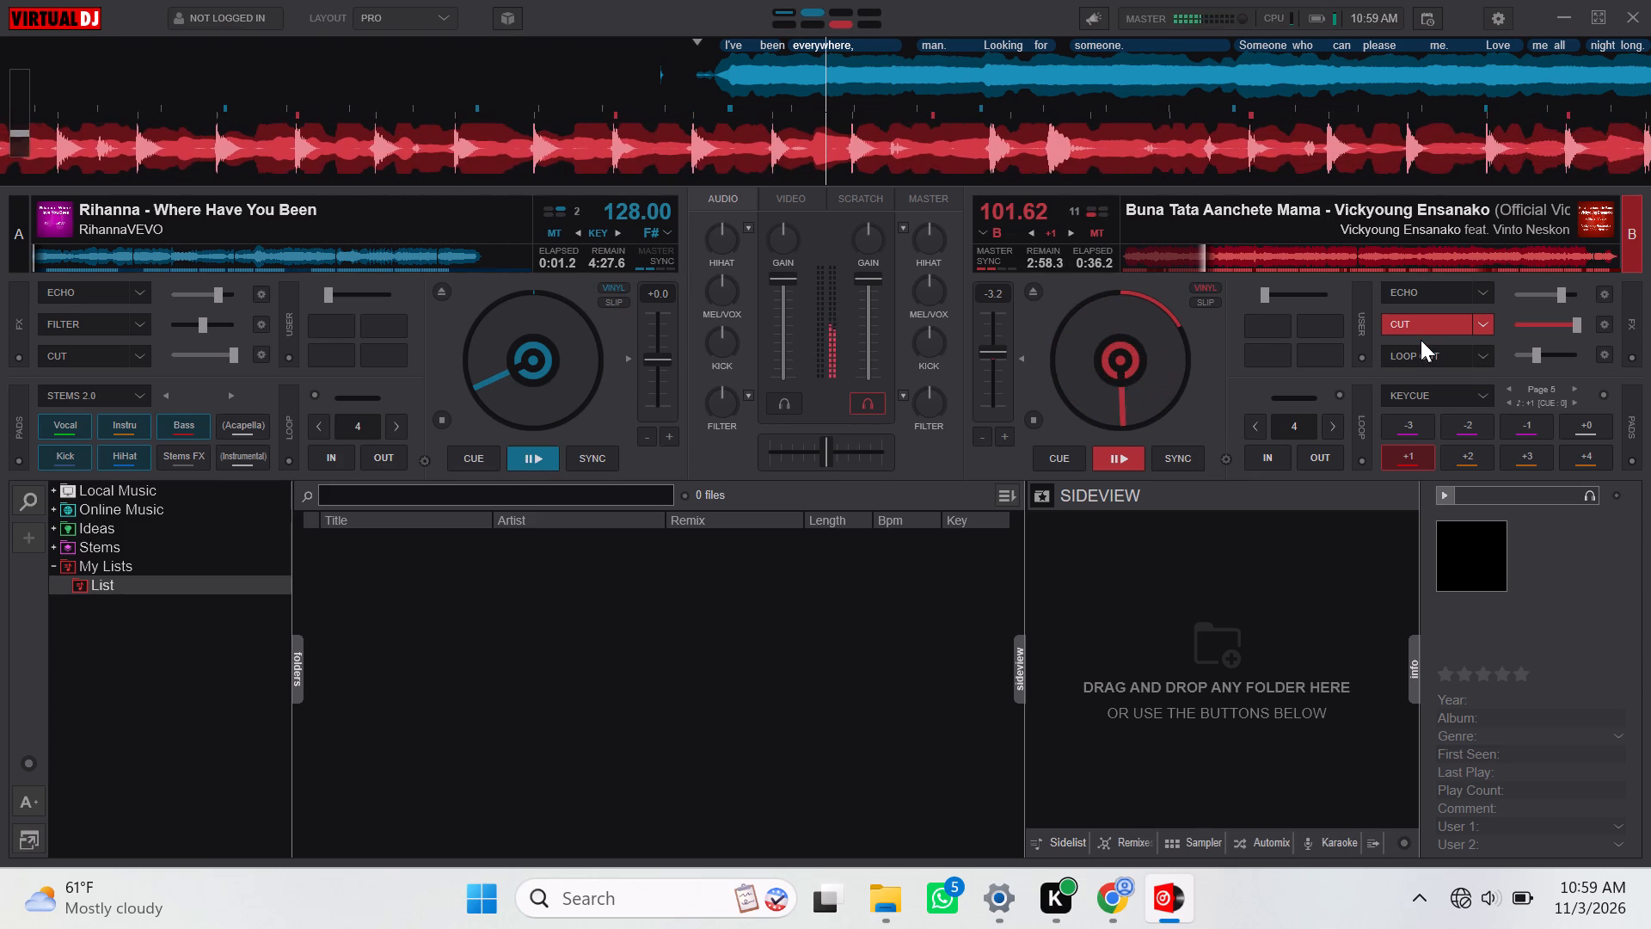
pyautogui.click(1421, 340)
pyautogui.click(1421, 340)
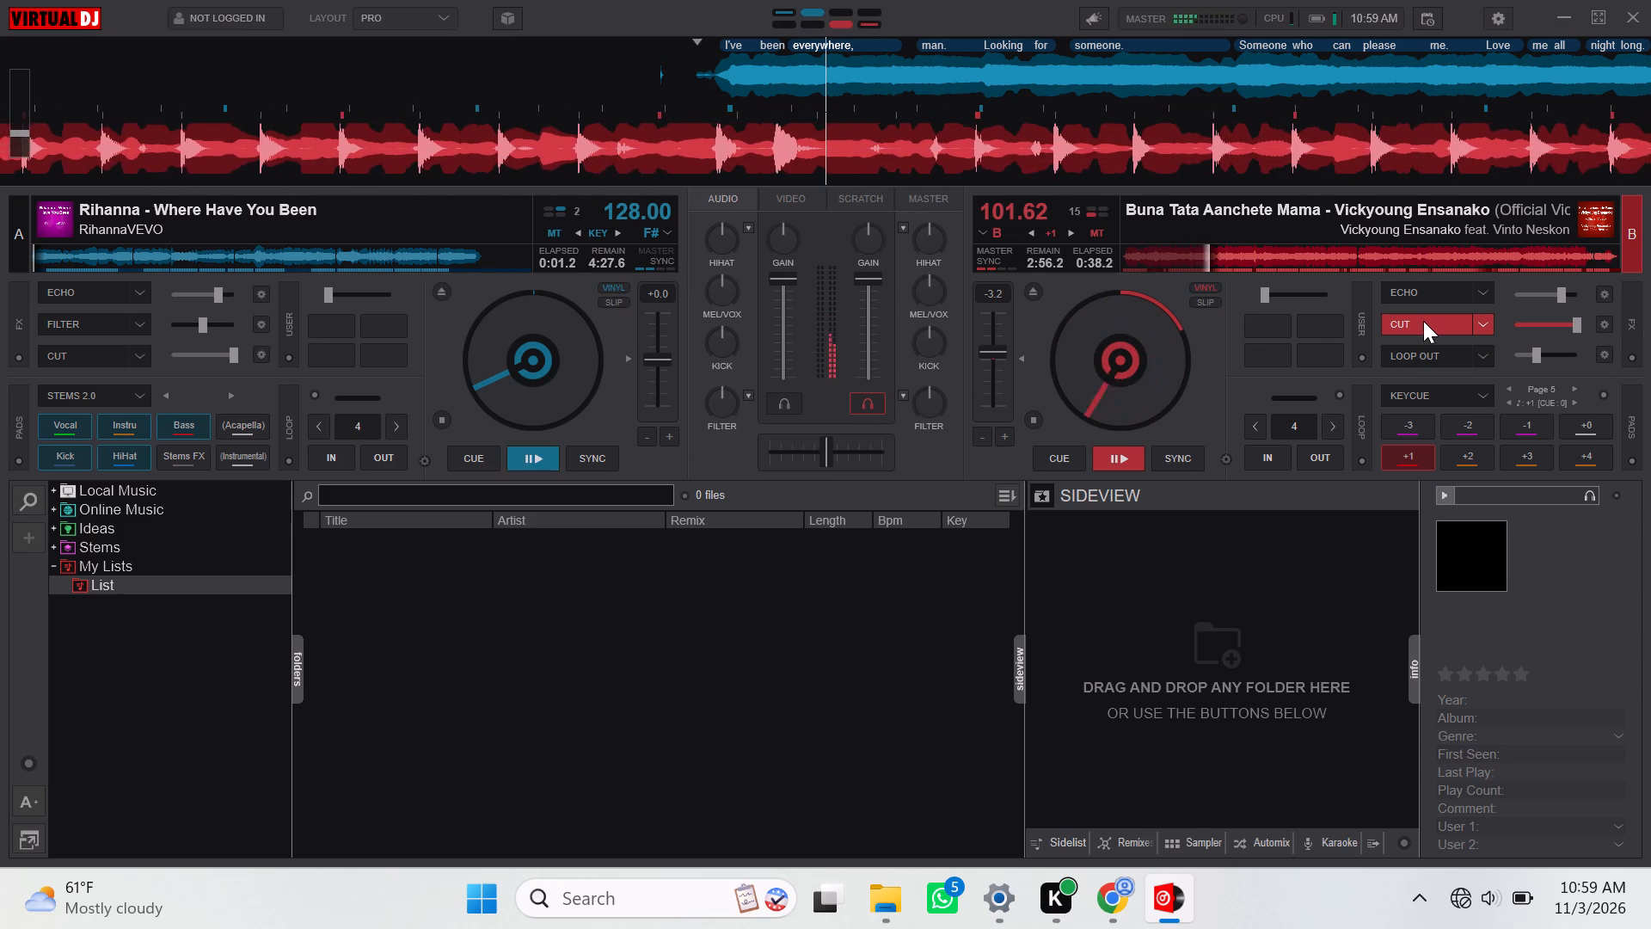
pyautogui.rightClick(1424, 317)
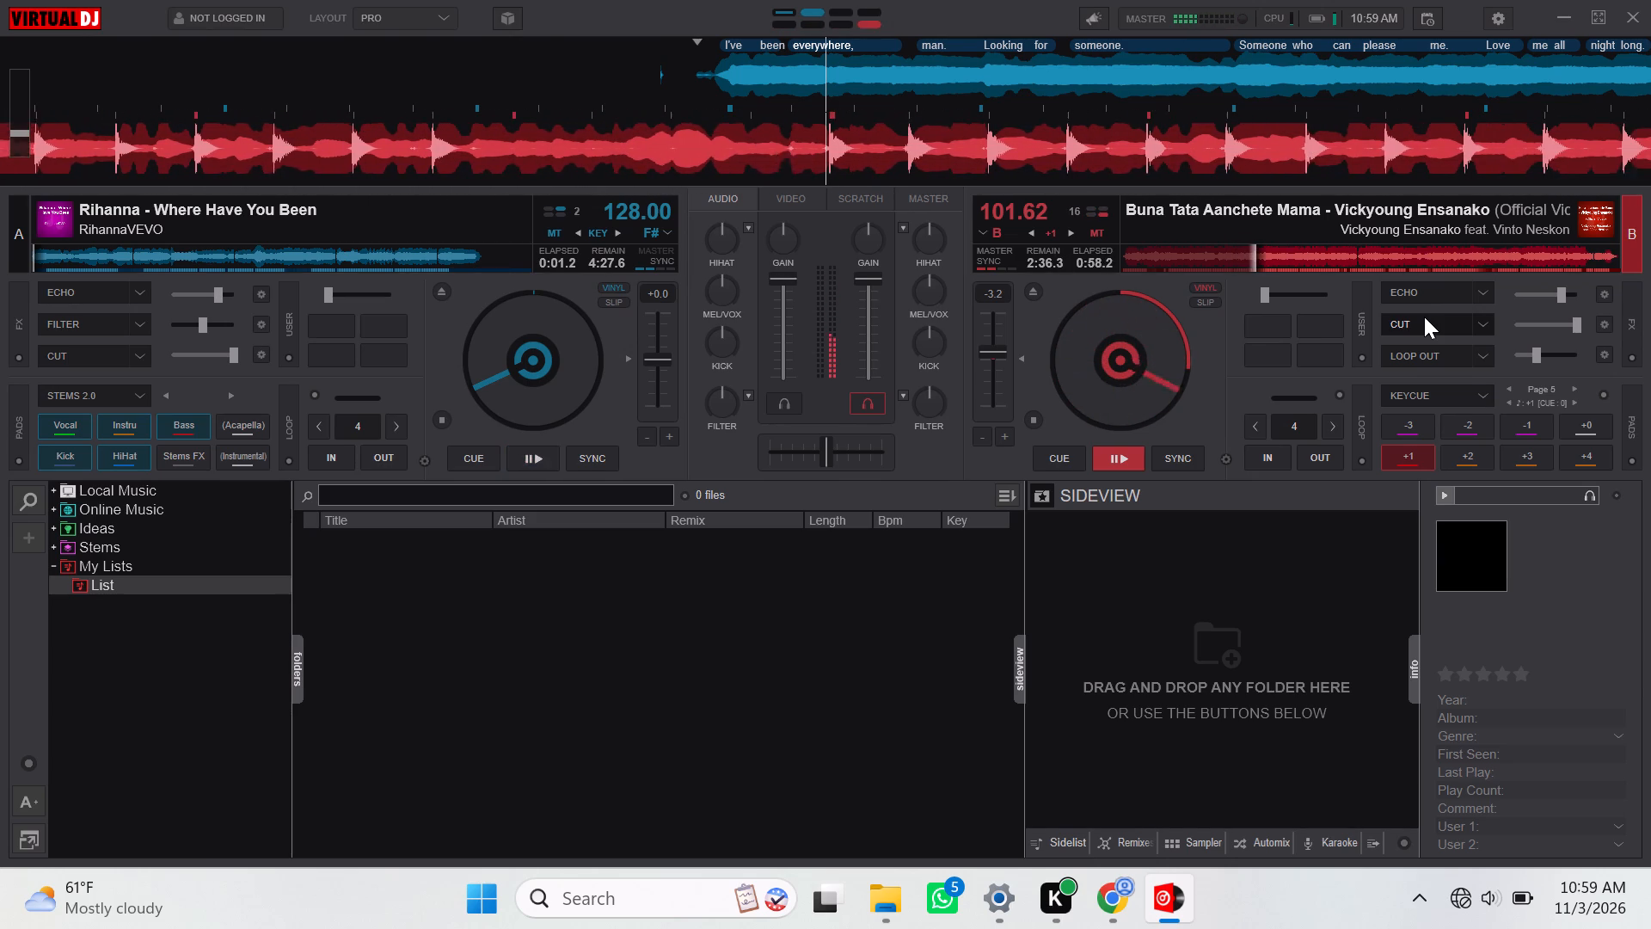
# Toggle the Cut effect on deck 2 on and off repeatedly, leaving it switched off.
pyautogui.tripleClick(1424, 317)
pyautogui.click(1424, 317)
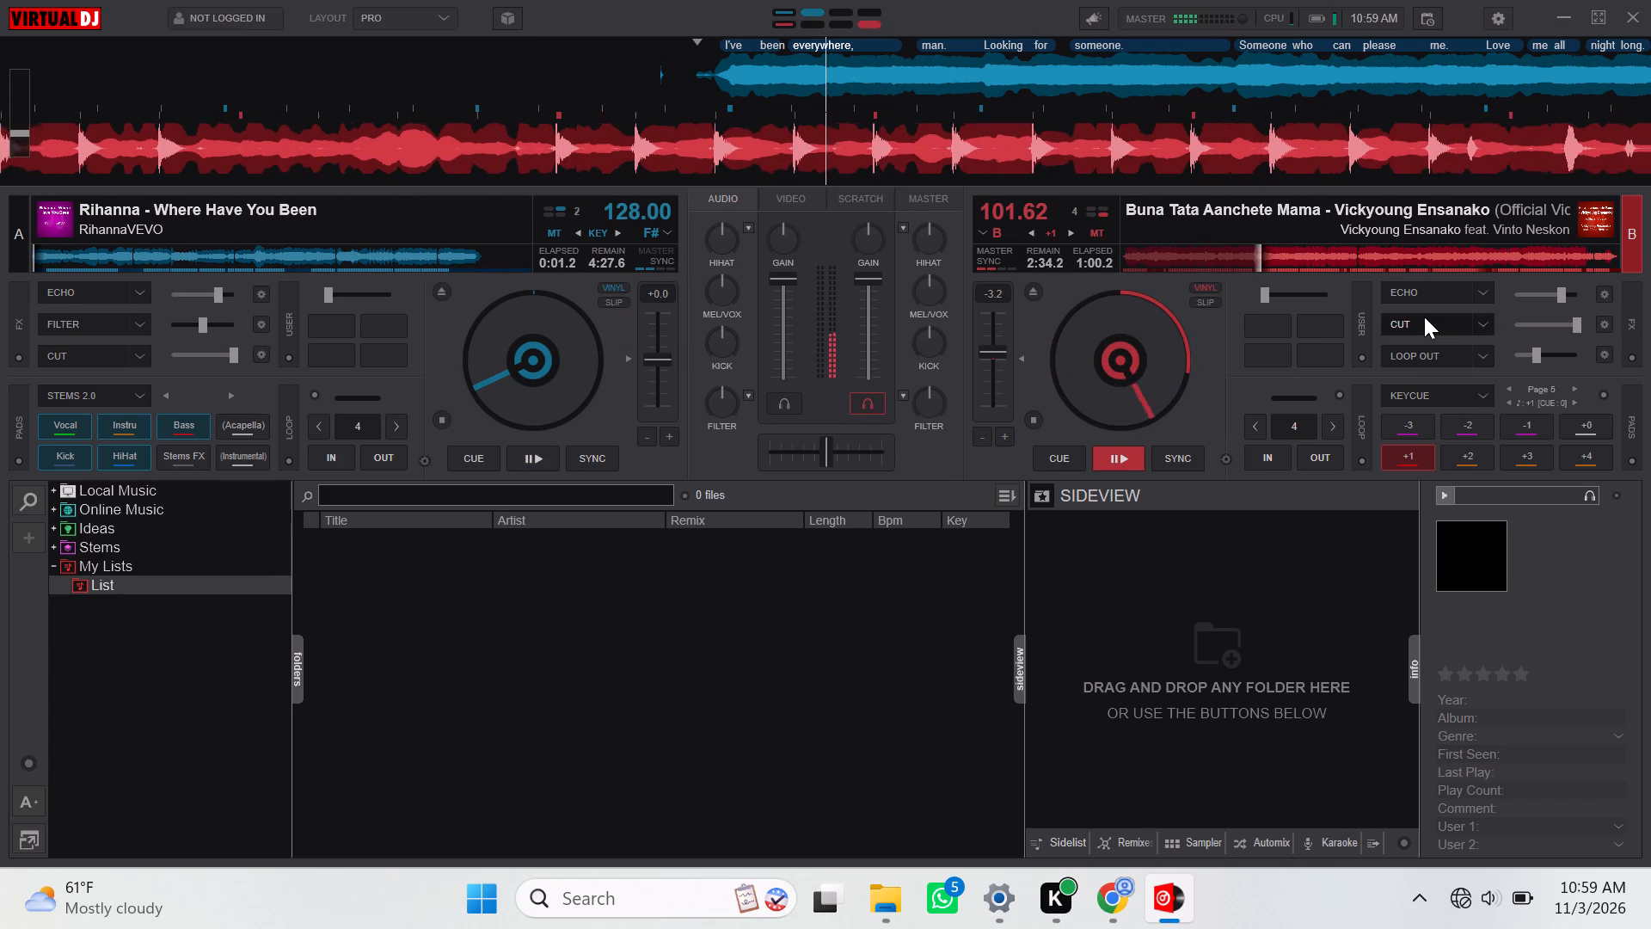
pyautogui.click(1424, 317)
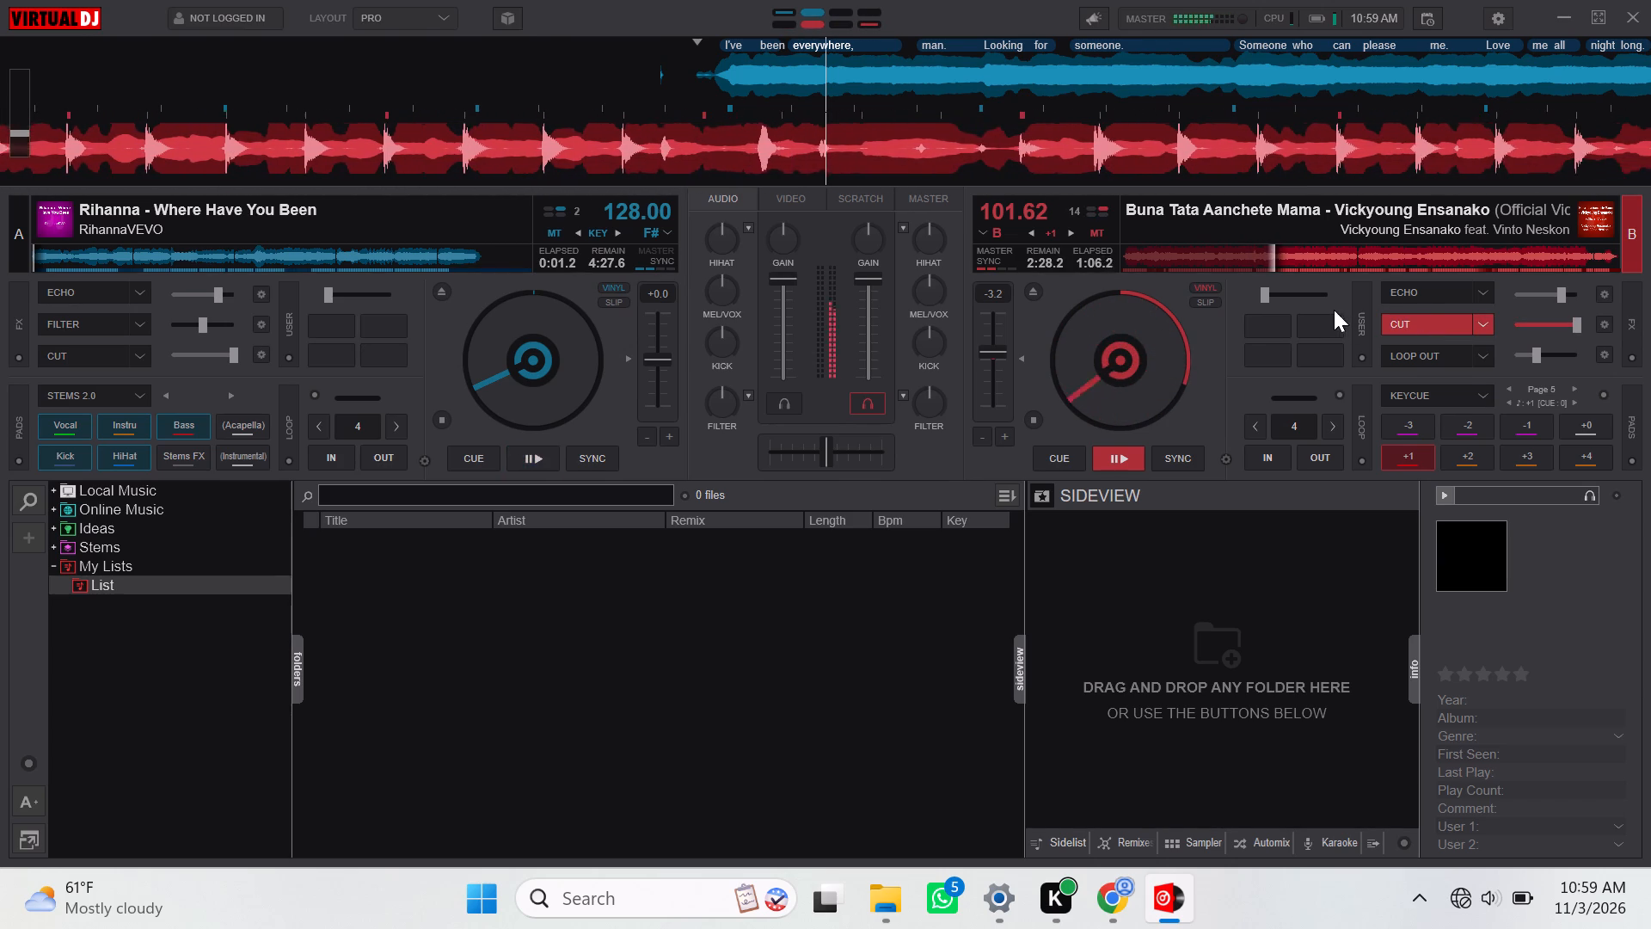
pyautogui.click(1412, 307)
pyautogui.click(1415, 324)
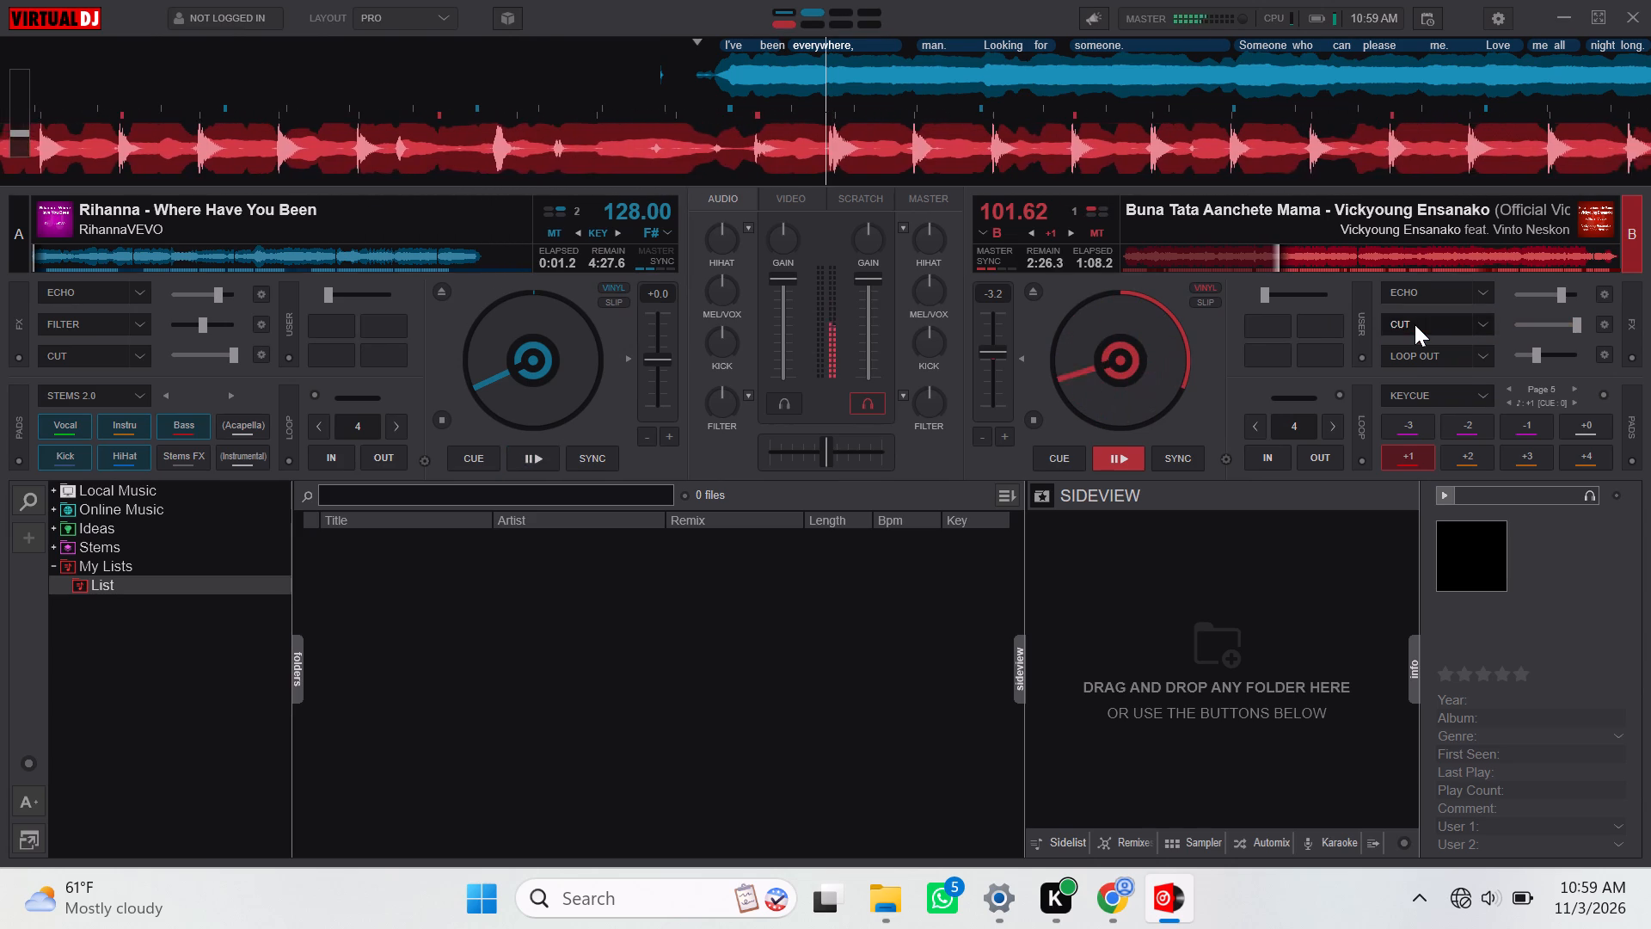
# Scratch the playing deck 2 track with repeated rapid taps on its jog wheel.
pyautogui.click(1173, 399)
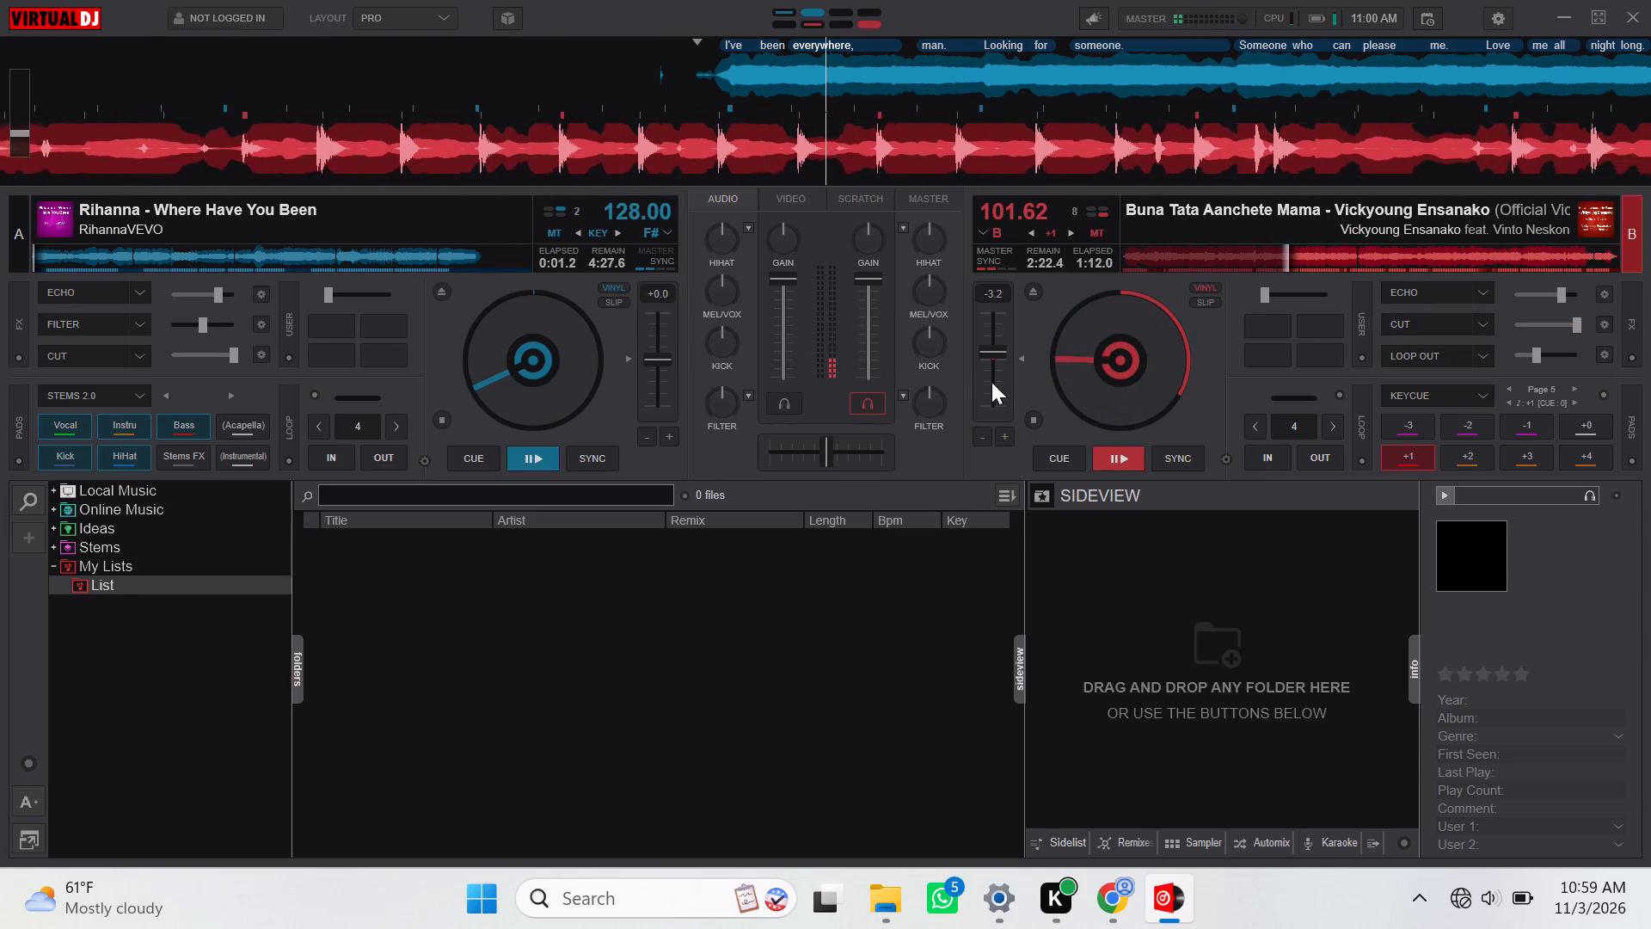
pyautogui.click(1109, 393)
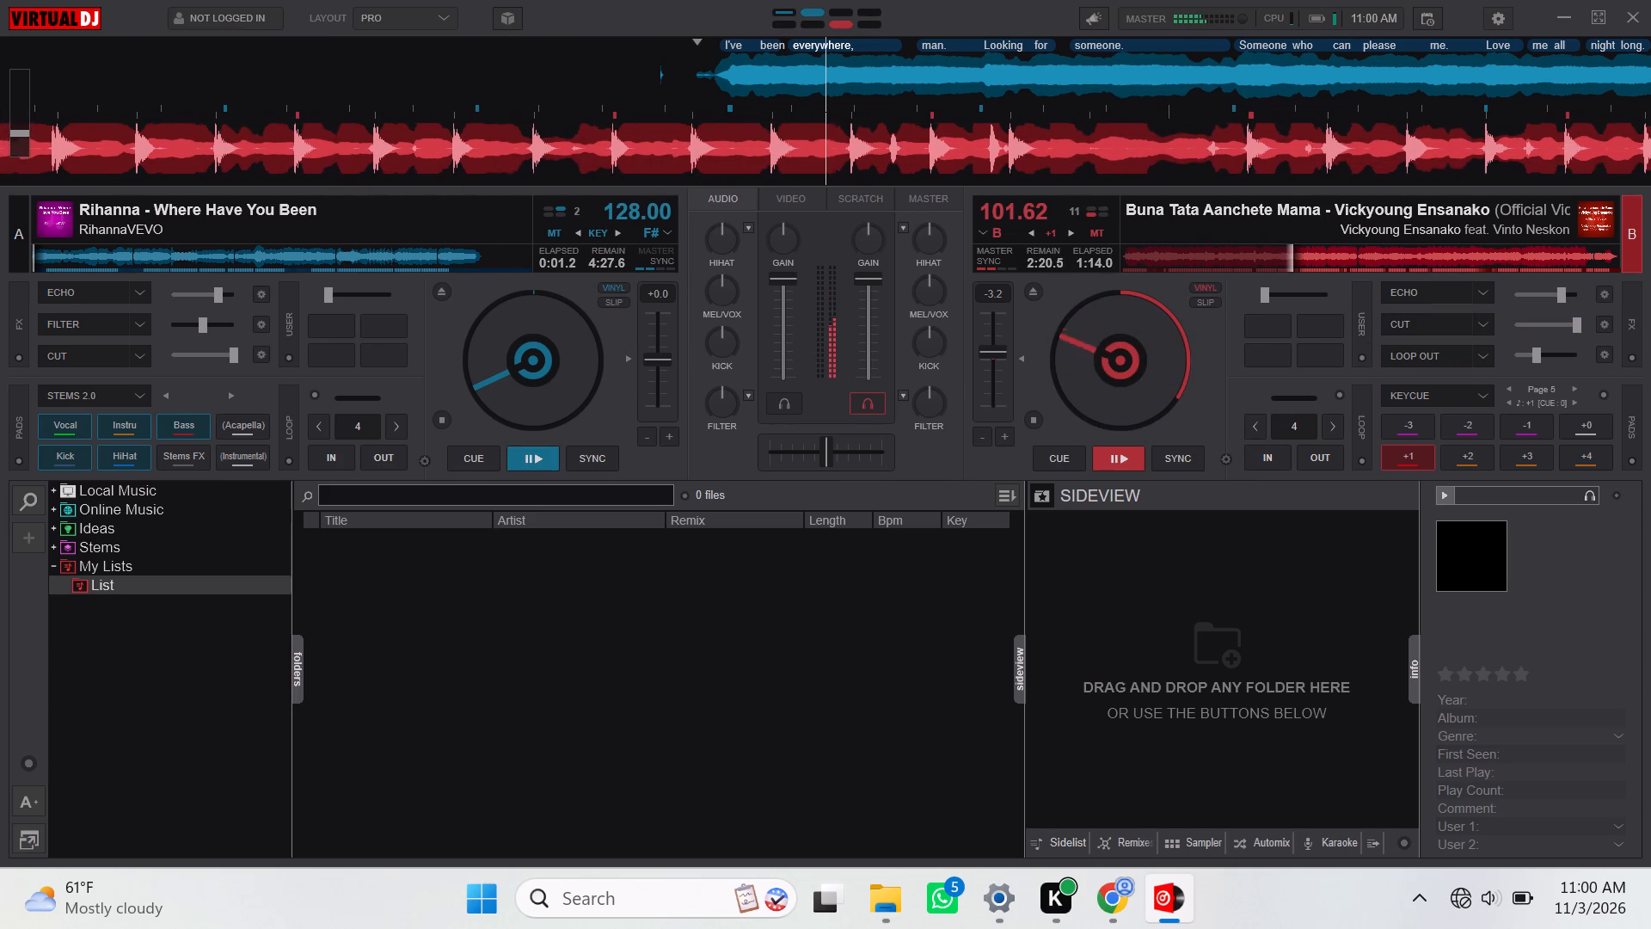
pyautogui.tripleClick(1147, 372)
pyautogui.tripleClick(1147, 372)
pyautogui.tripleClick(1147, 372)
pyautogui.tripleClick(1147, 372)
pyautogui.click(1147, 372)
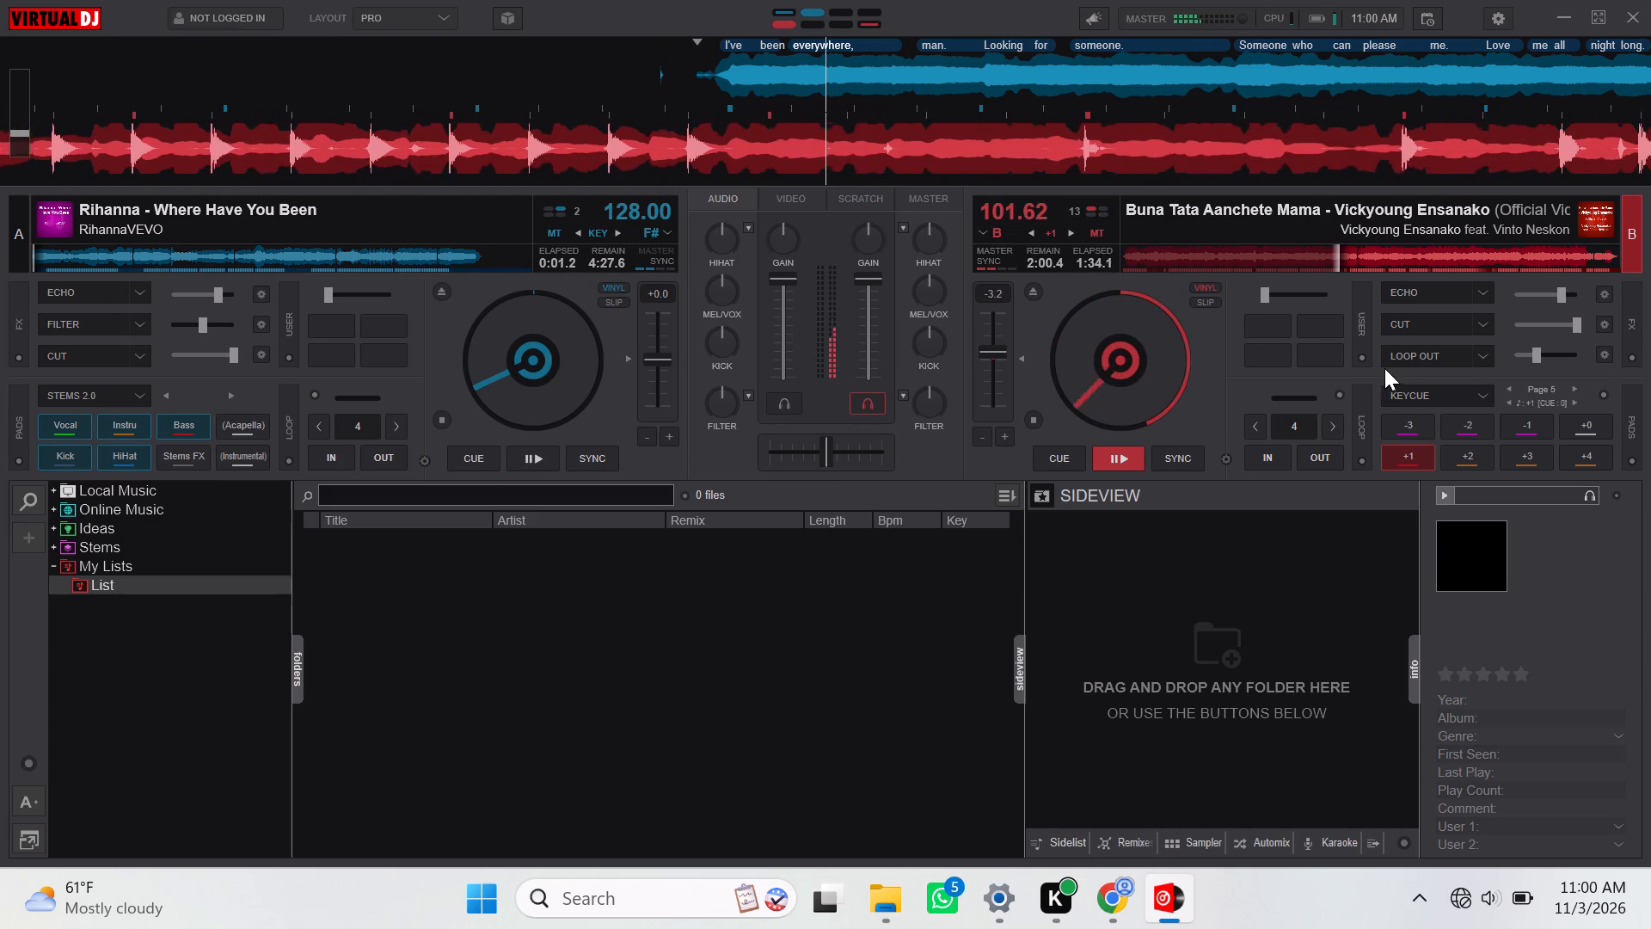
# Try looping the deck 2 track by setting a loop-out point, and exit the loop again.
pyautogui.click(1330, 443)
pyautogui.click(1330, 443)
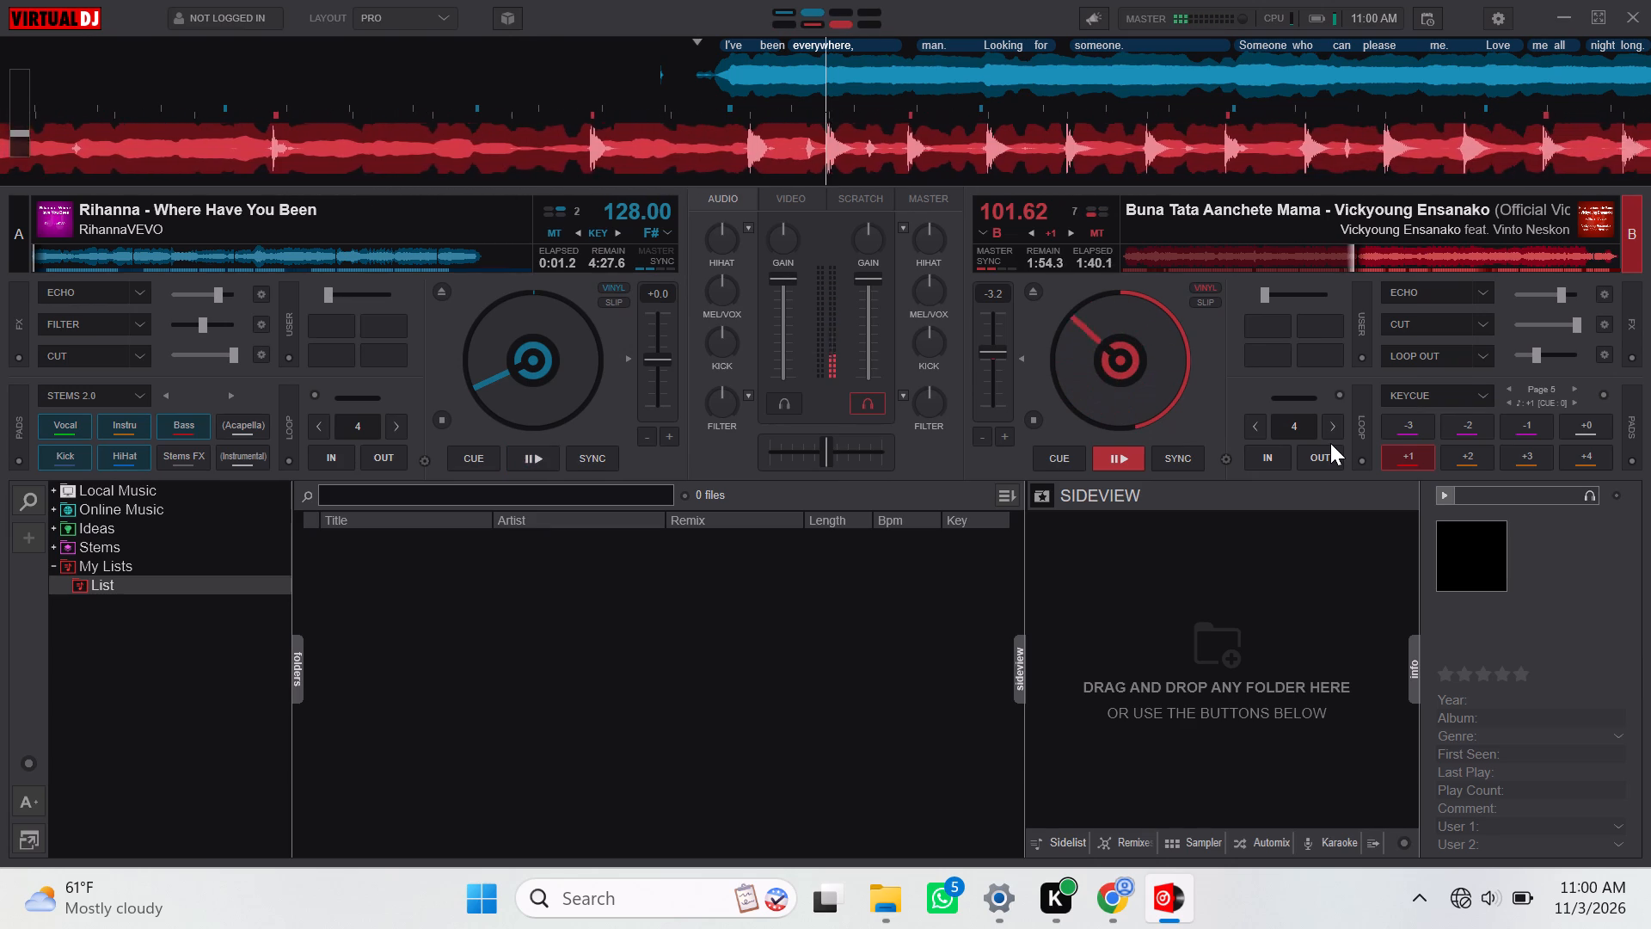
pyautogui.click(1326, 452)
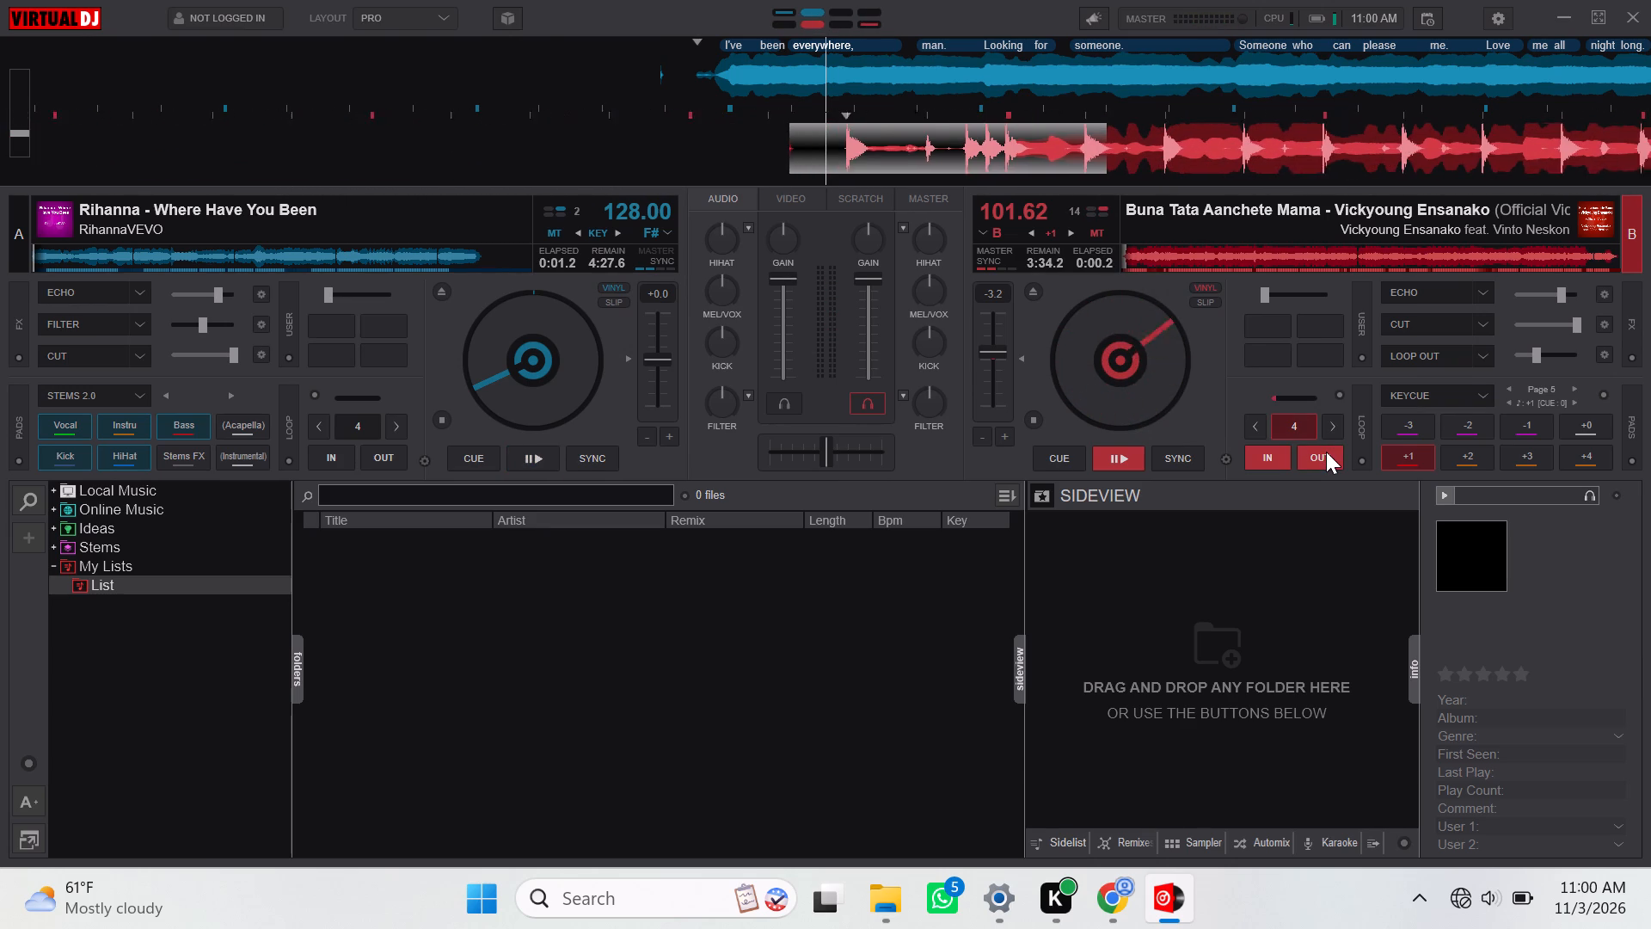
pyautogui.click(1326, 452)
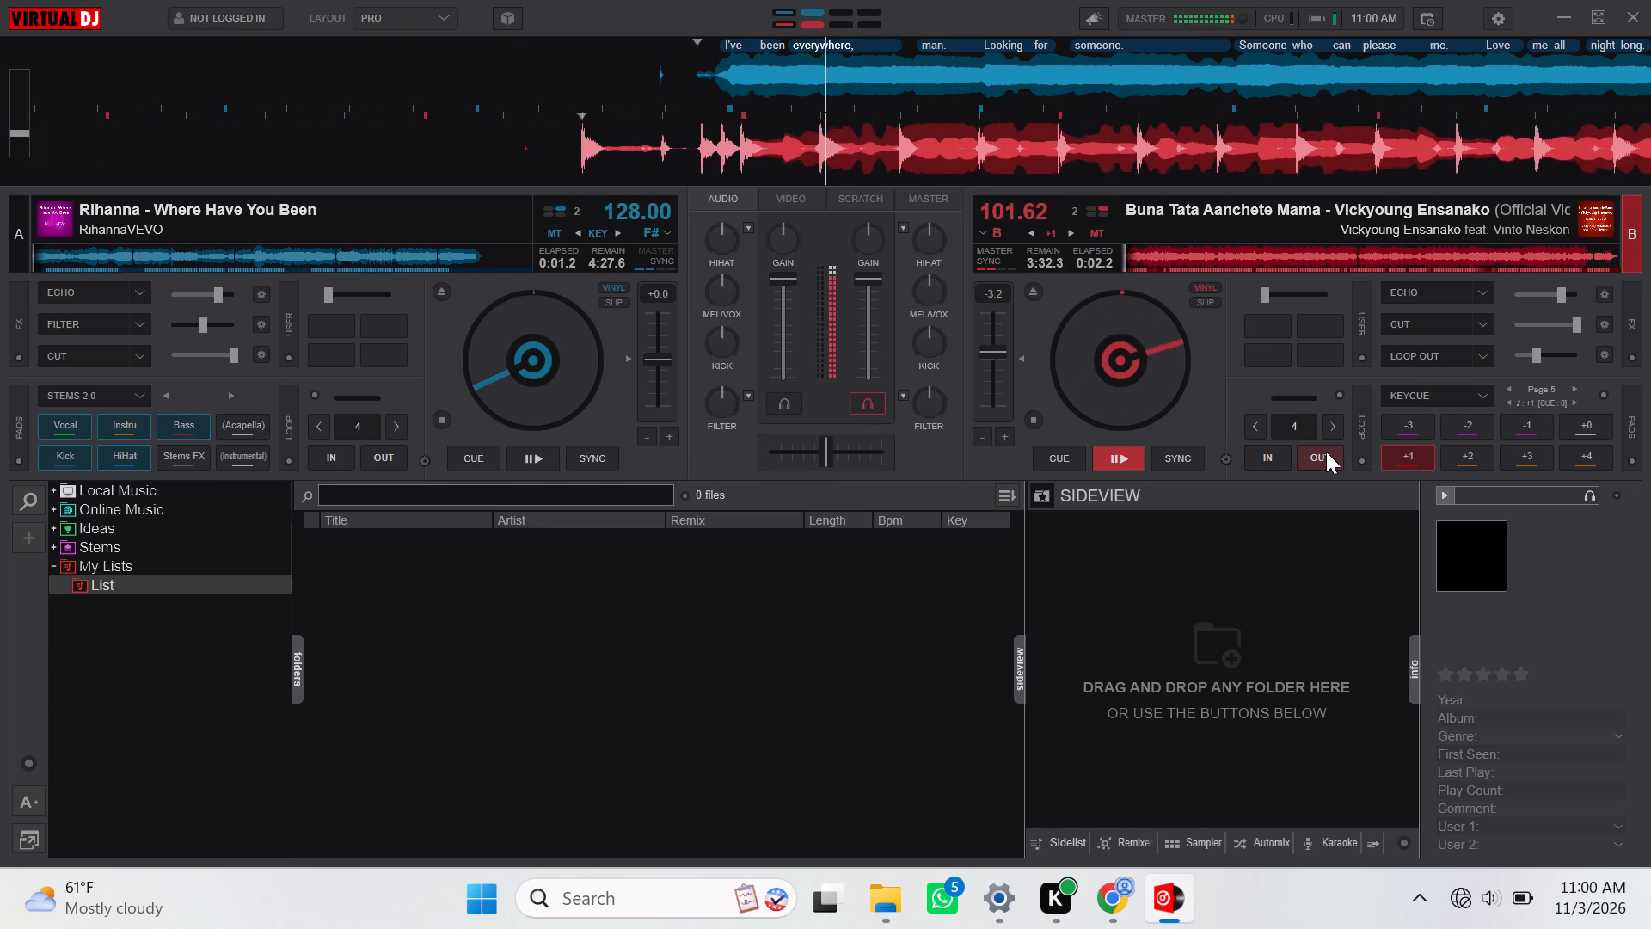
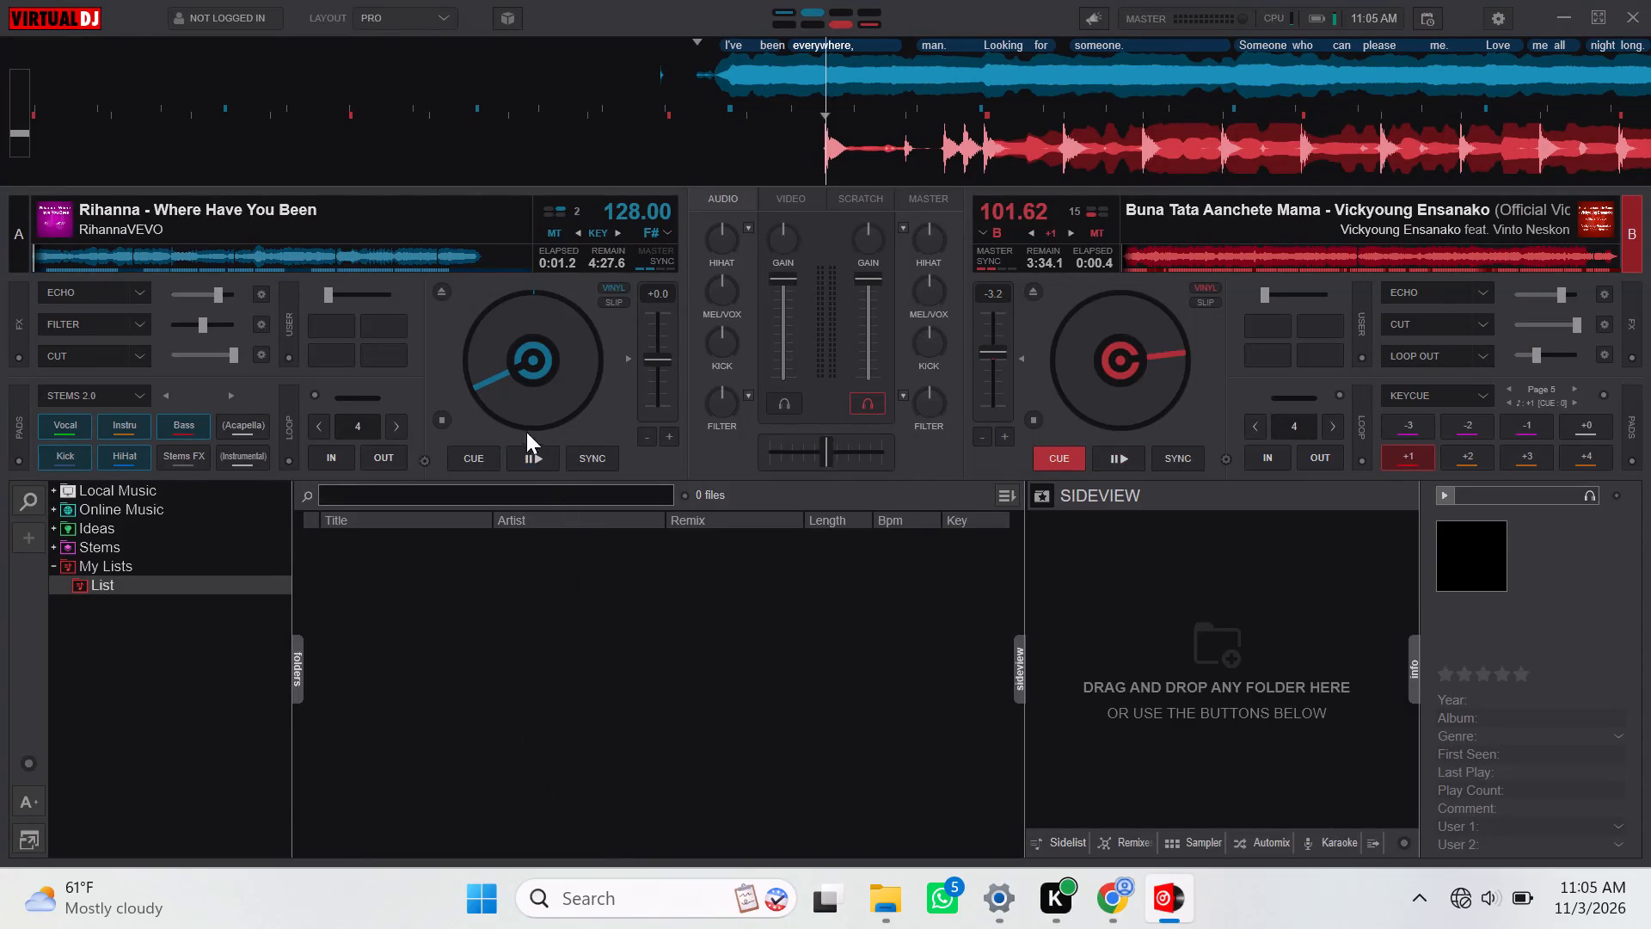
# Start playback of the Rihanna track "Where Have You Been" on deck 1.
pyautogui.click(526, 469)
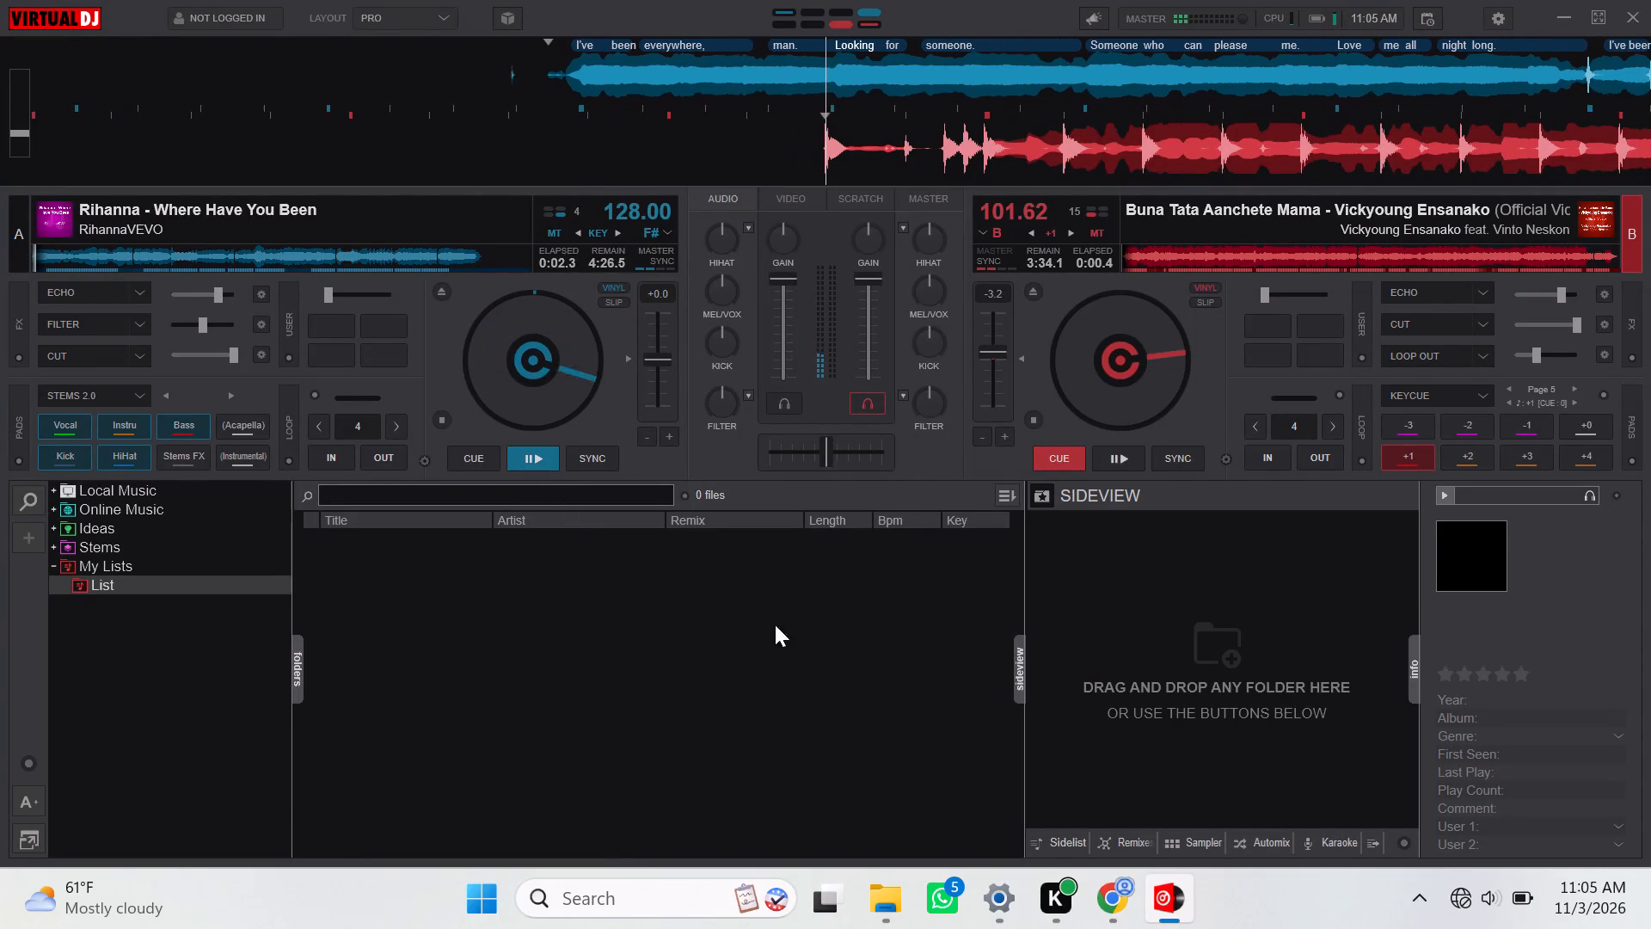
# Lower the Windows system volume slightly while the deck 1 track plays, and return to the mixer.
pyautogui.click(1456, 911)
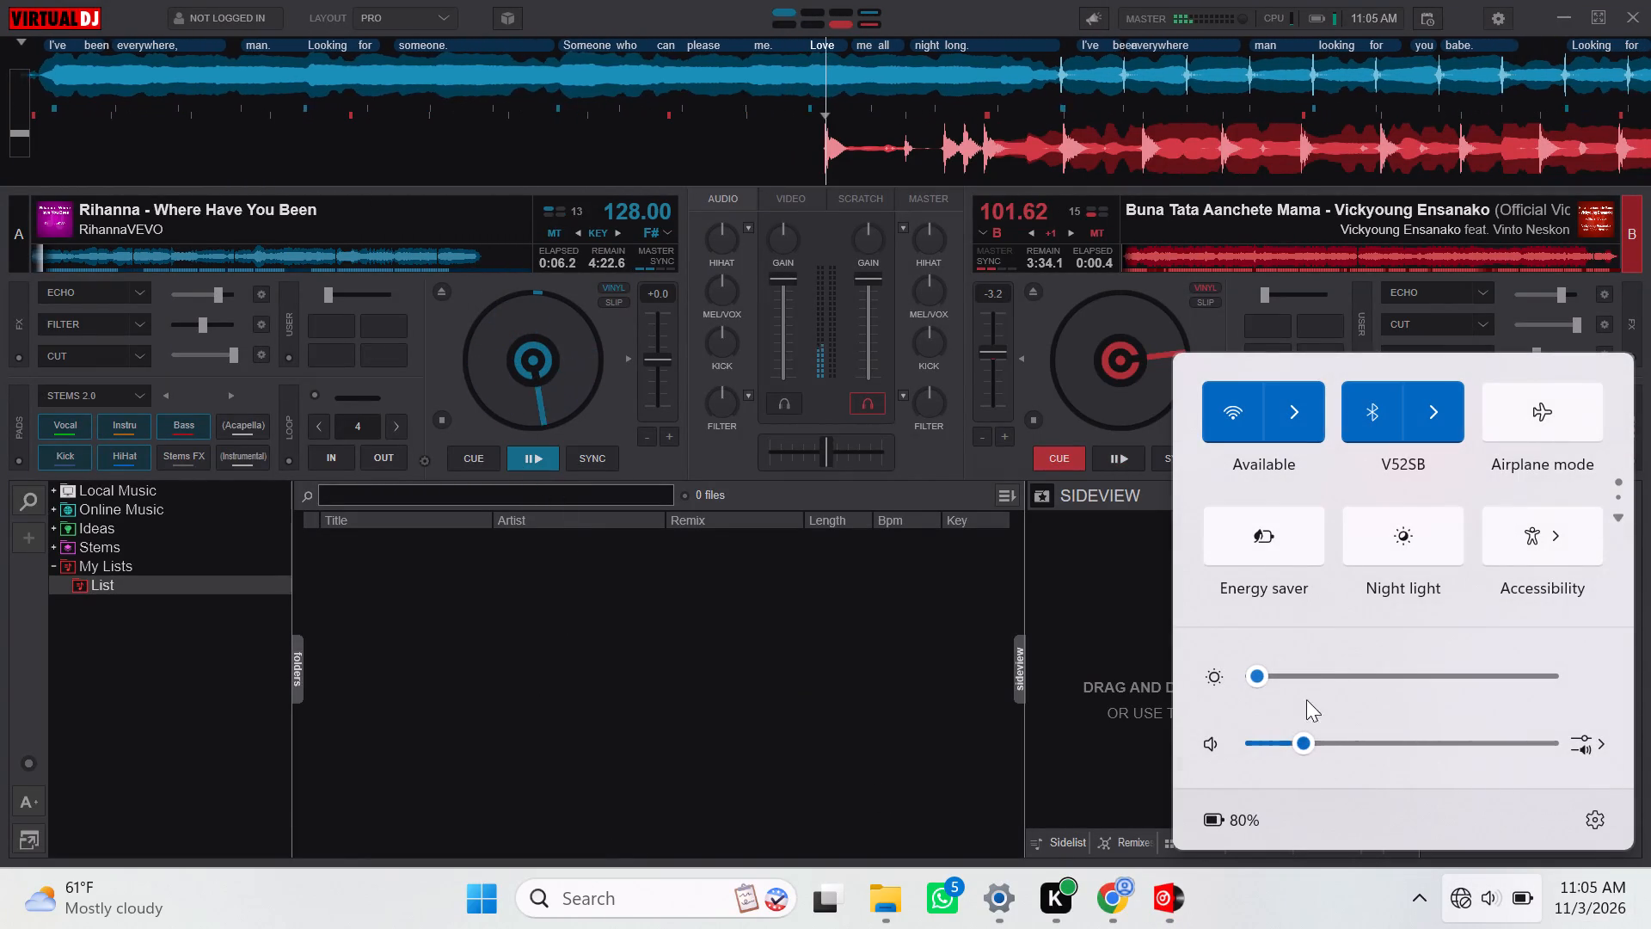
pyautogui.click(1288, 742)
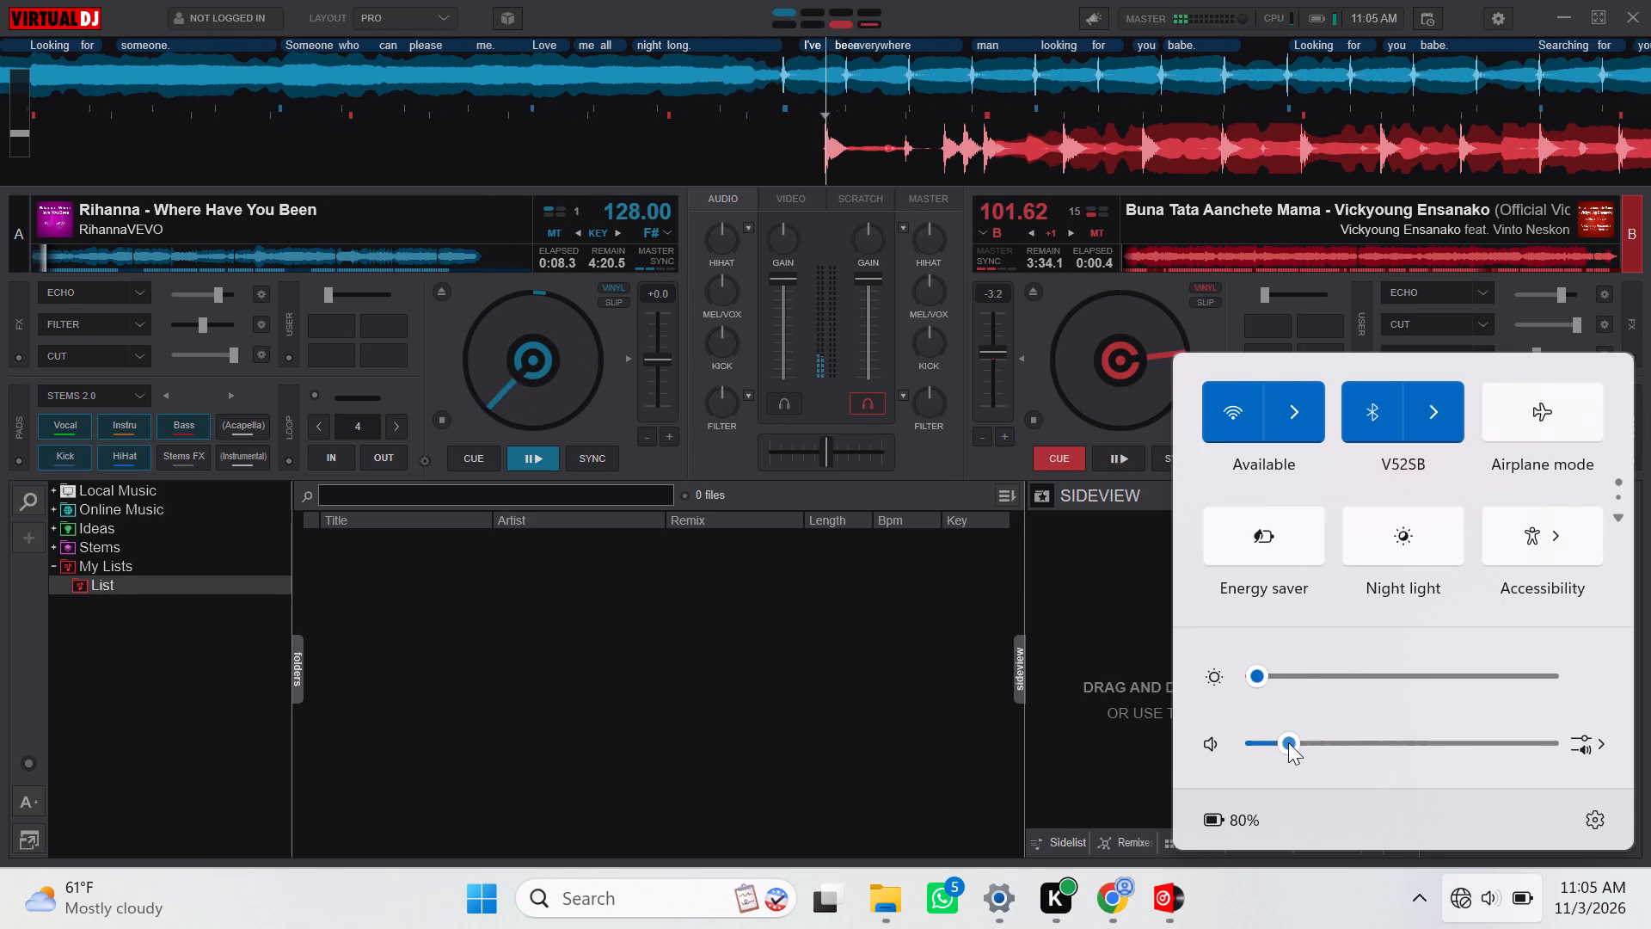
pyautogui.click(862, 661)
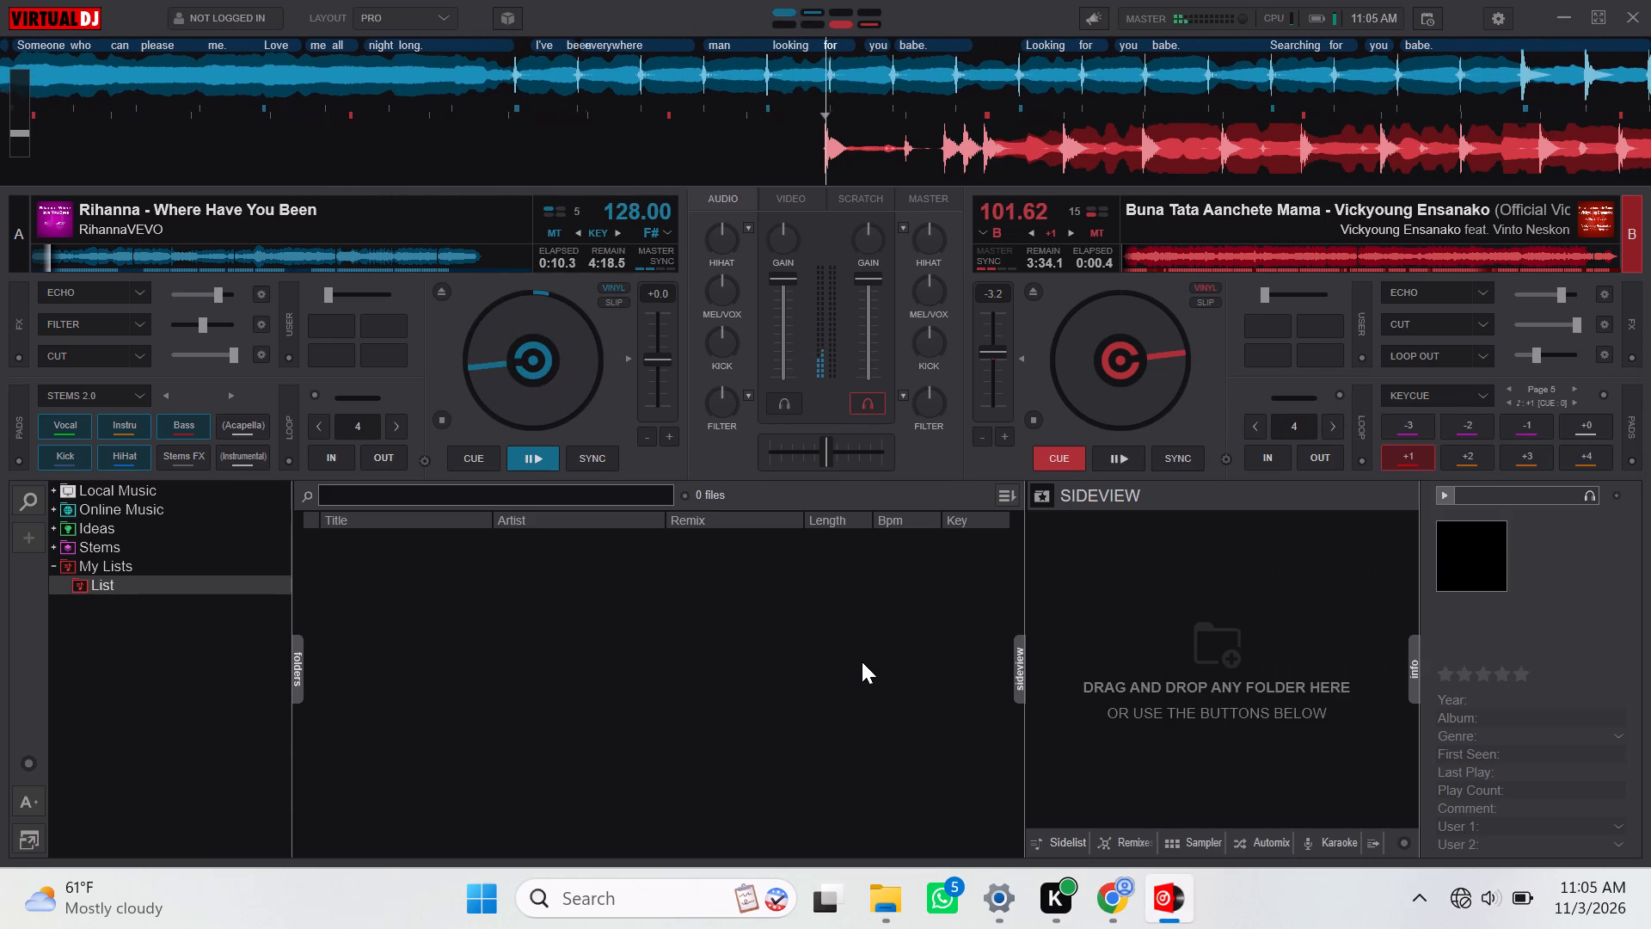
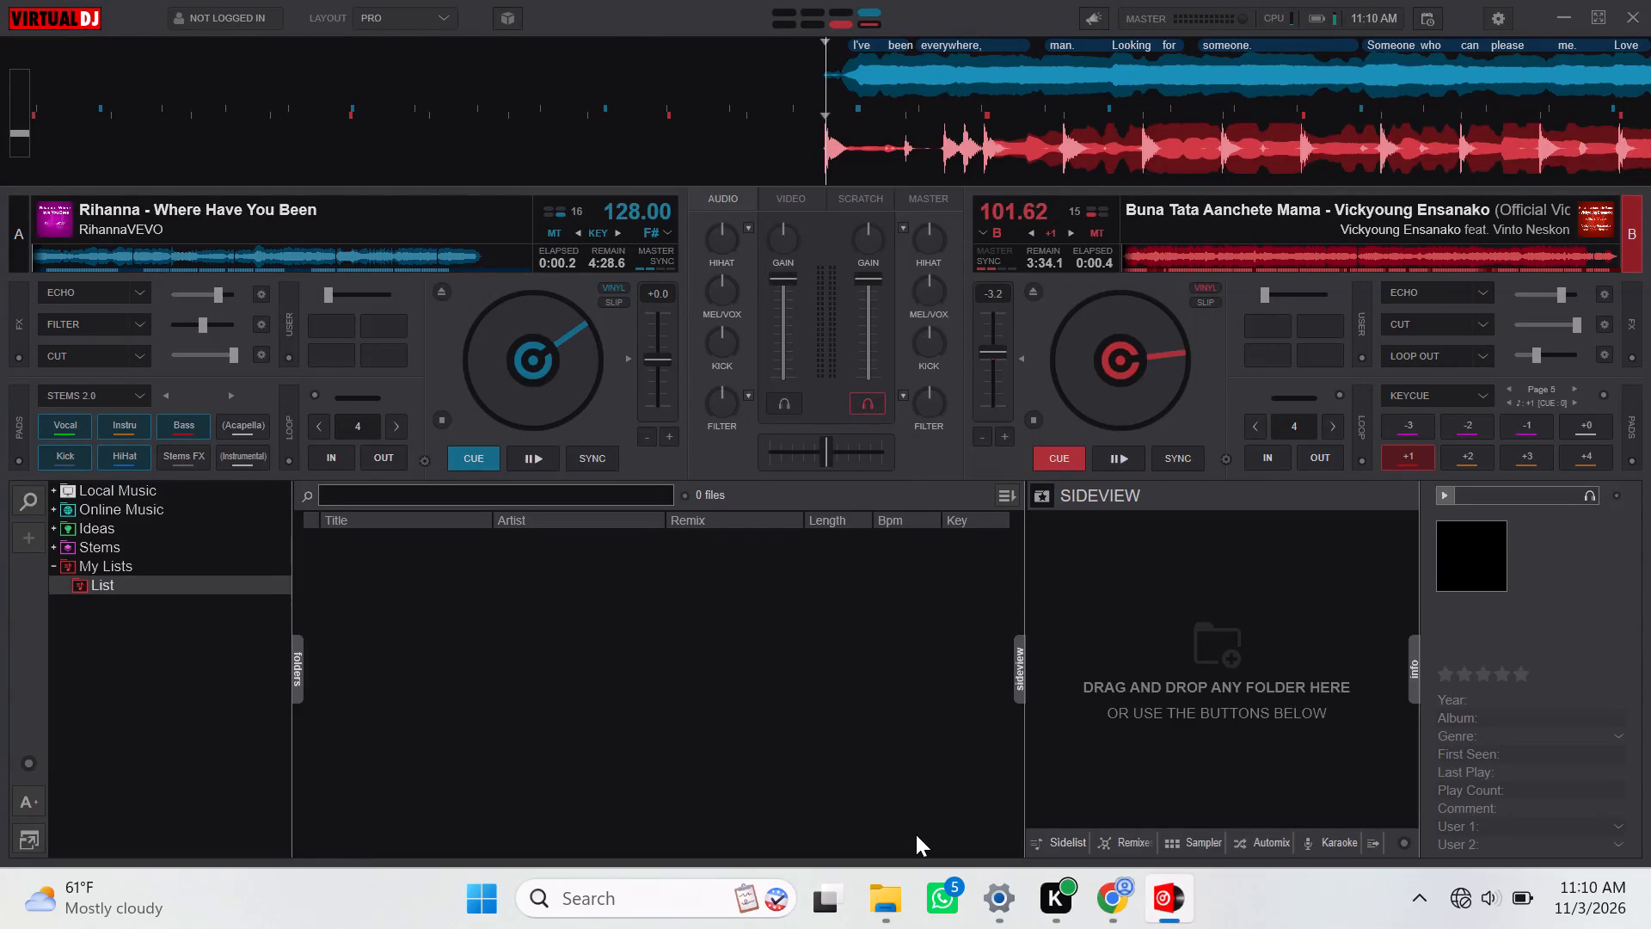
# Load Shallipopi - Laho from the Downloads folder in File Explorer onto deck 2 and start playing it.
pyautogui.click(891, 899)
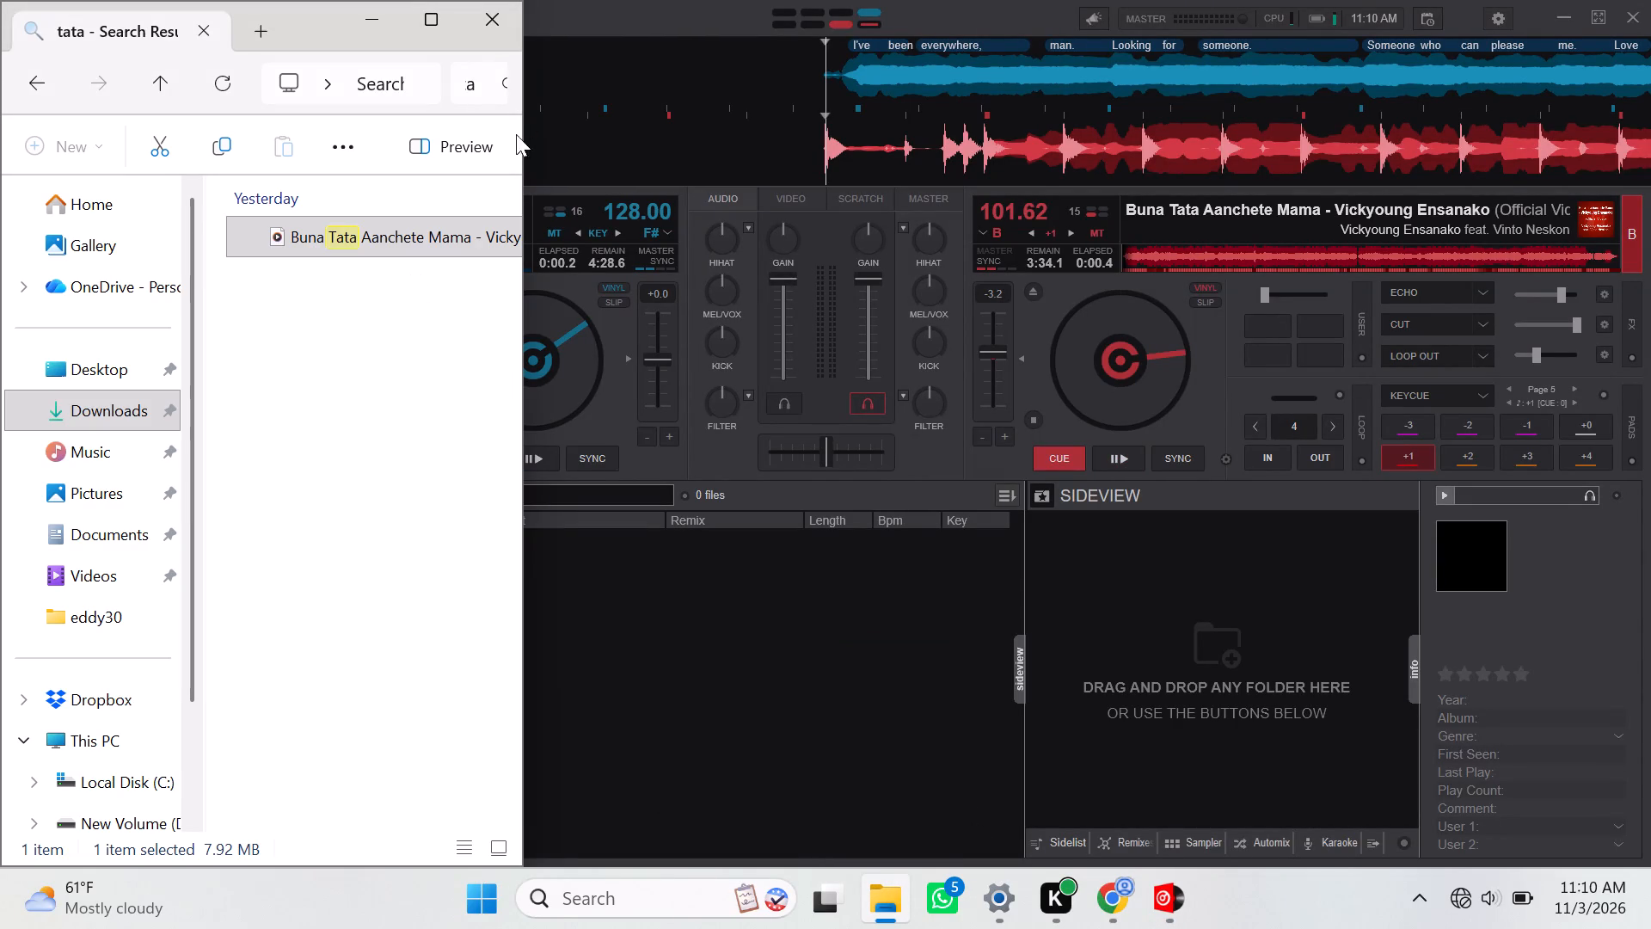
pyautogui.click(511, 90)
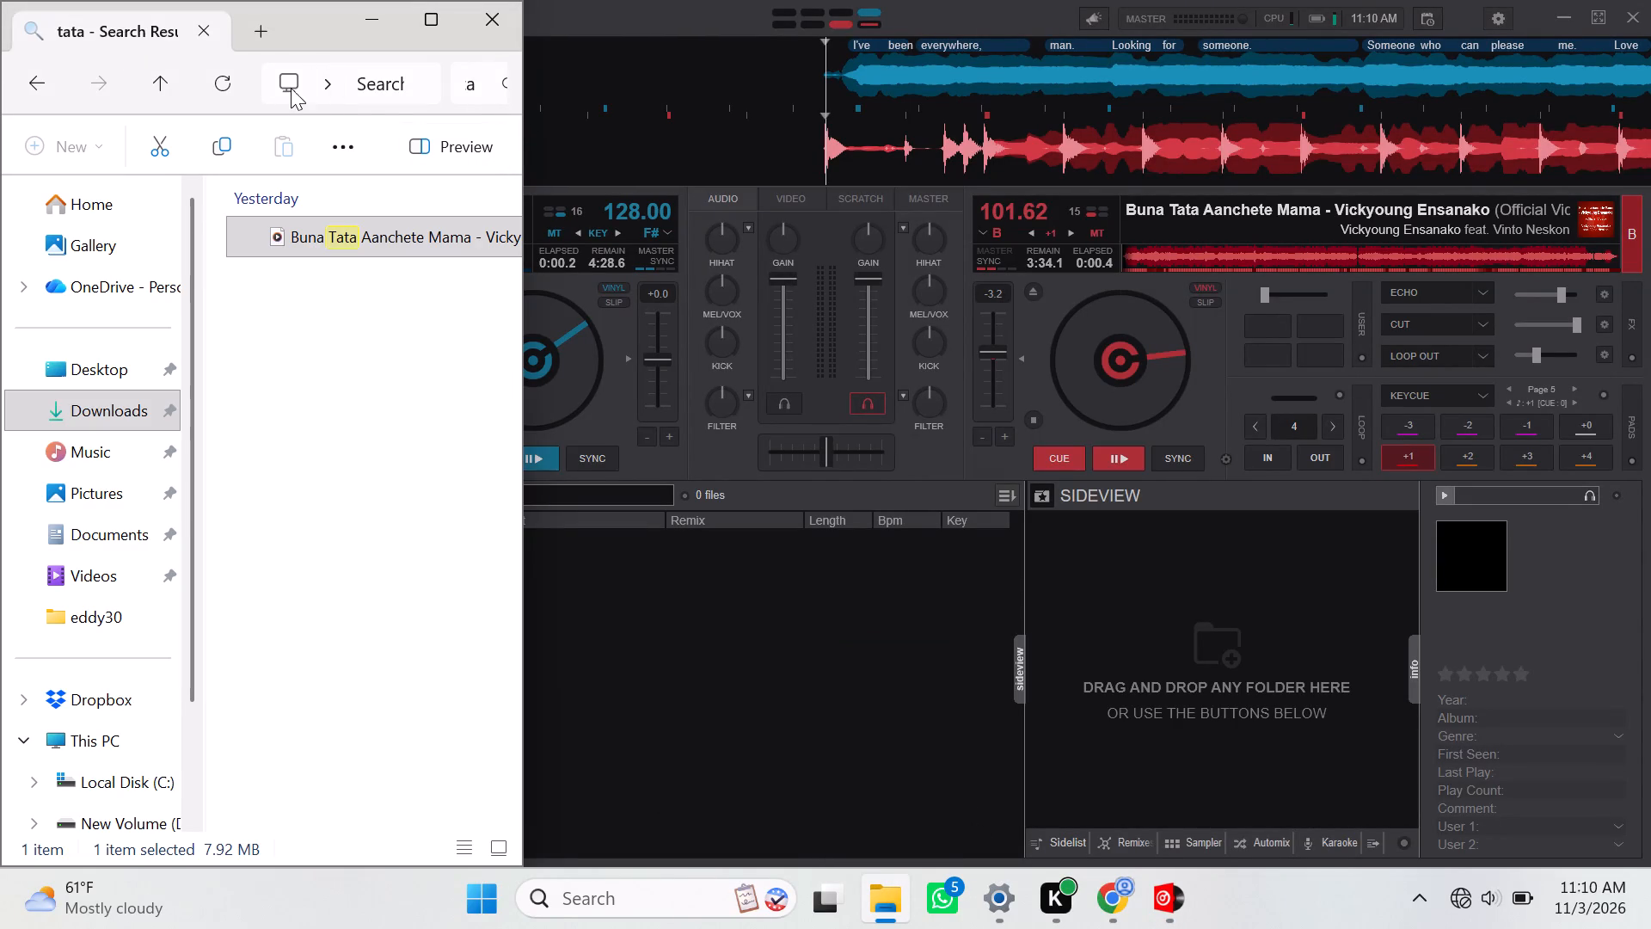
pyautogui.click(47, 79)
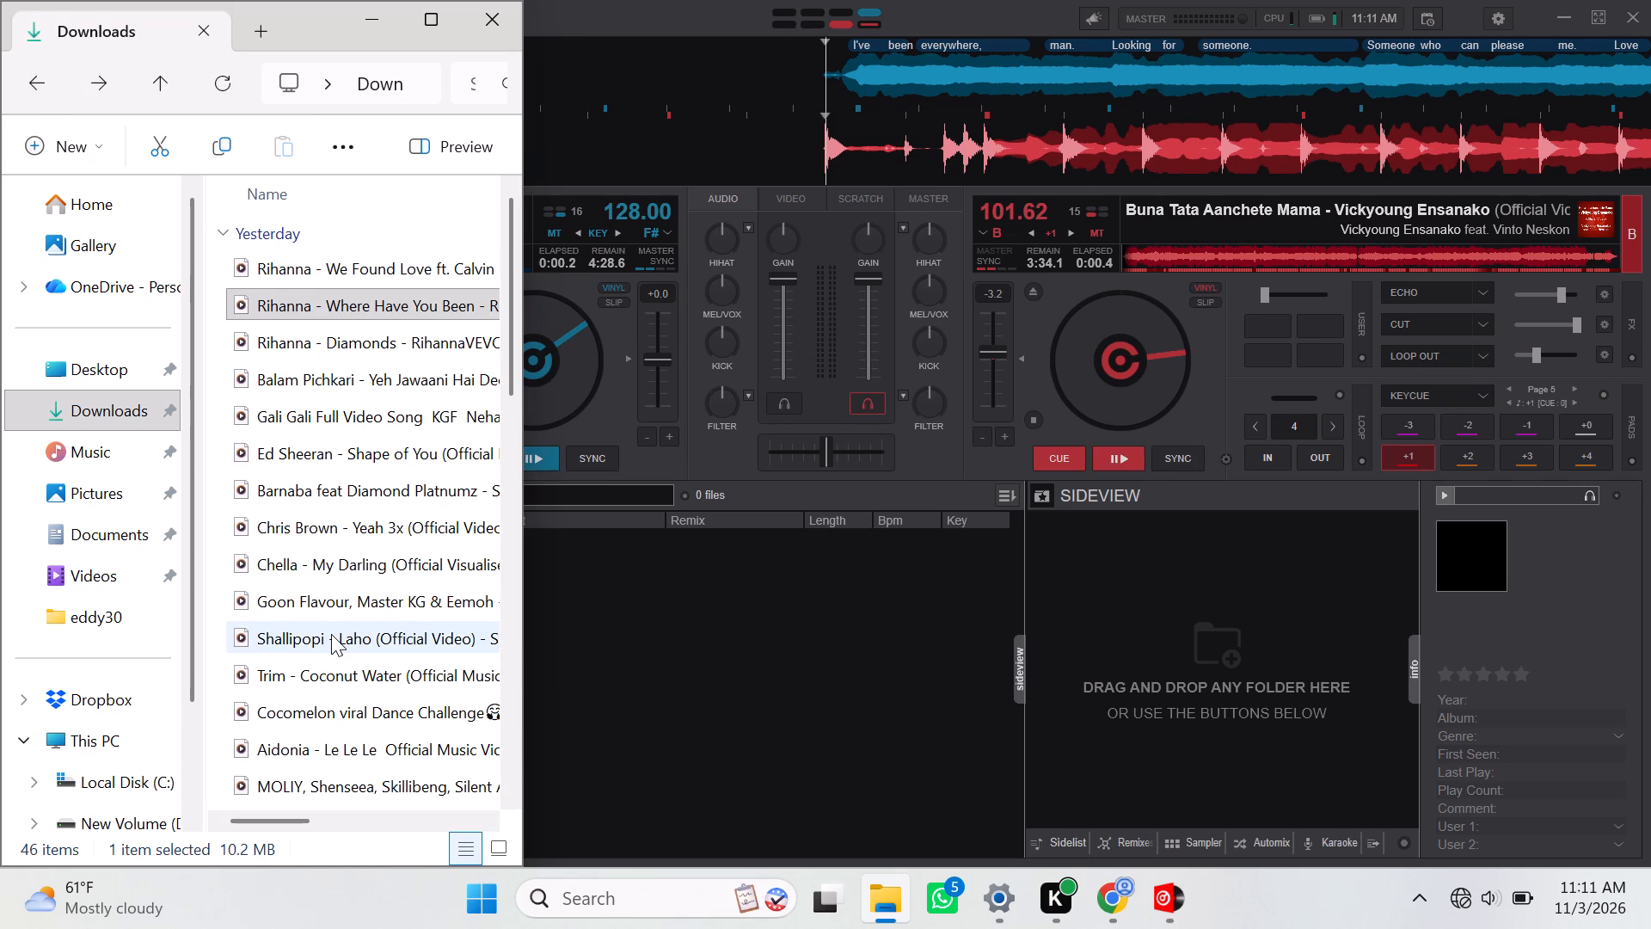
pyautogui.moveTo(331, 634); pyautogui.dragTo(1162, 375)
pyautogui.click(1128, 451)
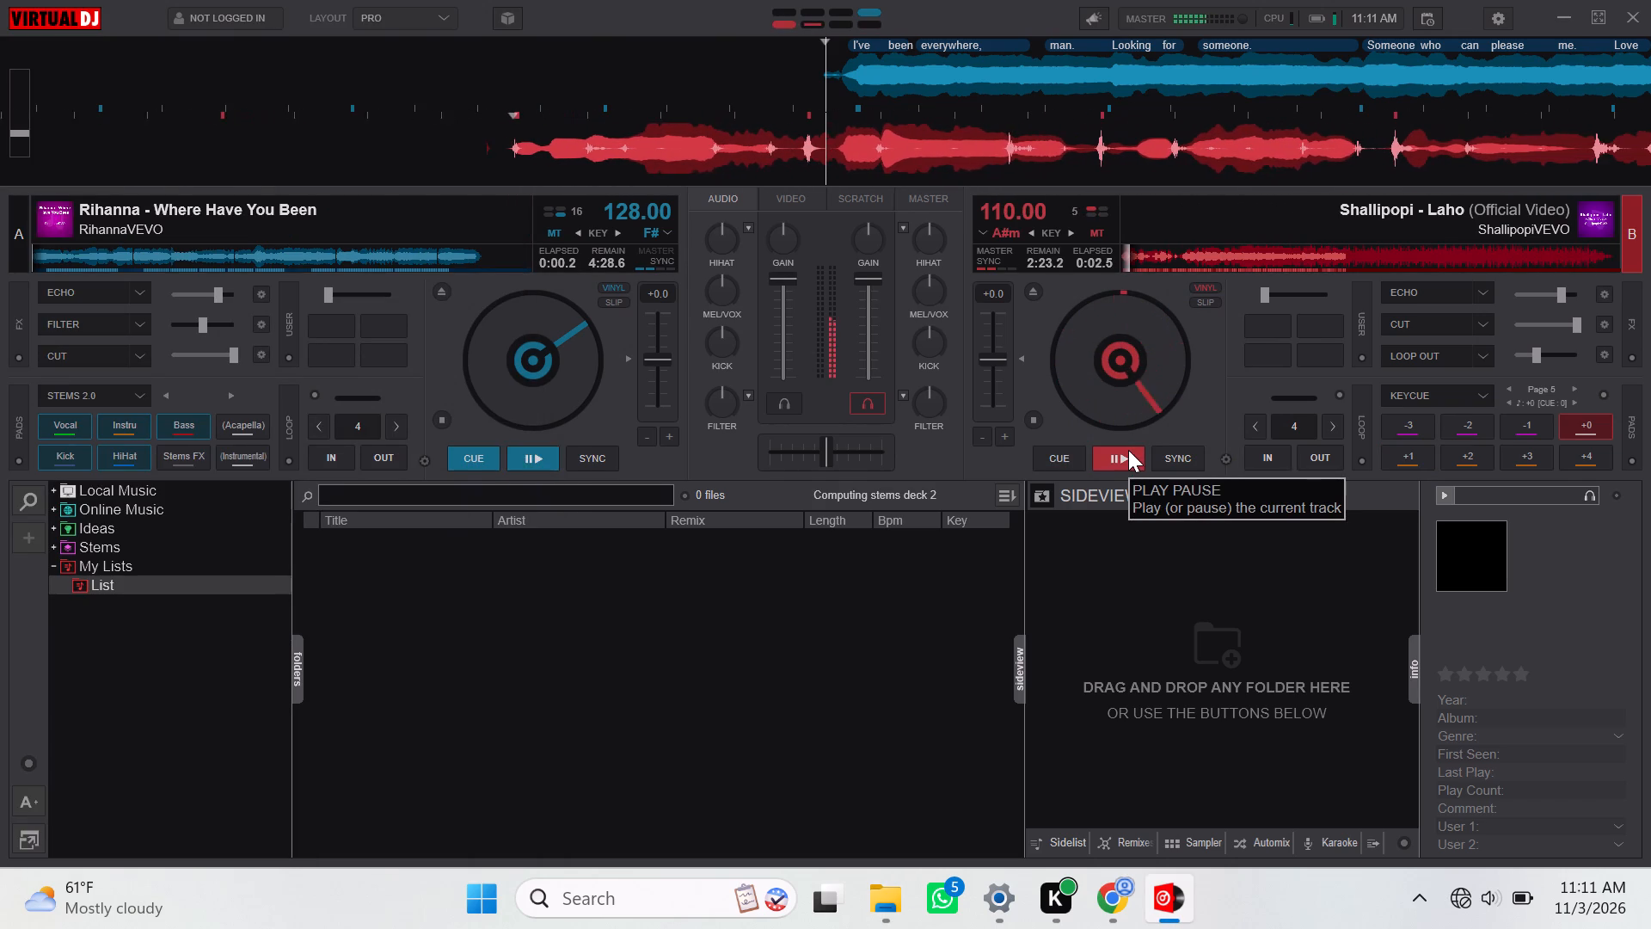
# Load the Goon Flavour, Master KG & Eemoh track from File Explorer's Downloads folder onto deck 1 and return to VirtualDJ.
pyautogui.click(874, 908)
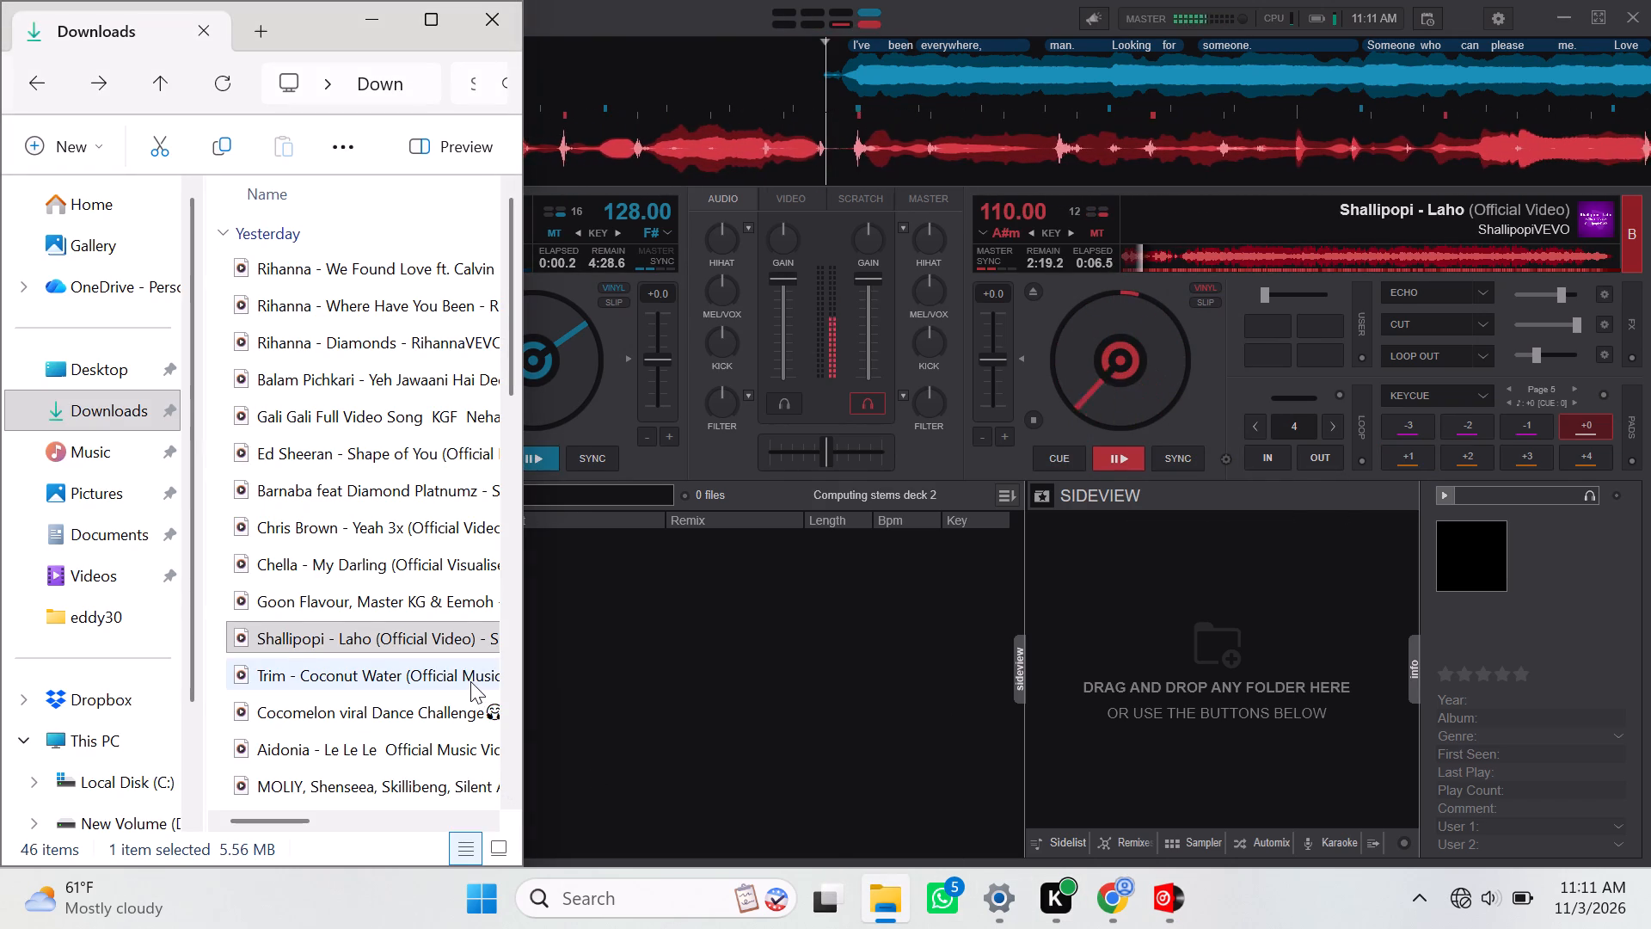
pyautogui.moveTo(457, 612); pyautogui.dragTo(596, 372)
pyautogui.click(733, 718)
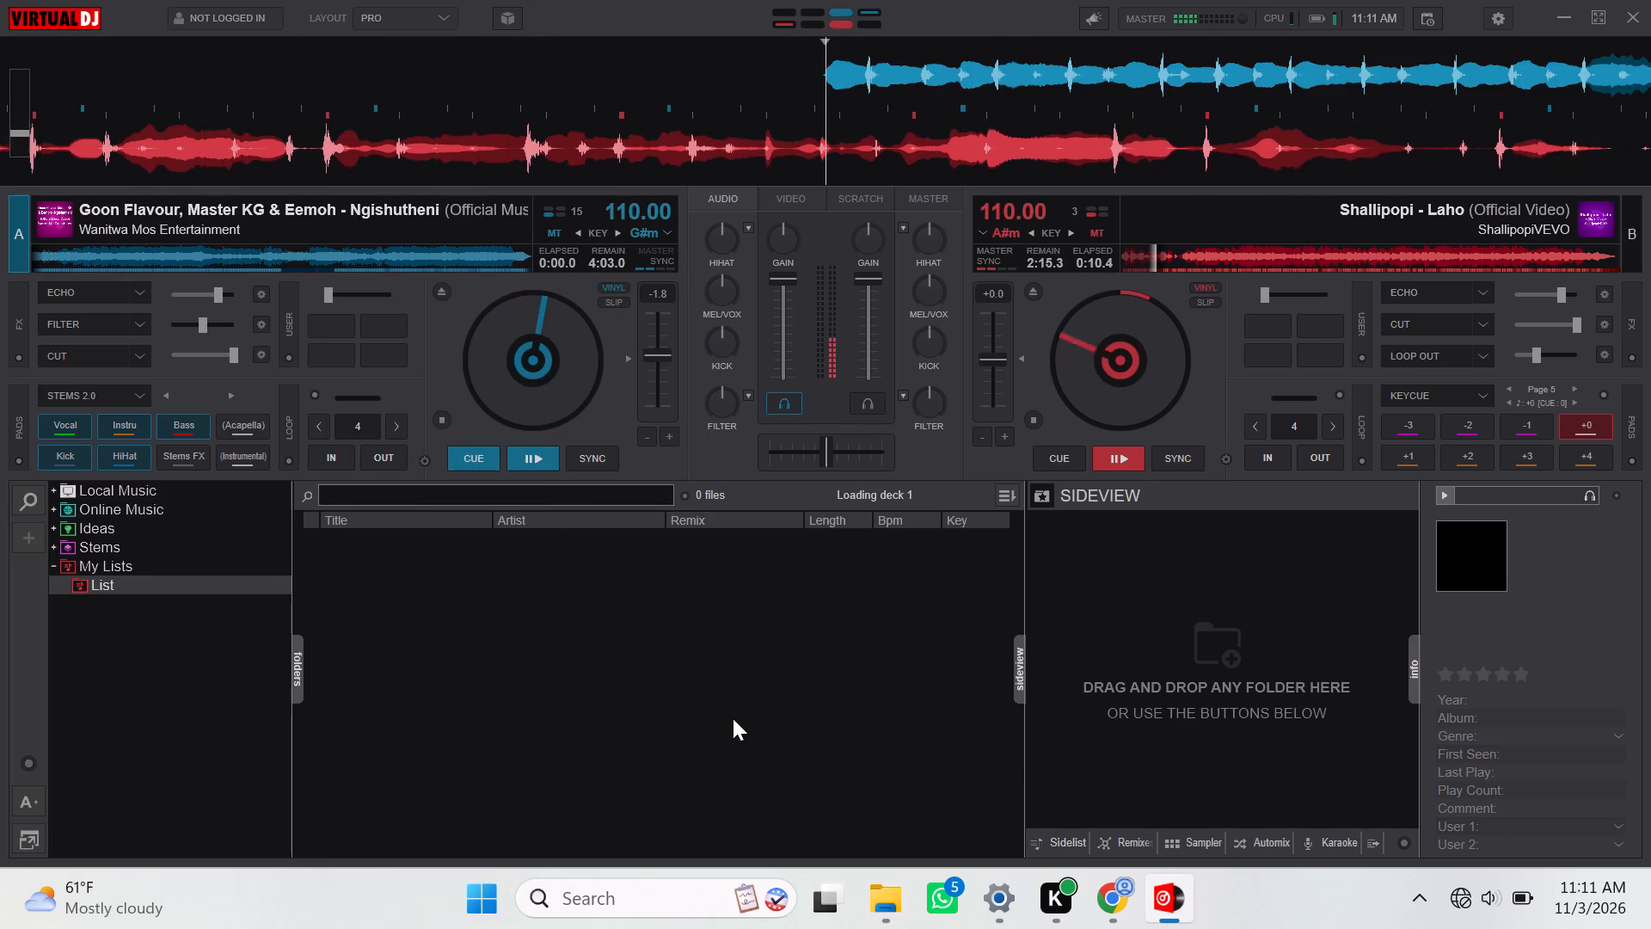
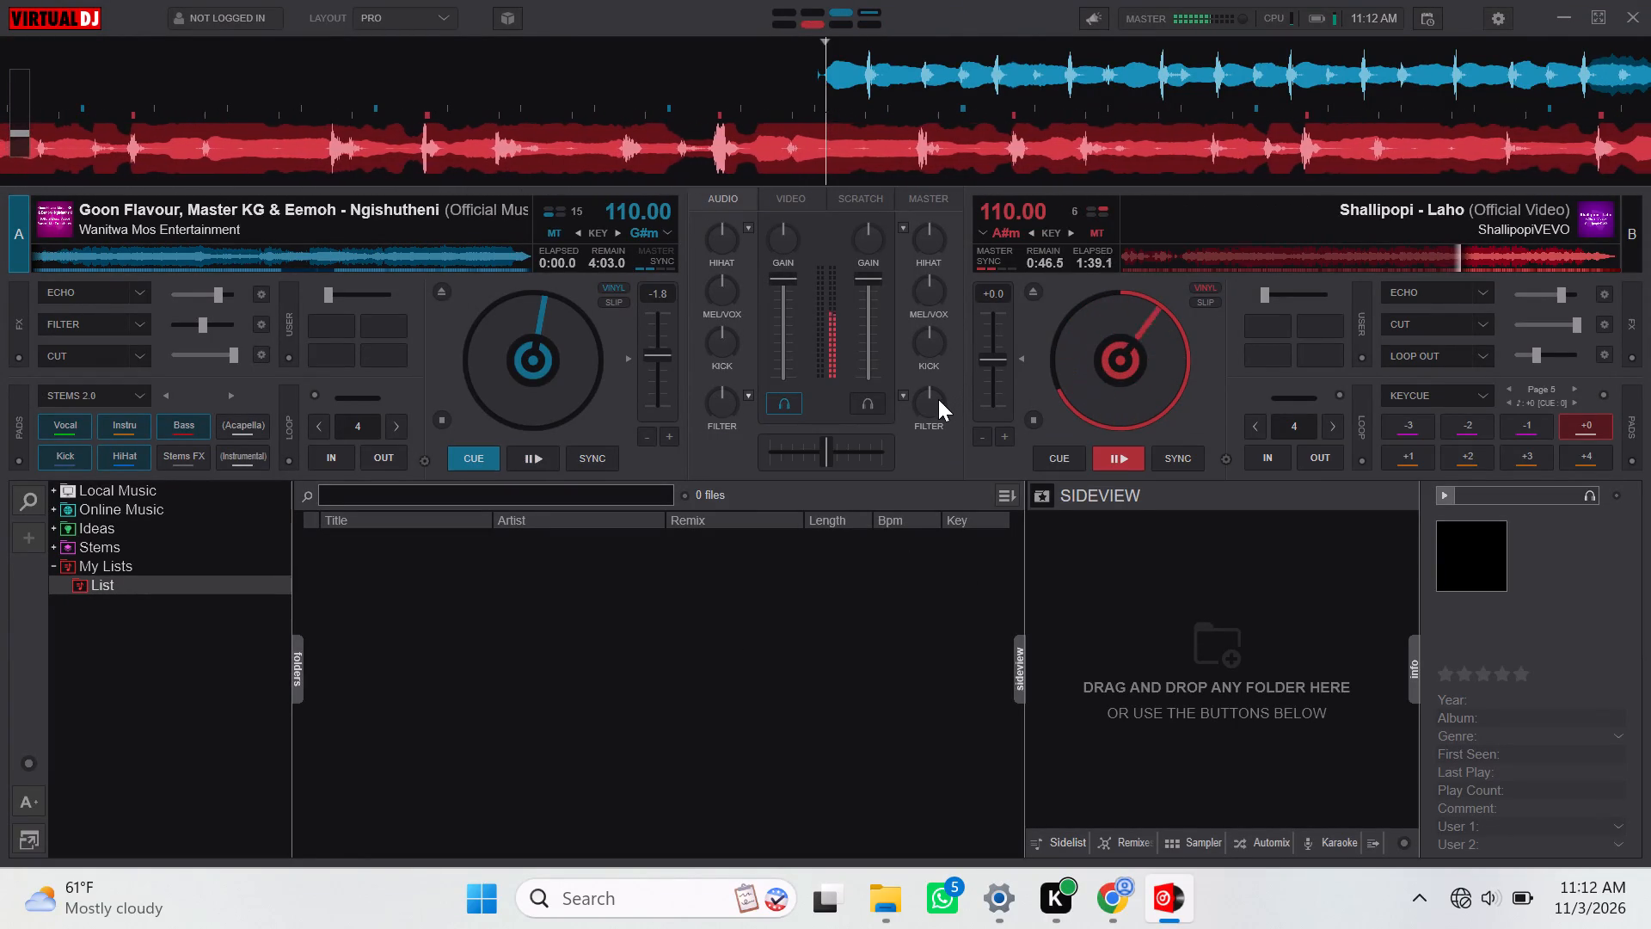
# Sweep deck 2's filter up into high-pass past 1.1 kHz, and back down to a low-pass setting.
pyautogui.moveTo(938, 393); pyautogui.dragTo(963, 408)
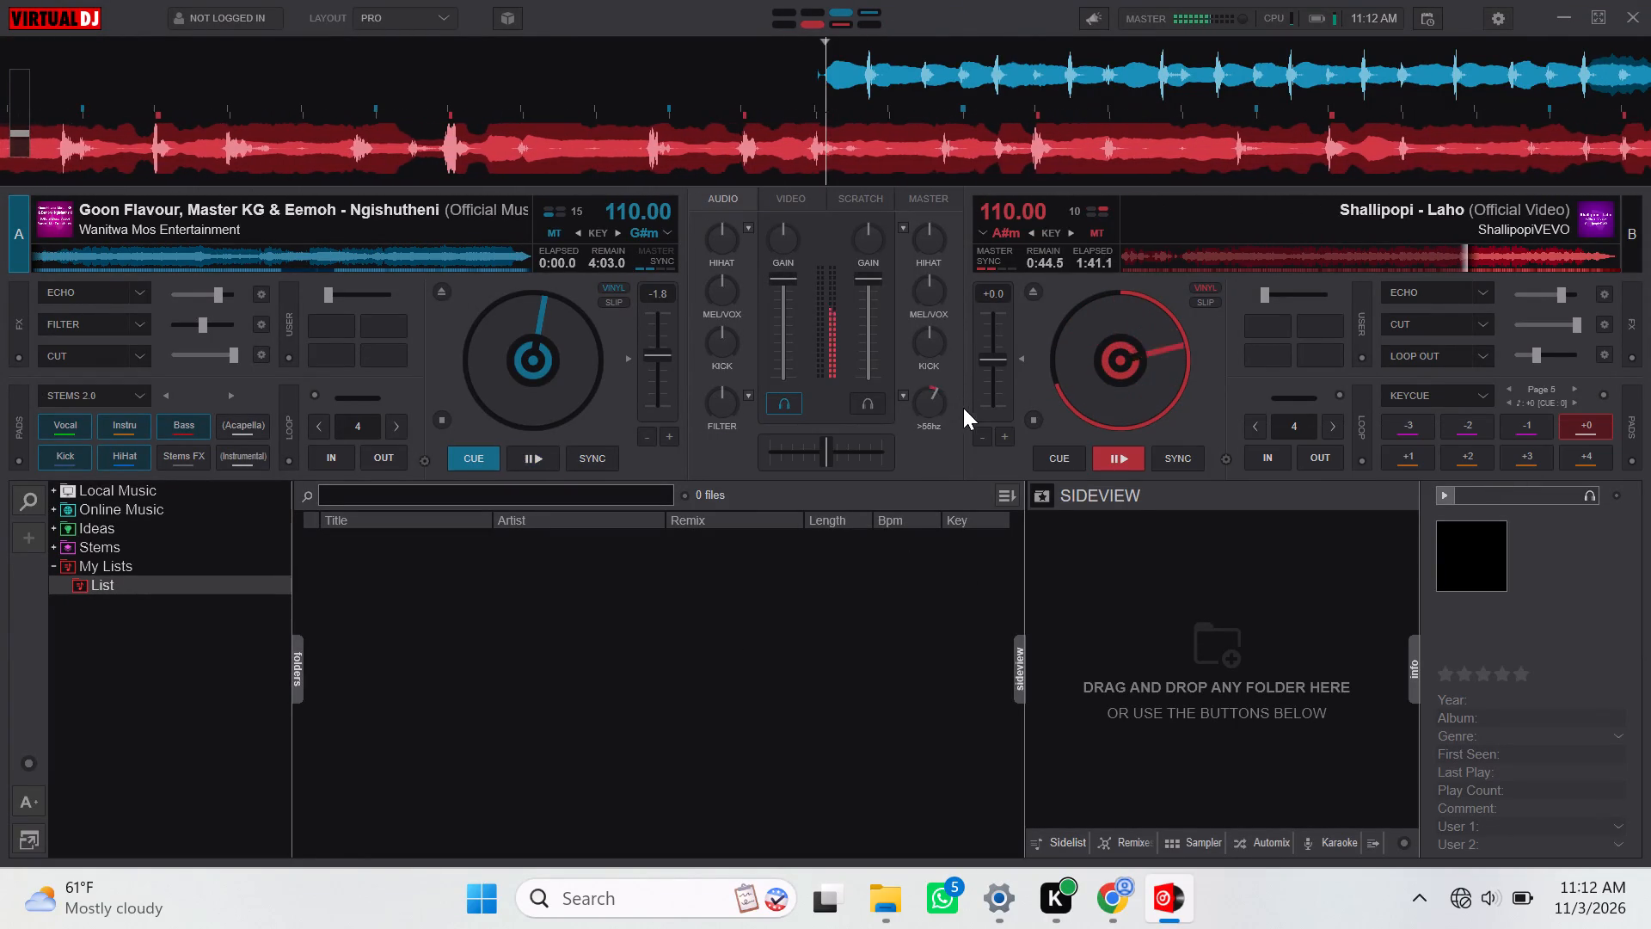
pyautogui.moveTo(963, 408); pyautogui.dragTo(957, 379)
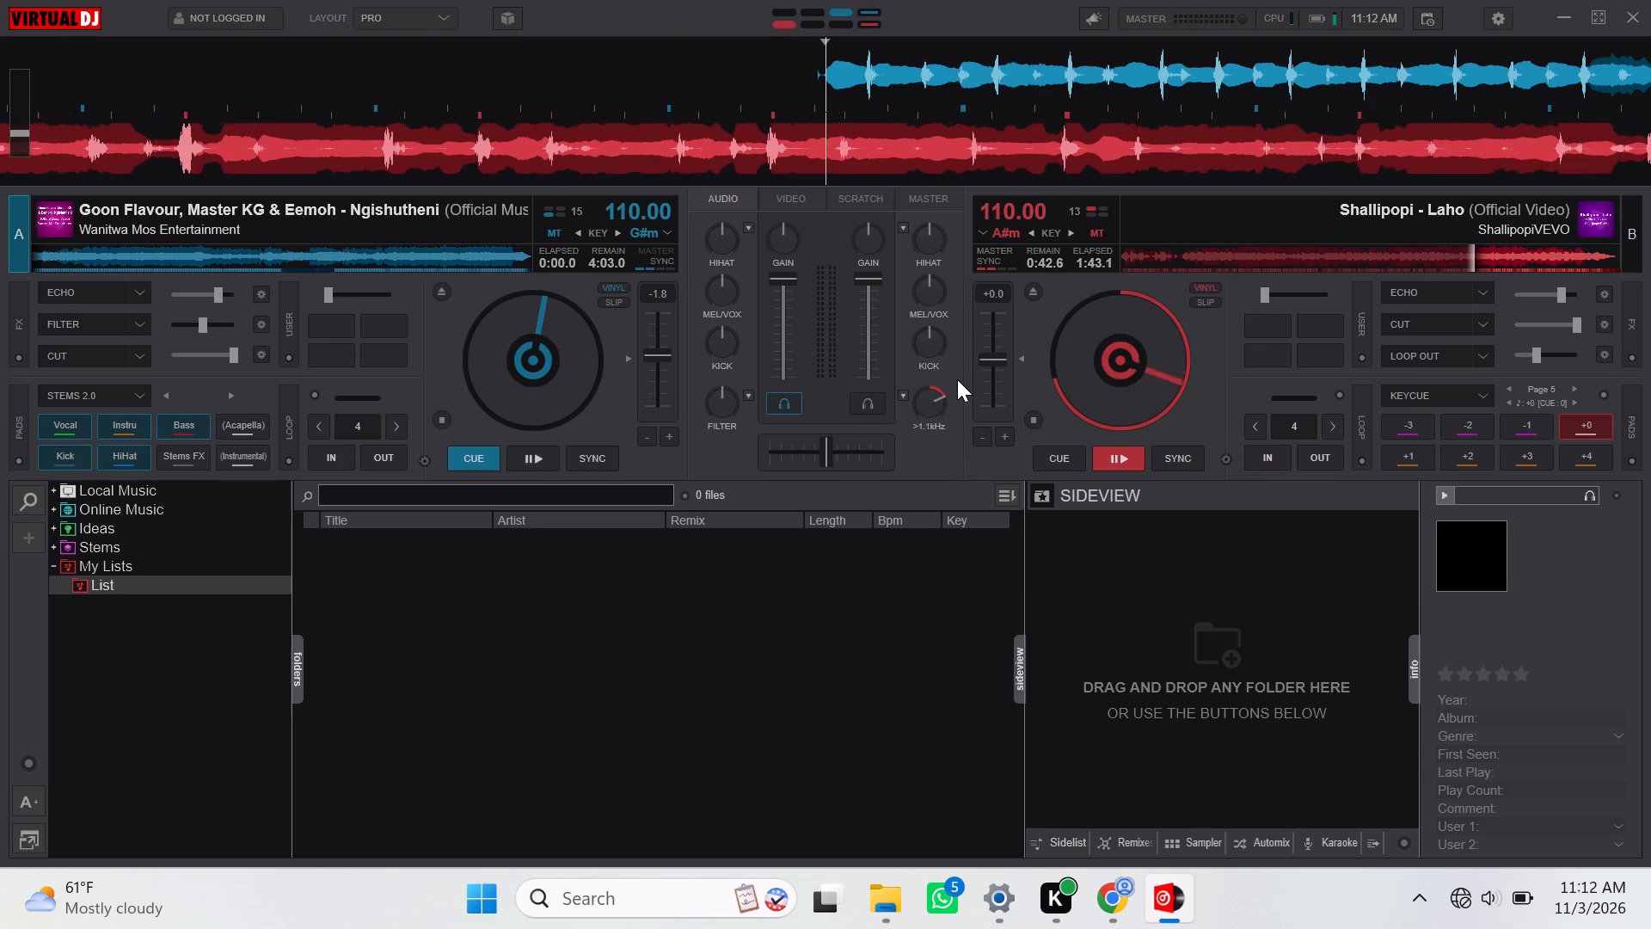
pyautogui.moveTo(957, 379); pyautogui.dragTo(924, 403)
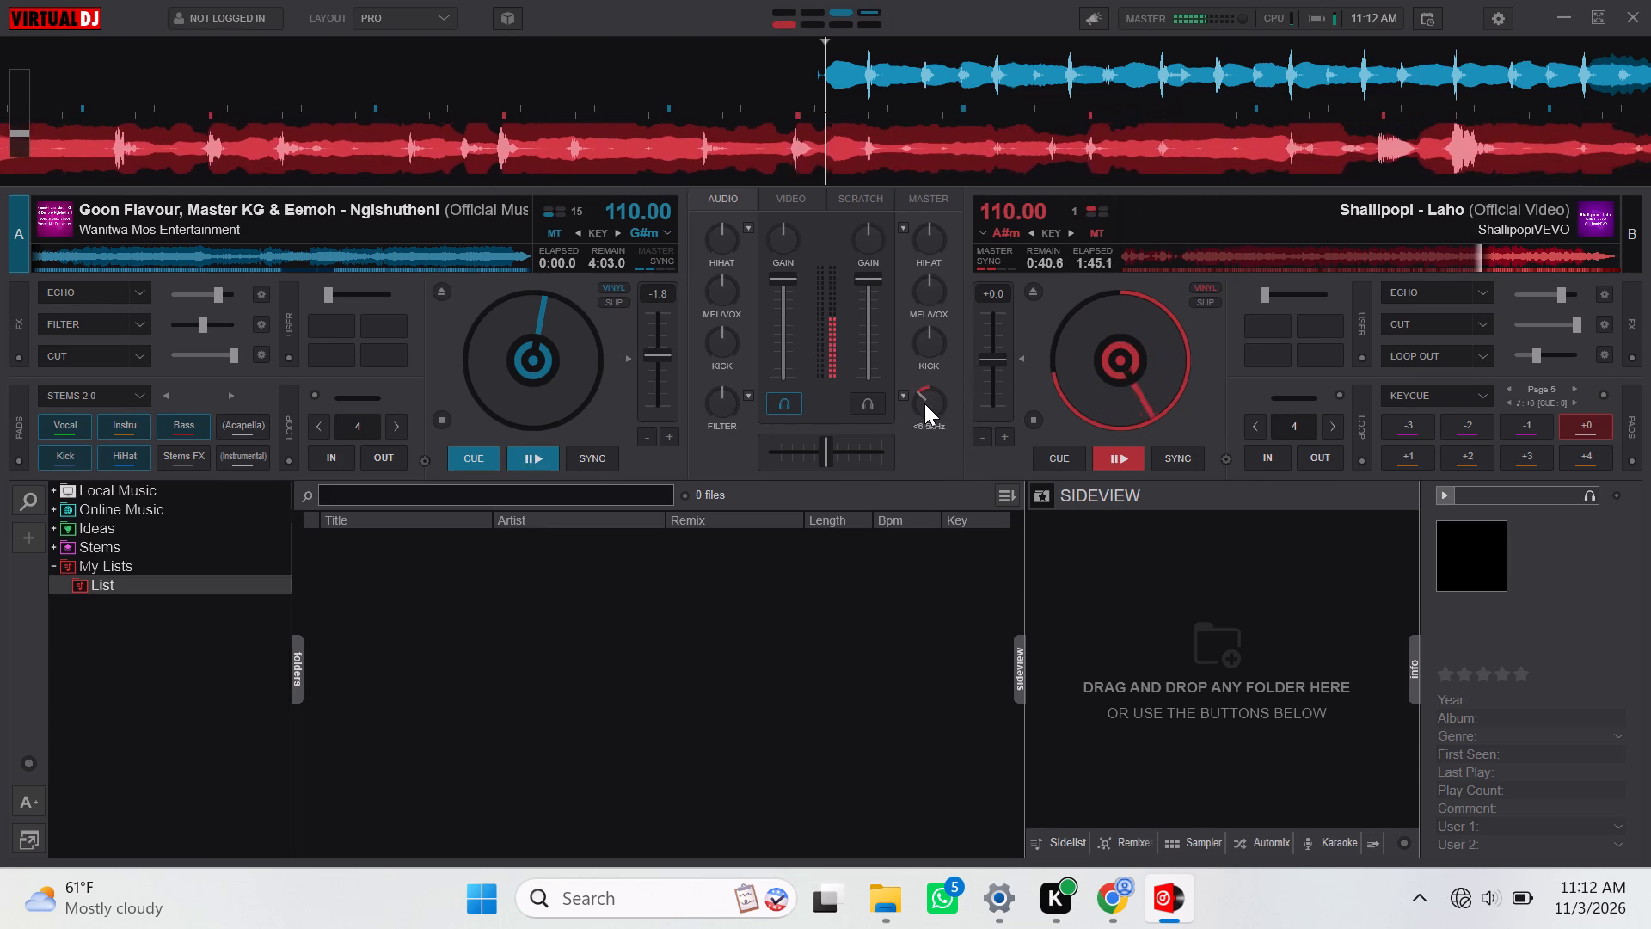
pyautogui.moveTo(924, 403); pyautogui.dragTo(925, 407)
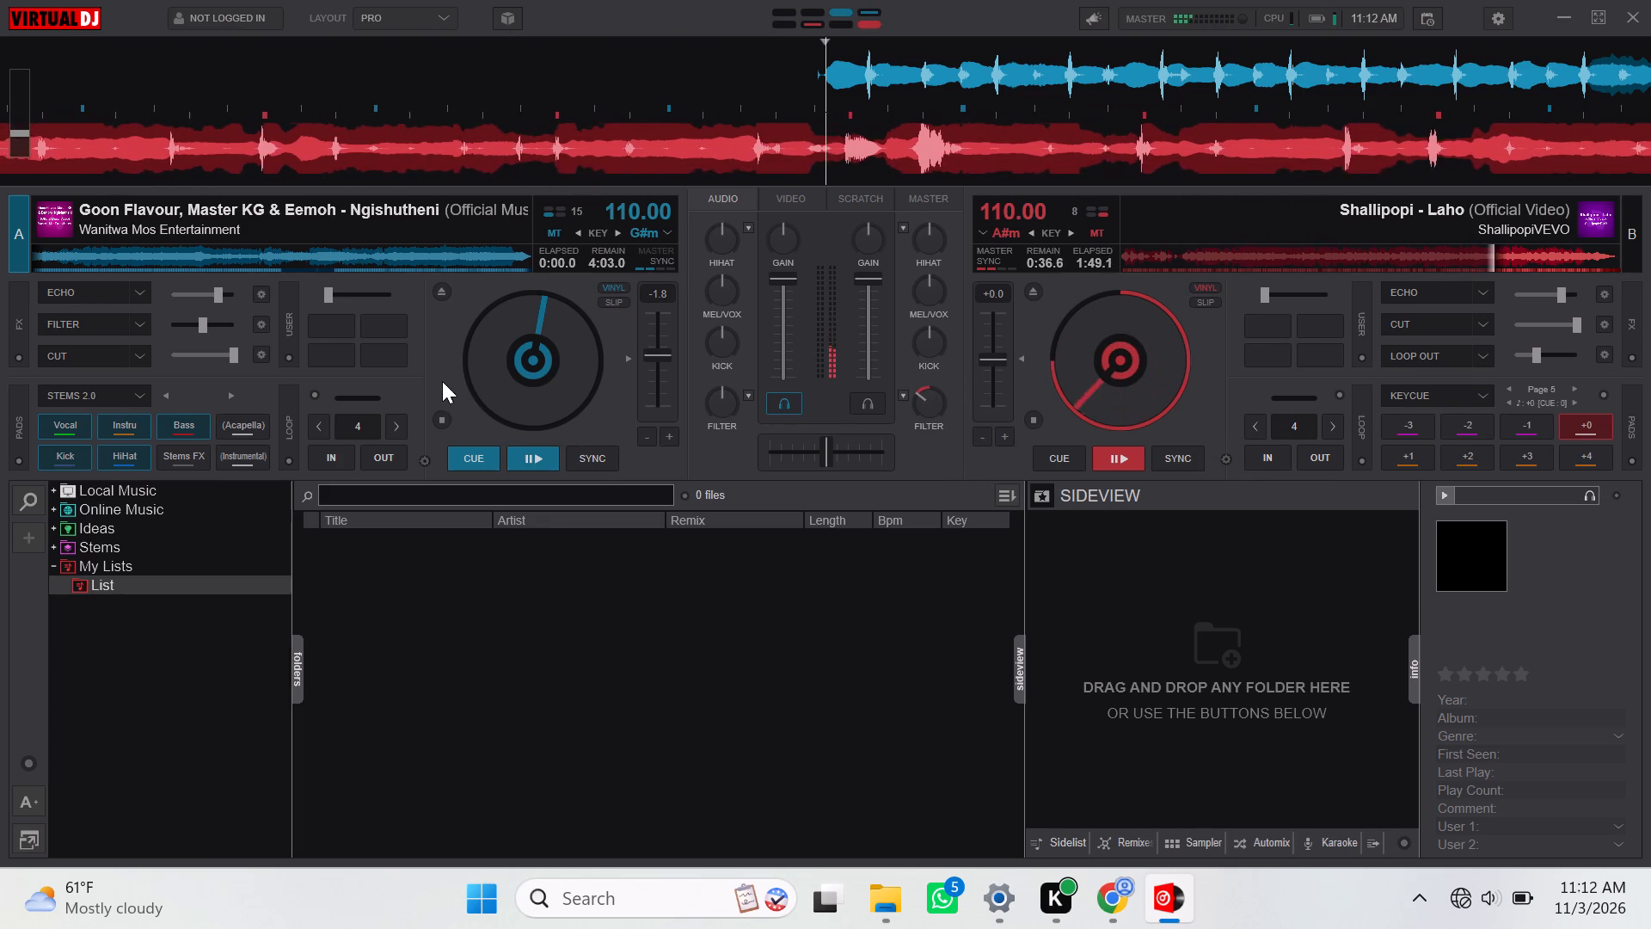
# Shift the crossfader most of the way toward deck 2 and start playing the Goon Flavour track on deck 1.
pyautogui.click(871, 450)
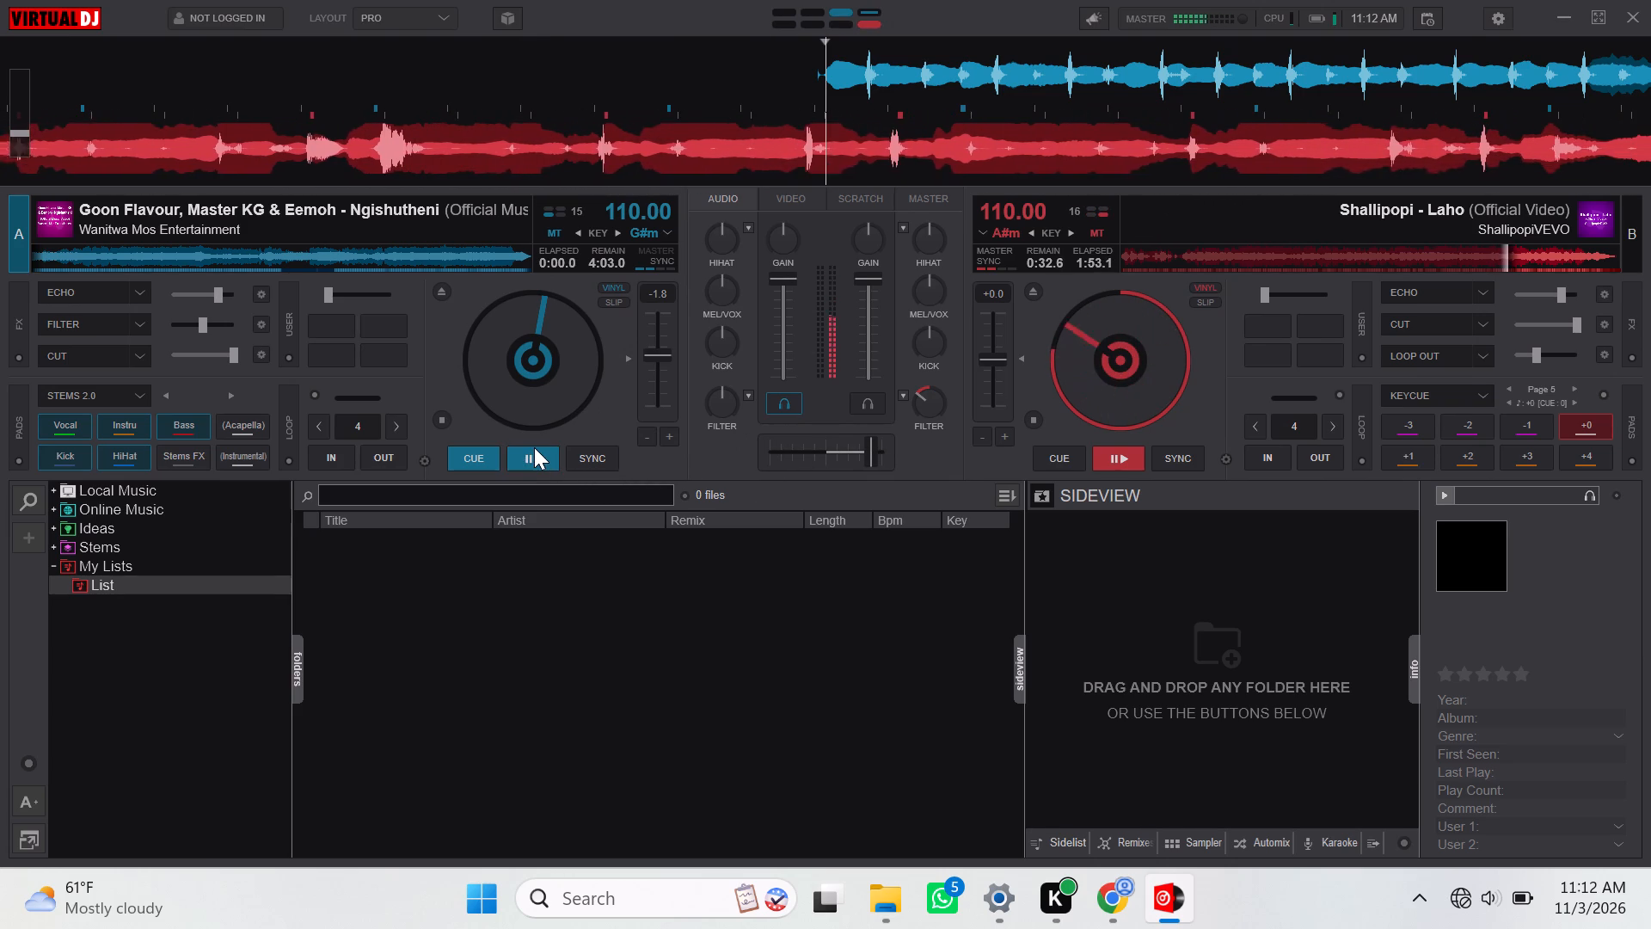
pyautogui.click(534, 447)
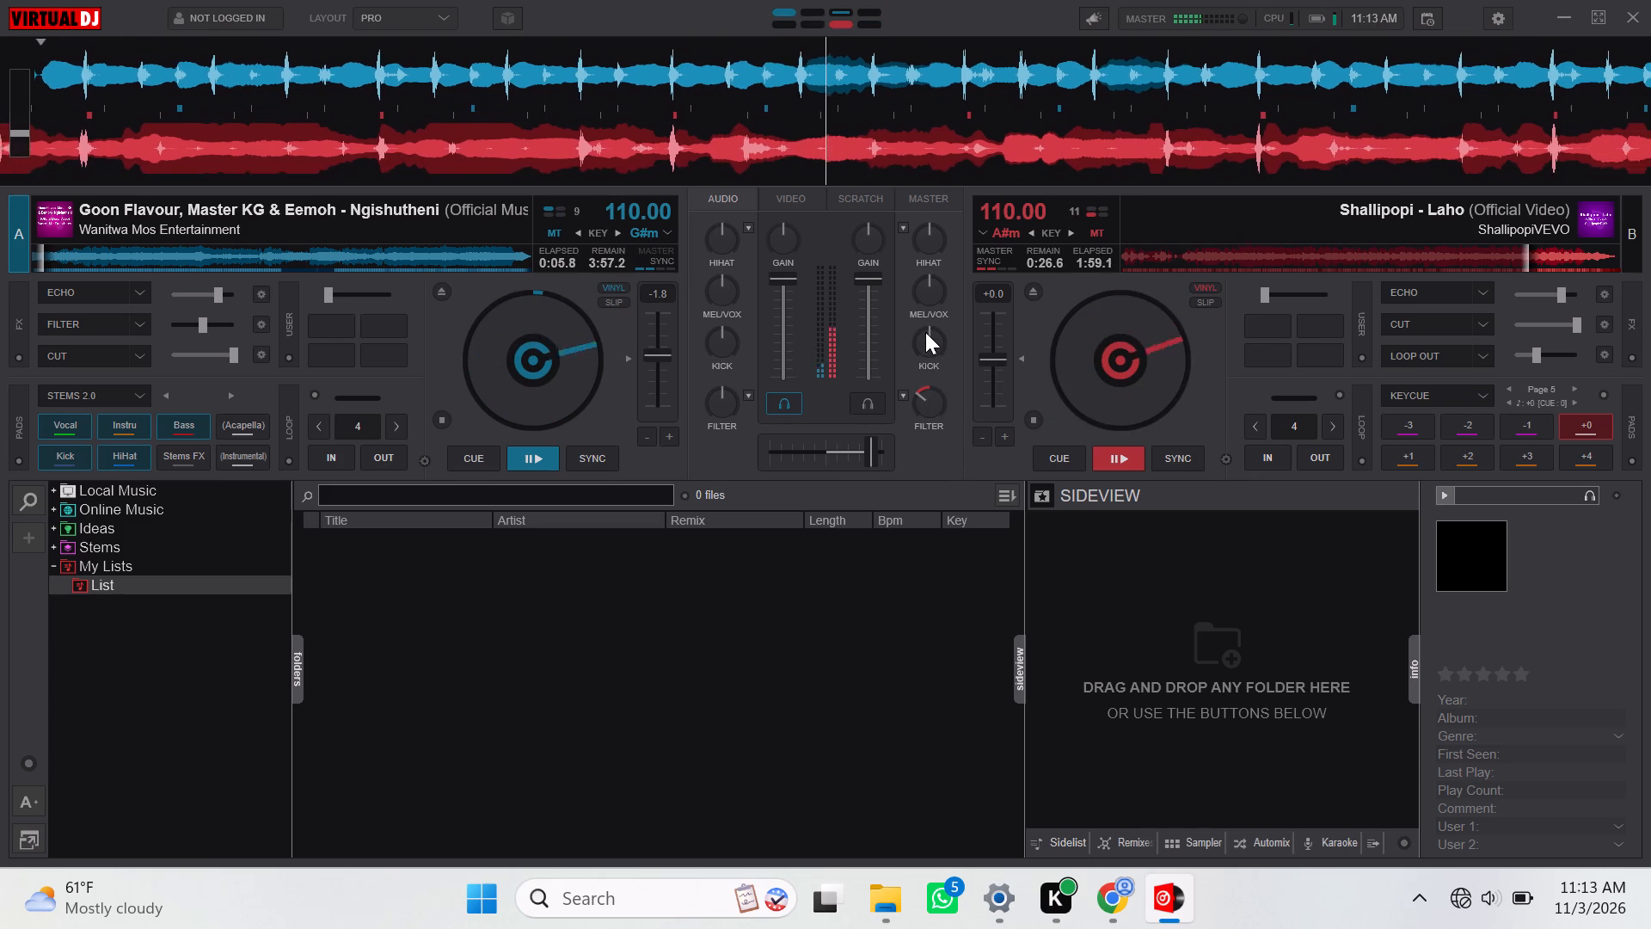
# Turn down the kick level on deck 2 and dismiss the stems dialog without preparing stems.
pyautogui.moveTo(925, 332); pyautogui.dragTo(916, 348)
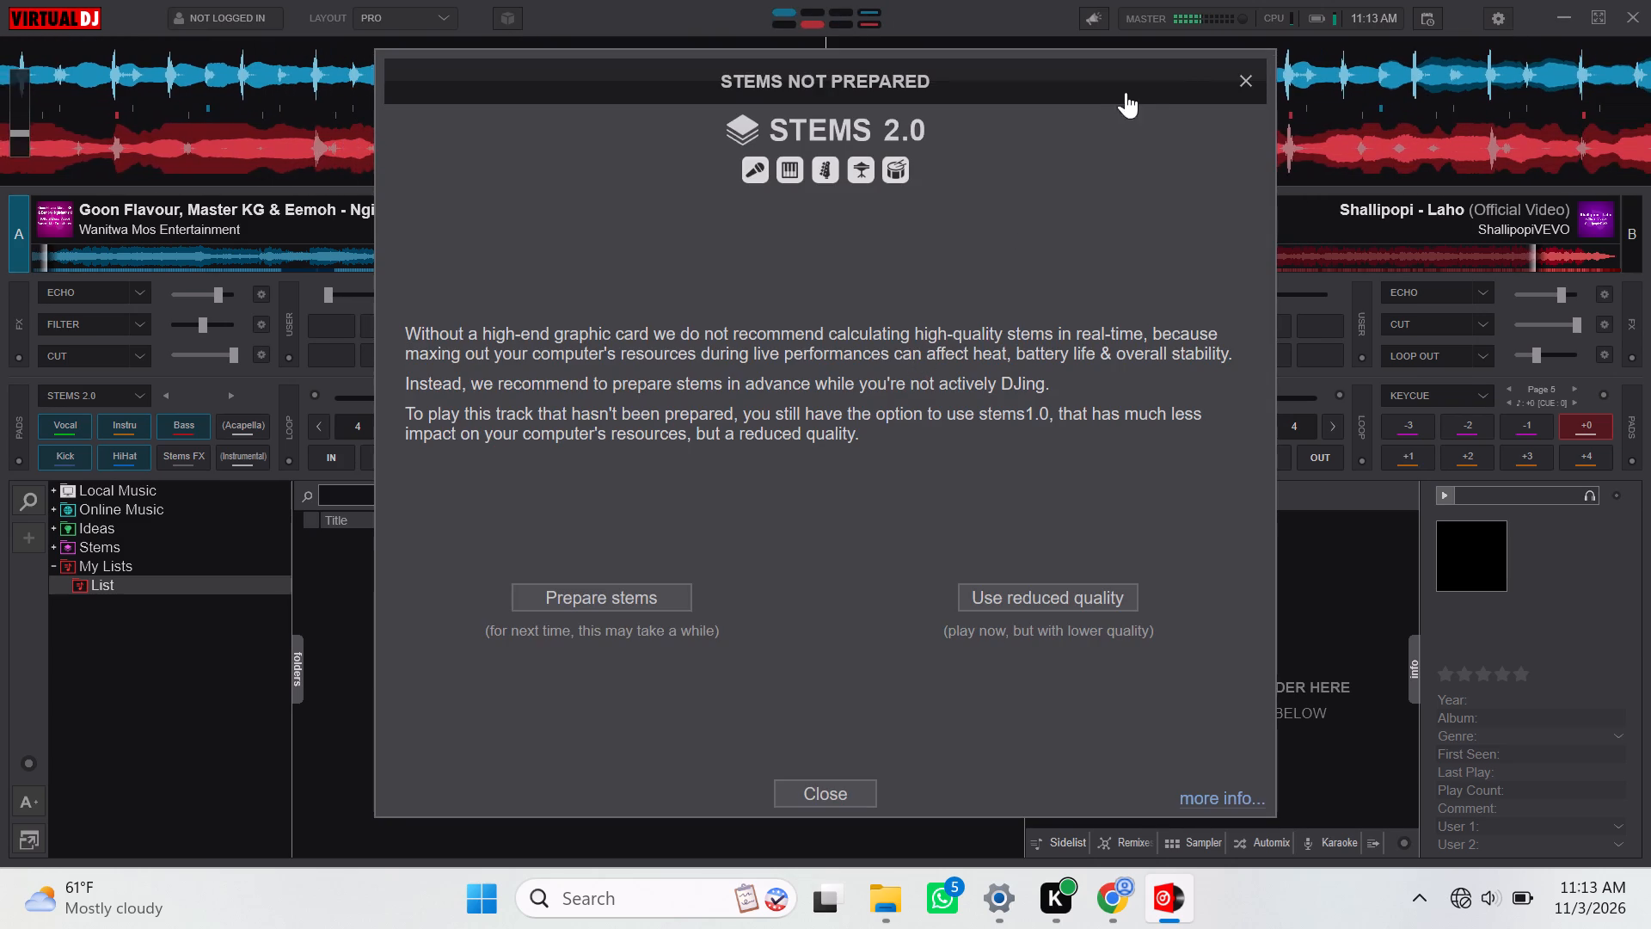
pyautogui.click(1246, 87)
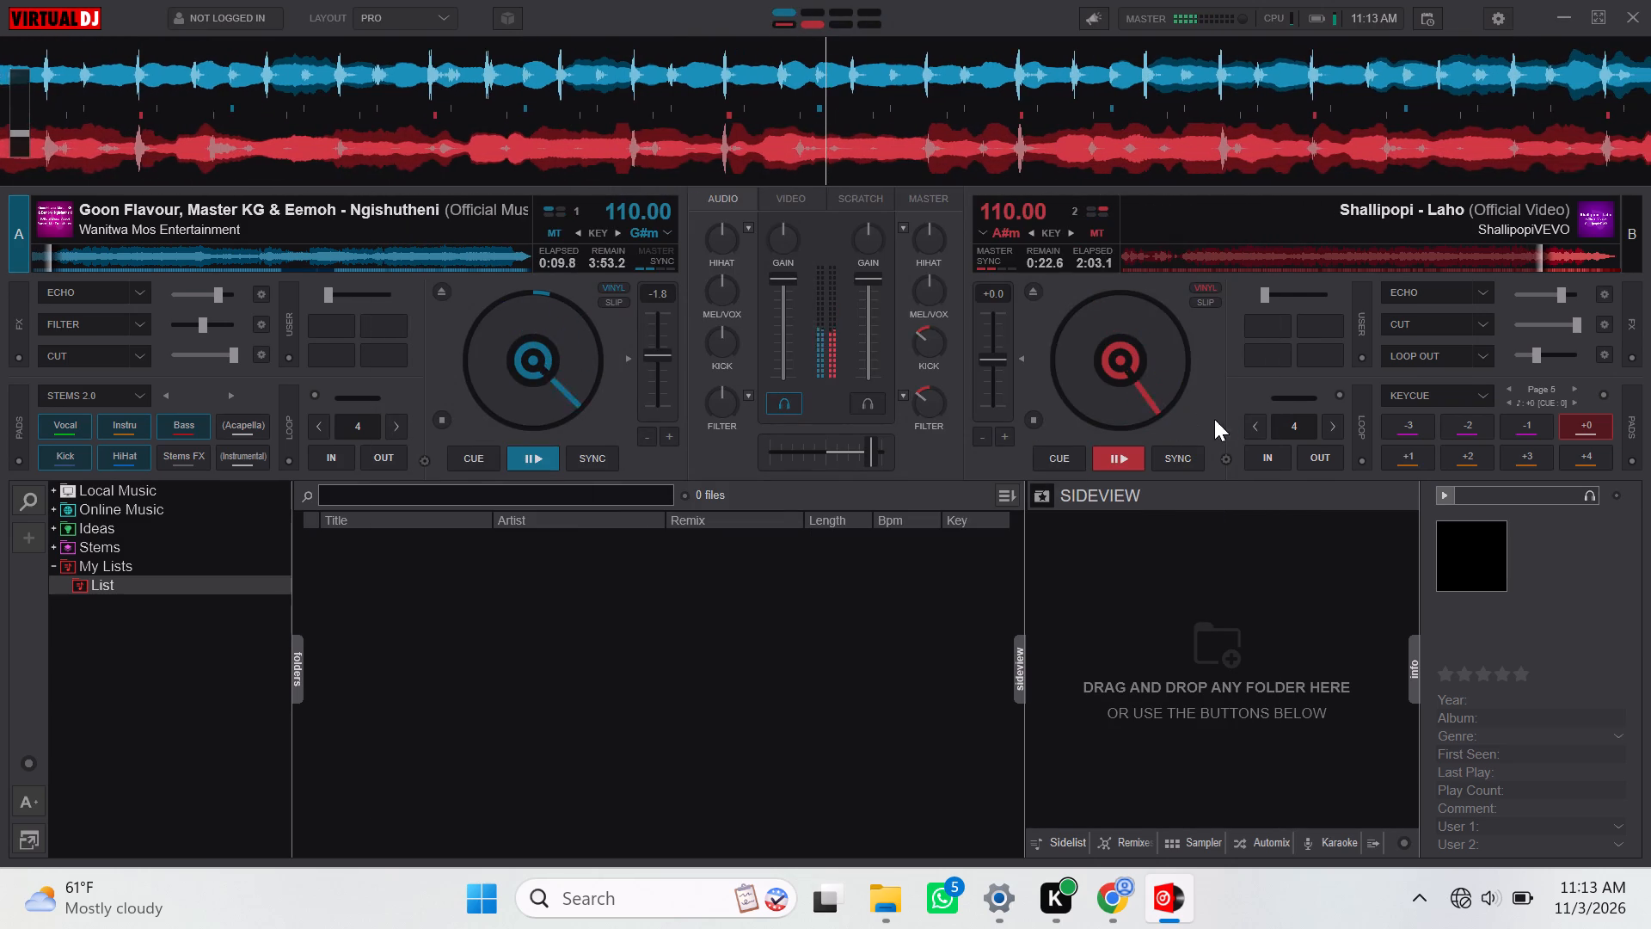
# Activate the Cut and Echo effects on deck 2 and pause the Shallipopi track.
pyautogui.click(1417, 322)
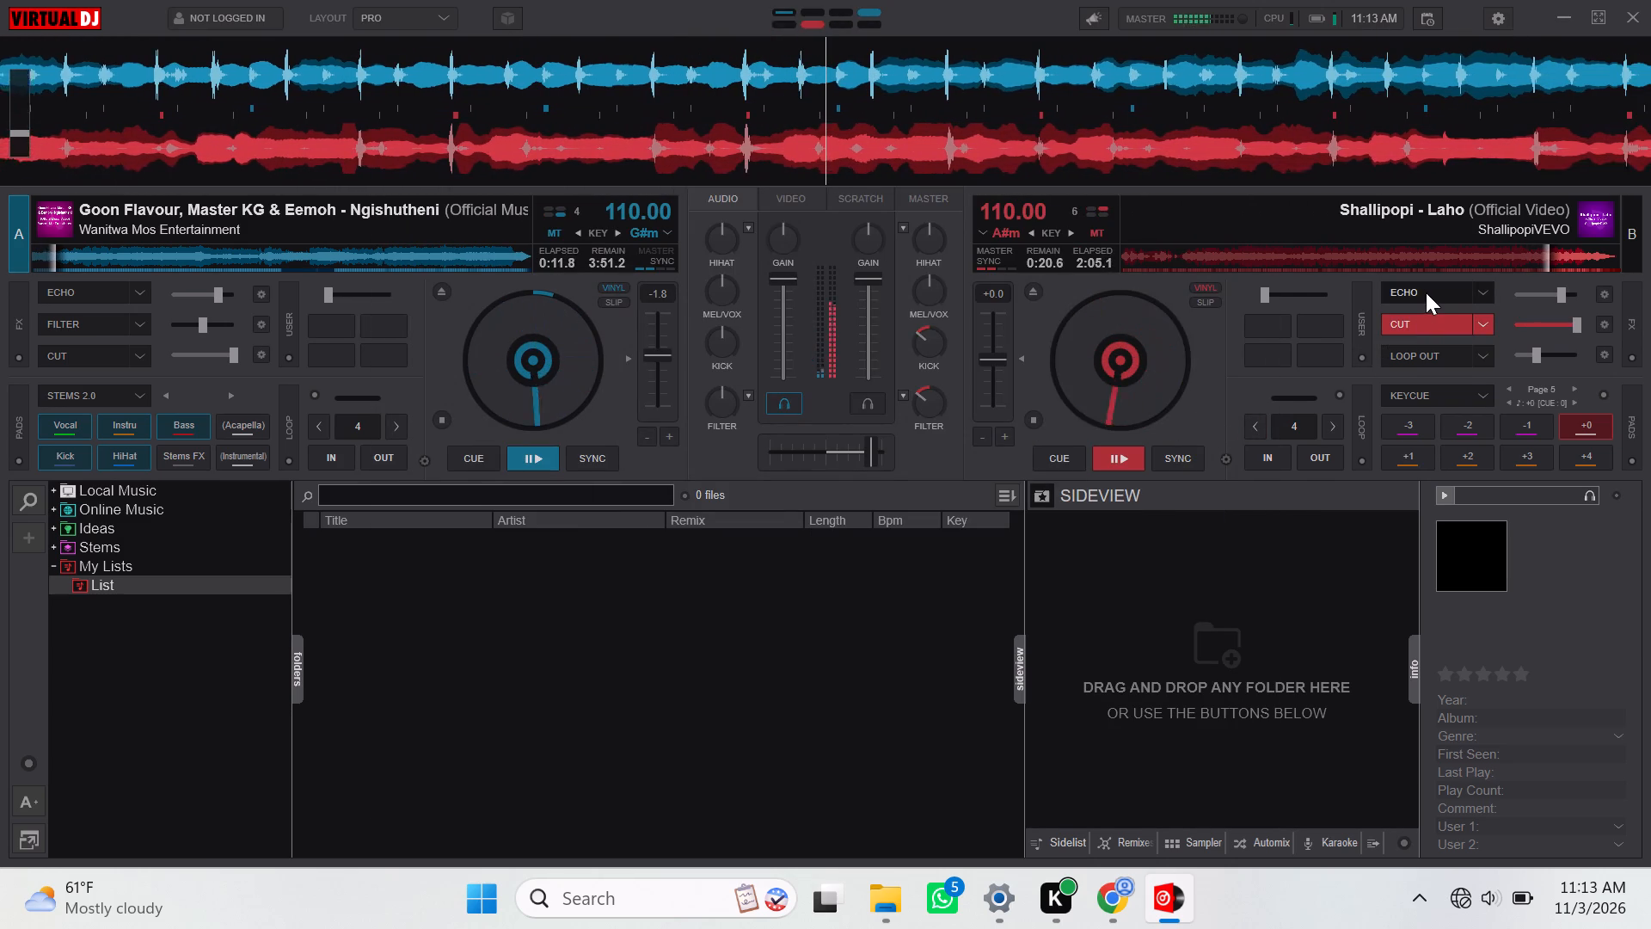
pyautogui.click(1426, 292)
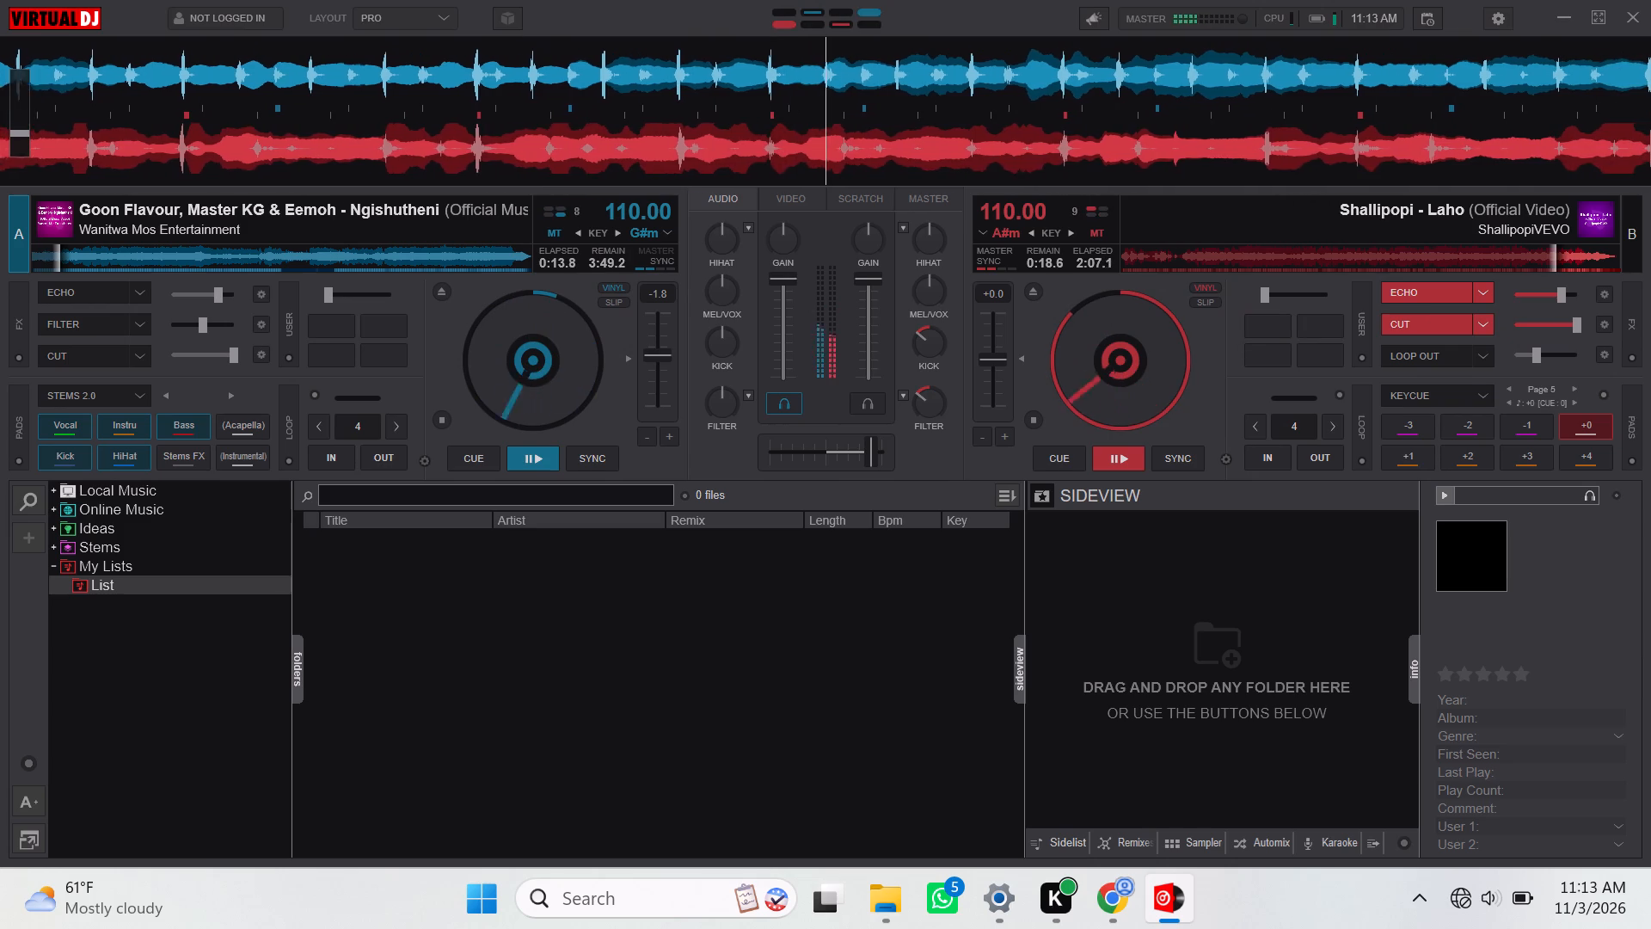
pyautogui.click(1120, 449)
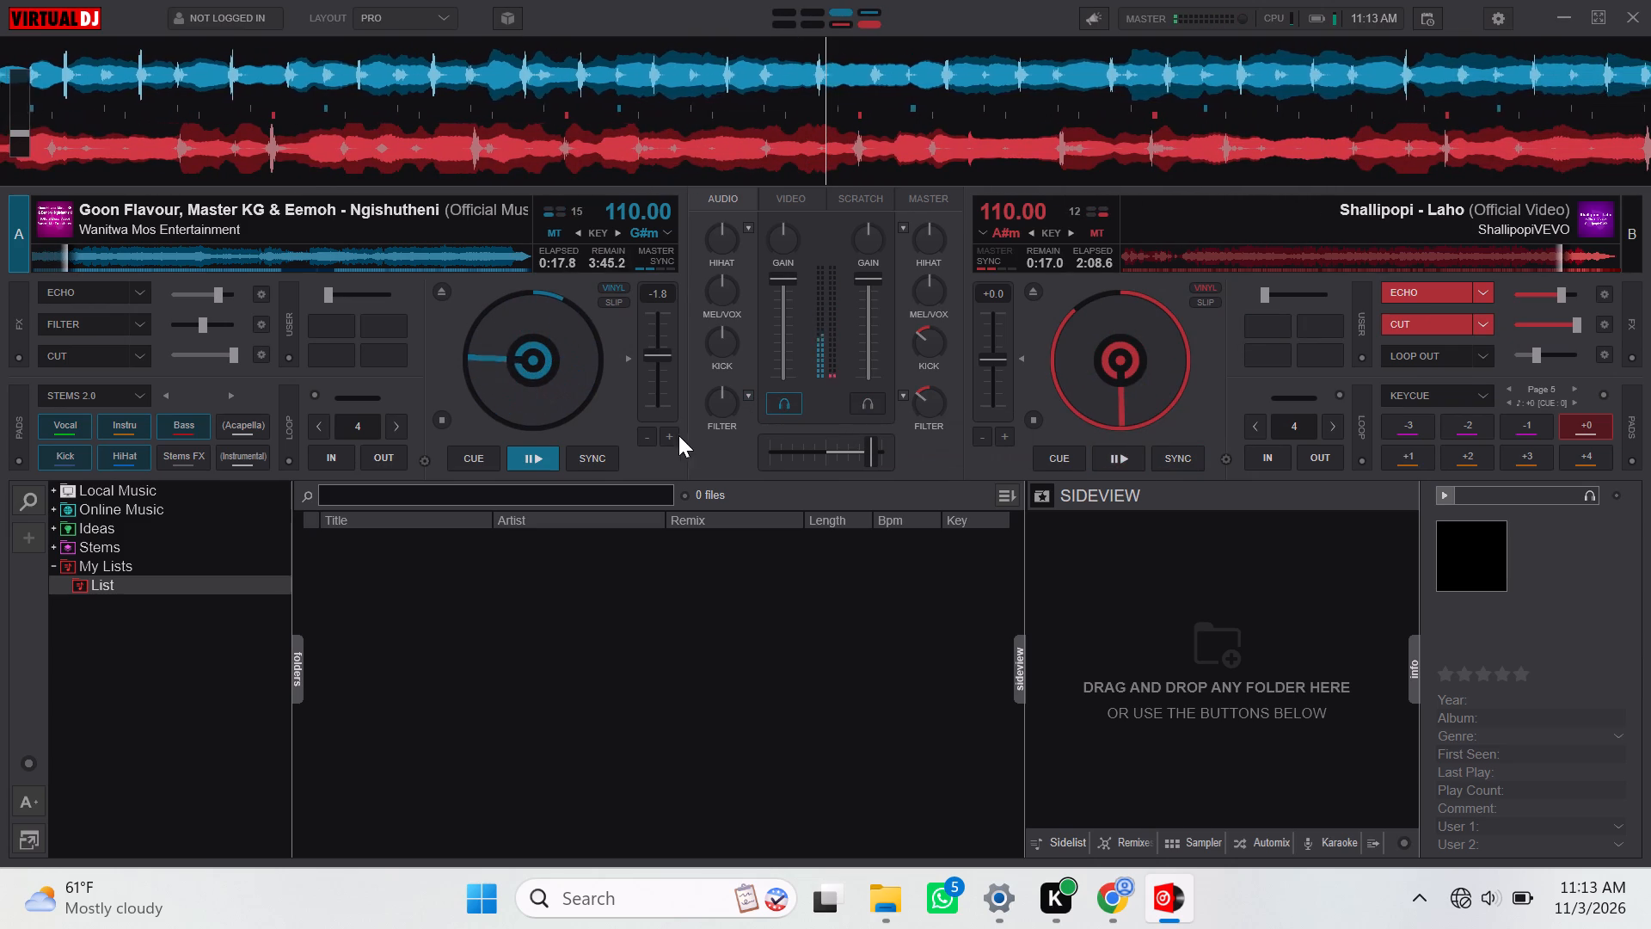
# Bring the crossfader back in stages to just about the centre.
pyautogui.click(850, 450)
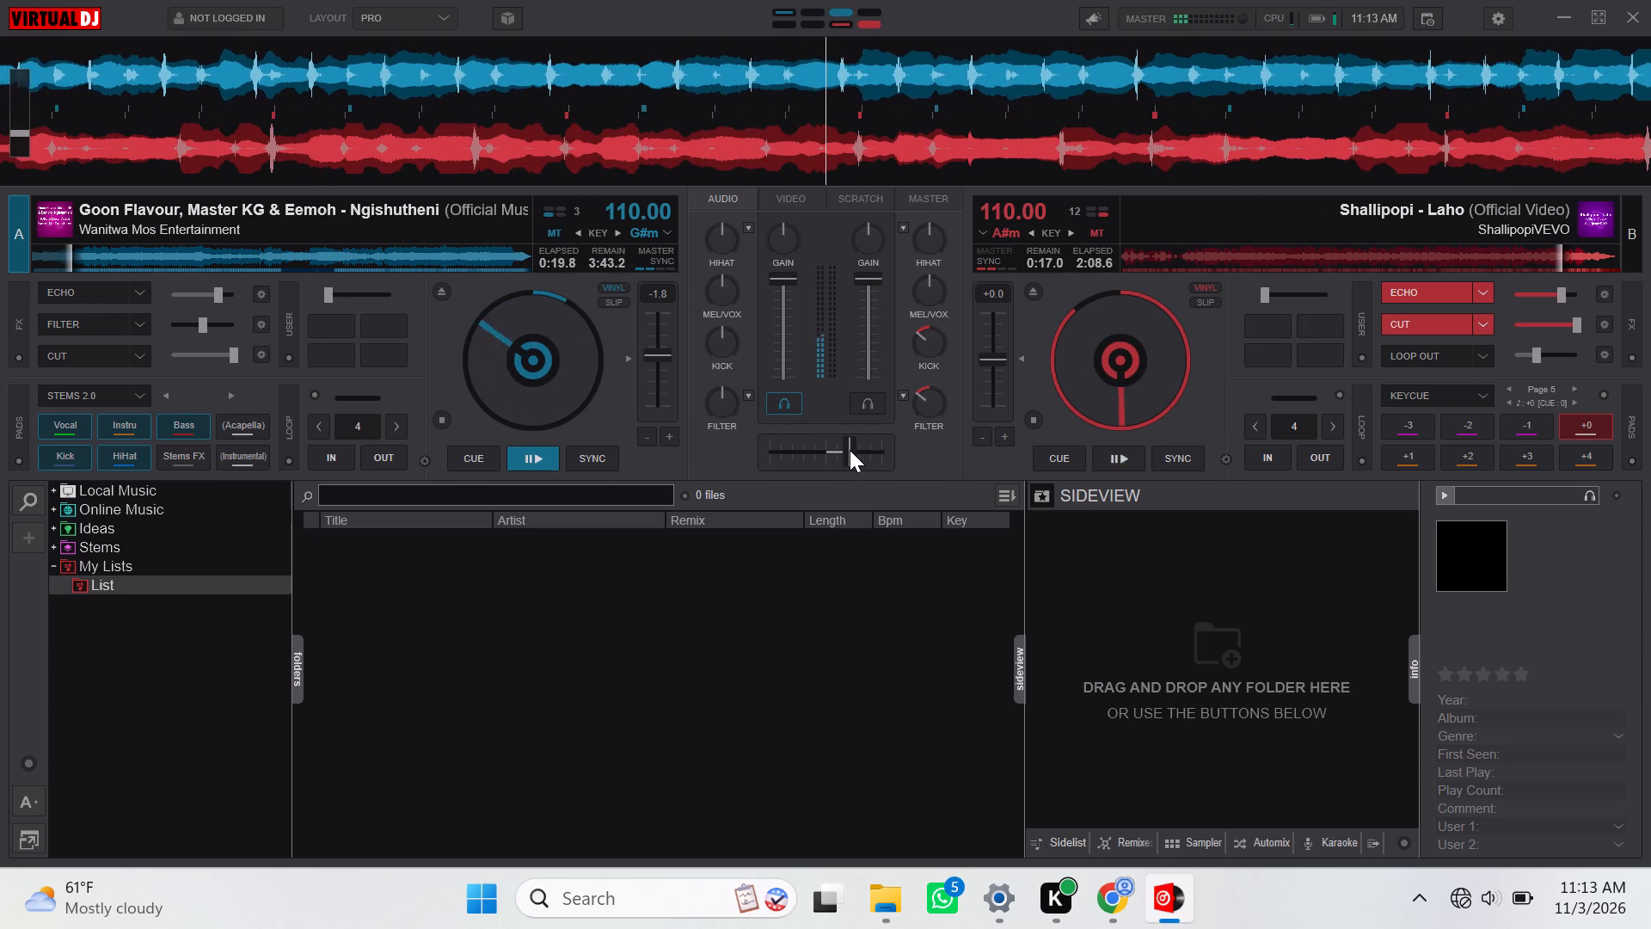
pyautogui.click(833, 447)
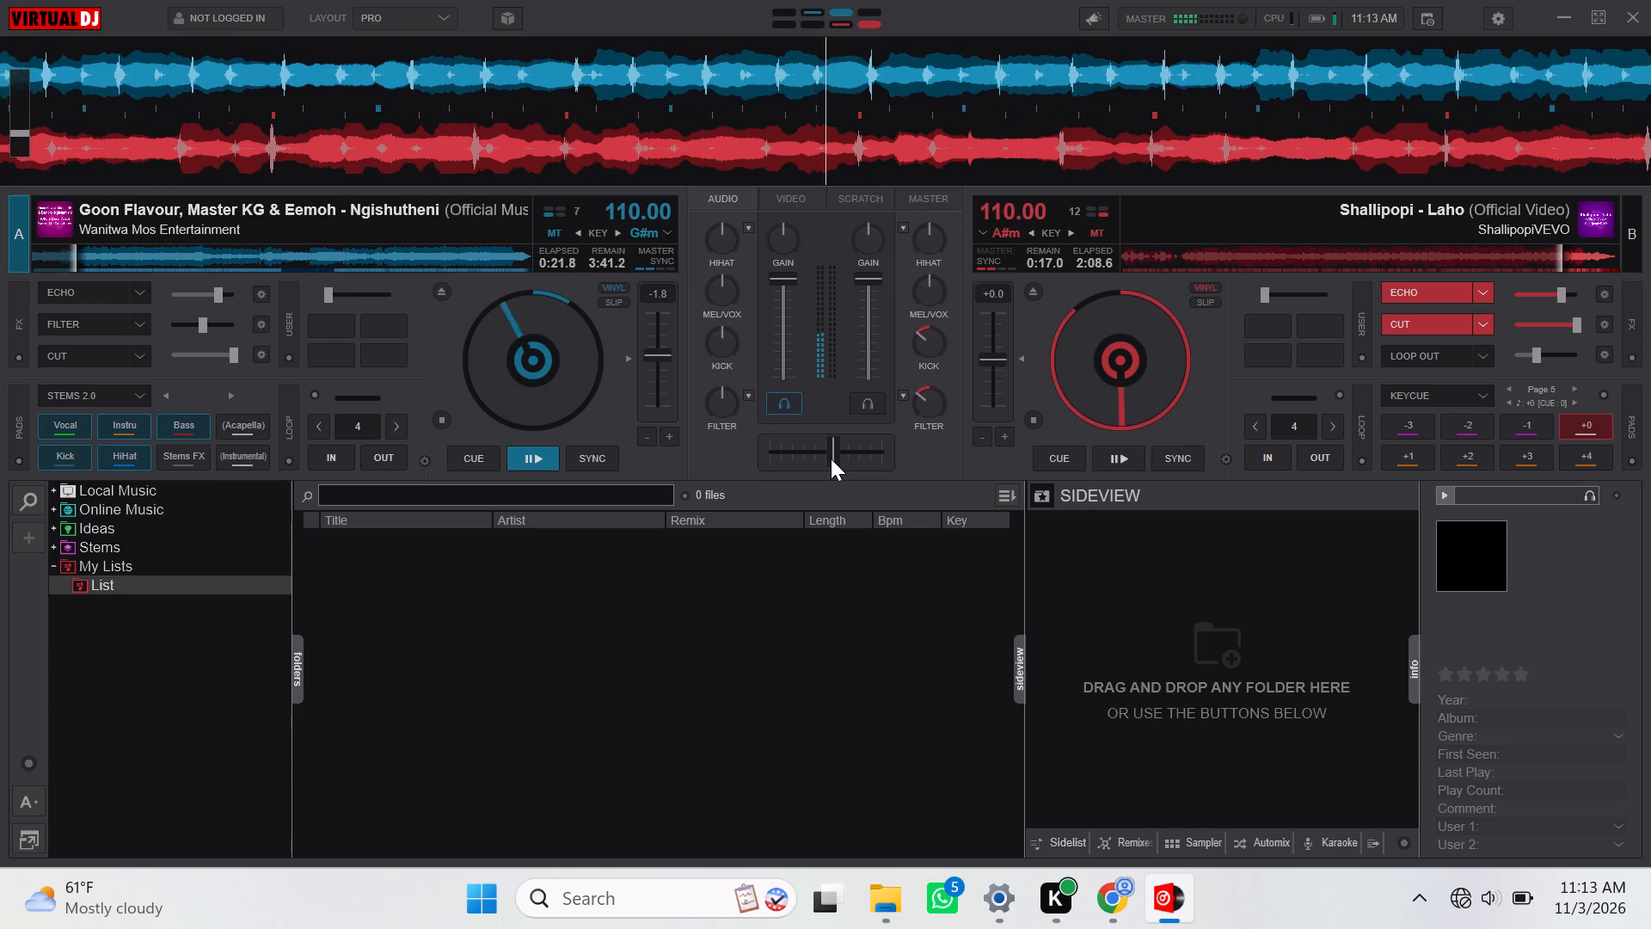
# Load Davido, Chris Brown - Blow My Mind from File Explorer's Downloads folder onto deck 2 and return to VirtualDJ.
pyautogui.click(889, 914)
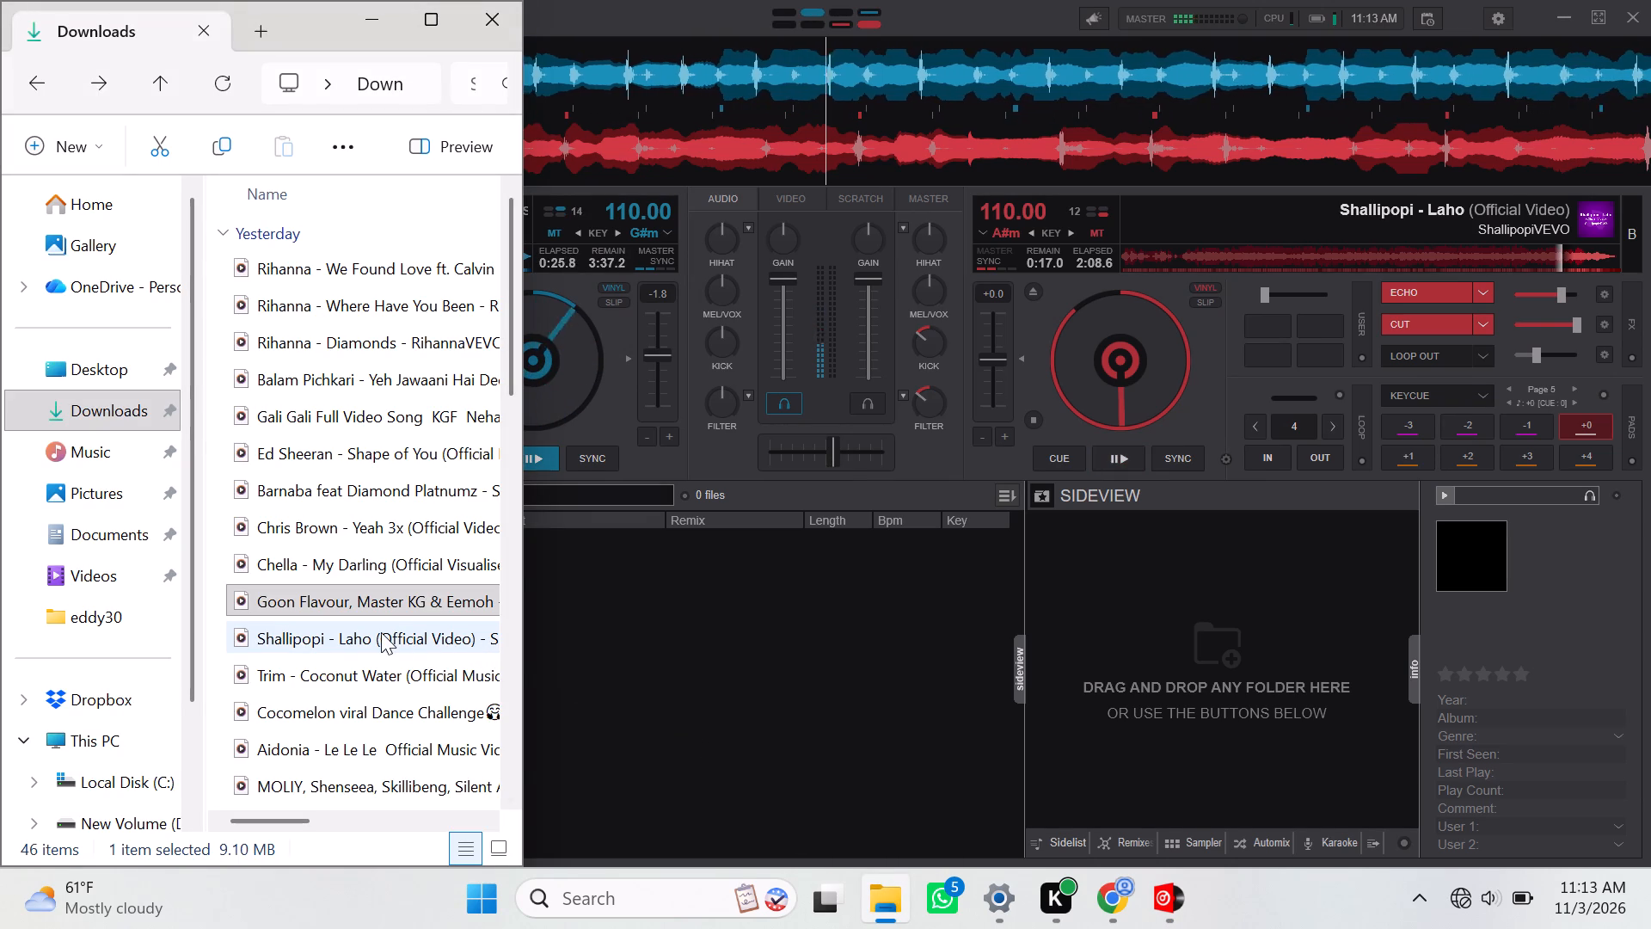
pyautogui.scroll(-2, 381, 604)
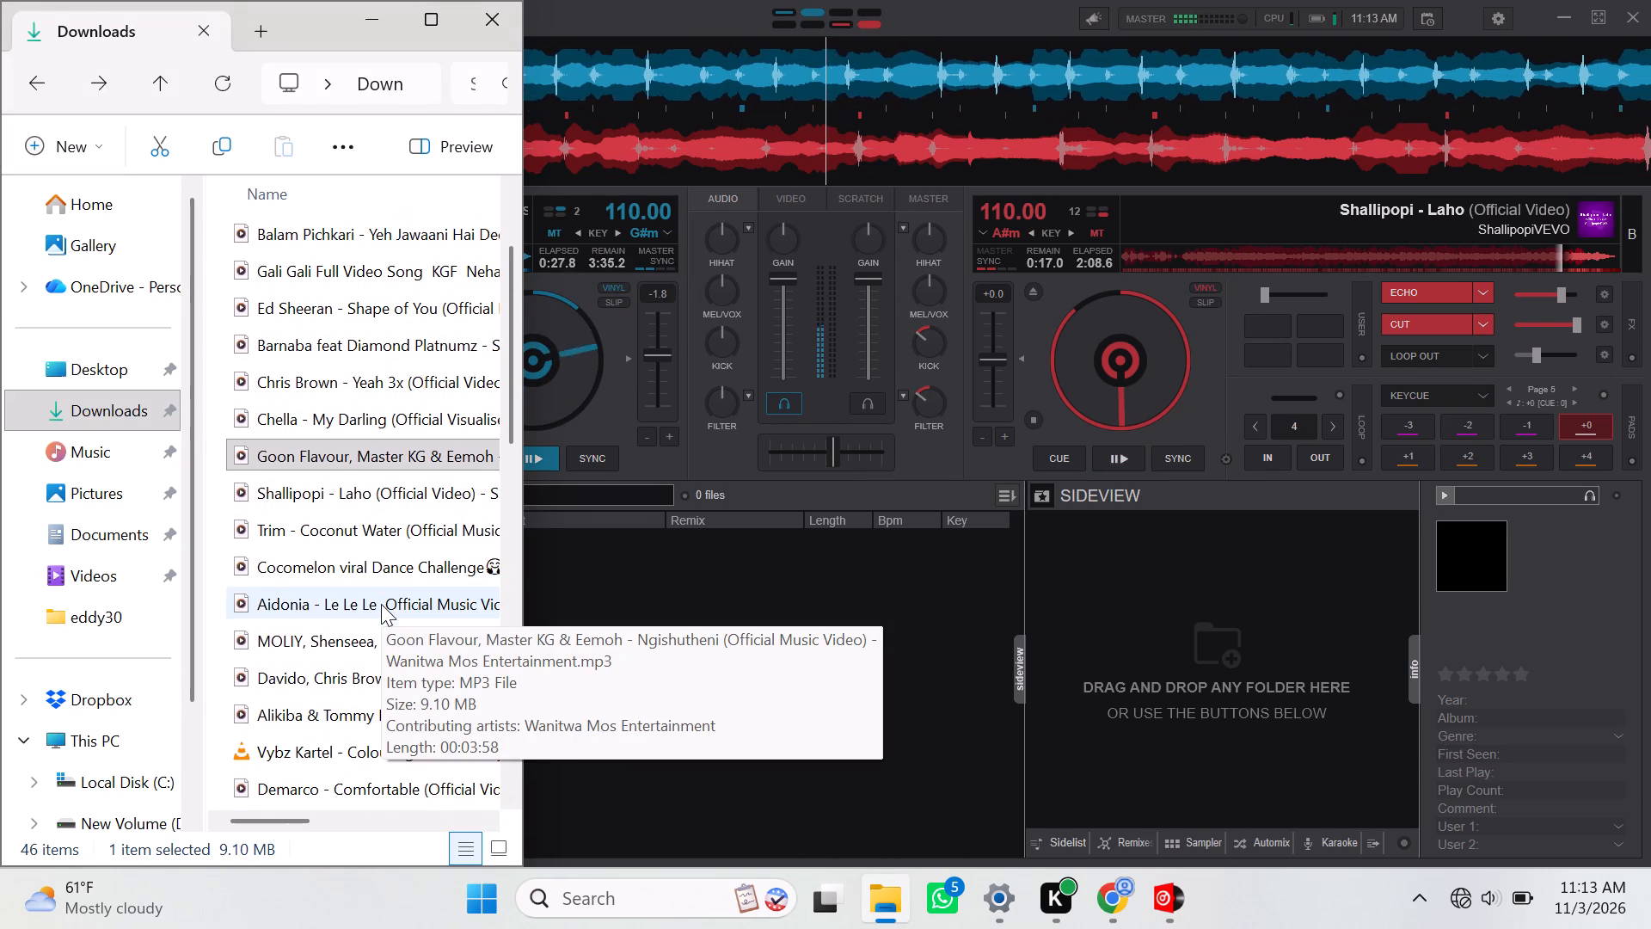
pyautogui.scroll(-3, 381, 604)
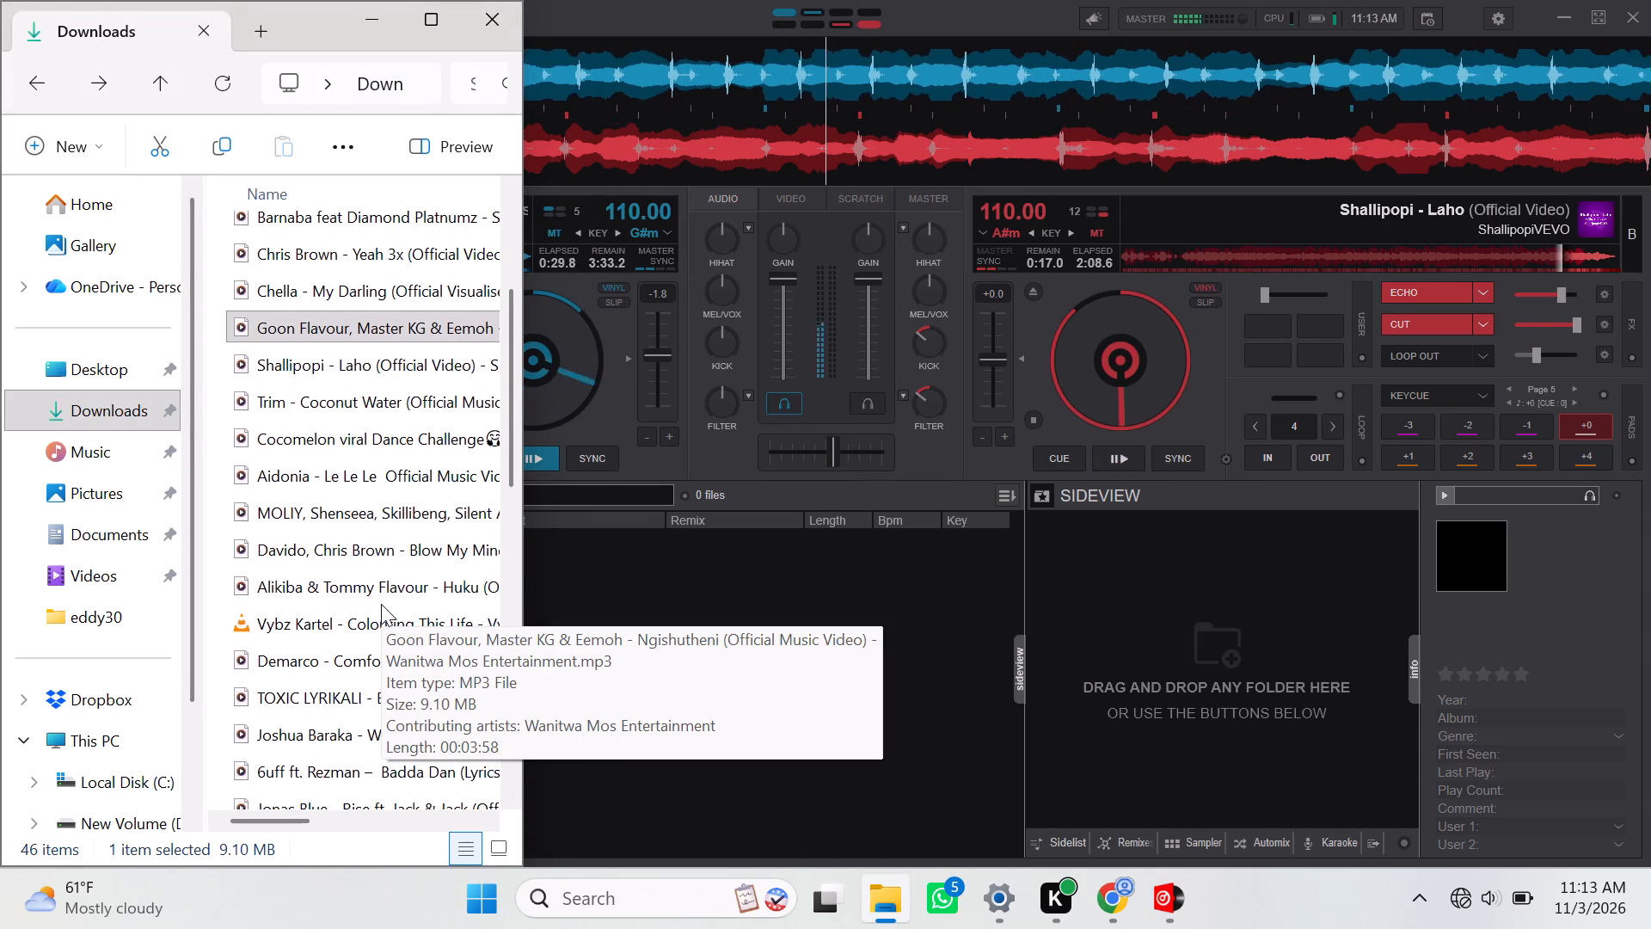
pyautogui.scroll(-1, 381, 604)
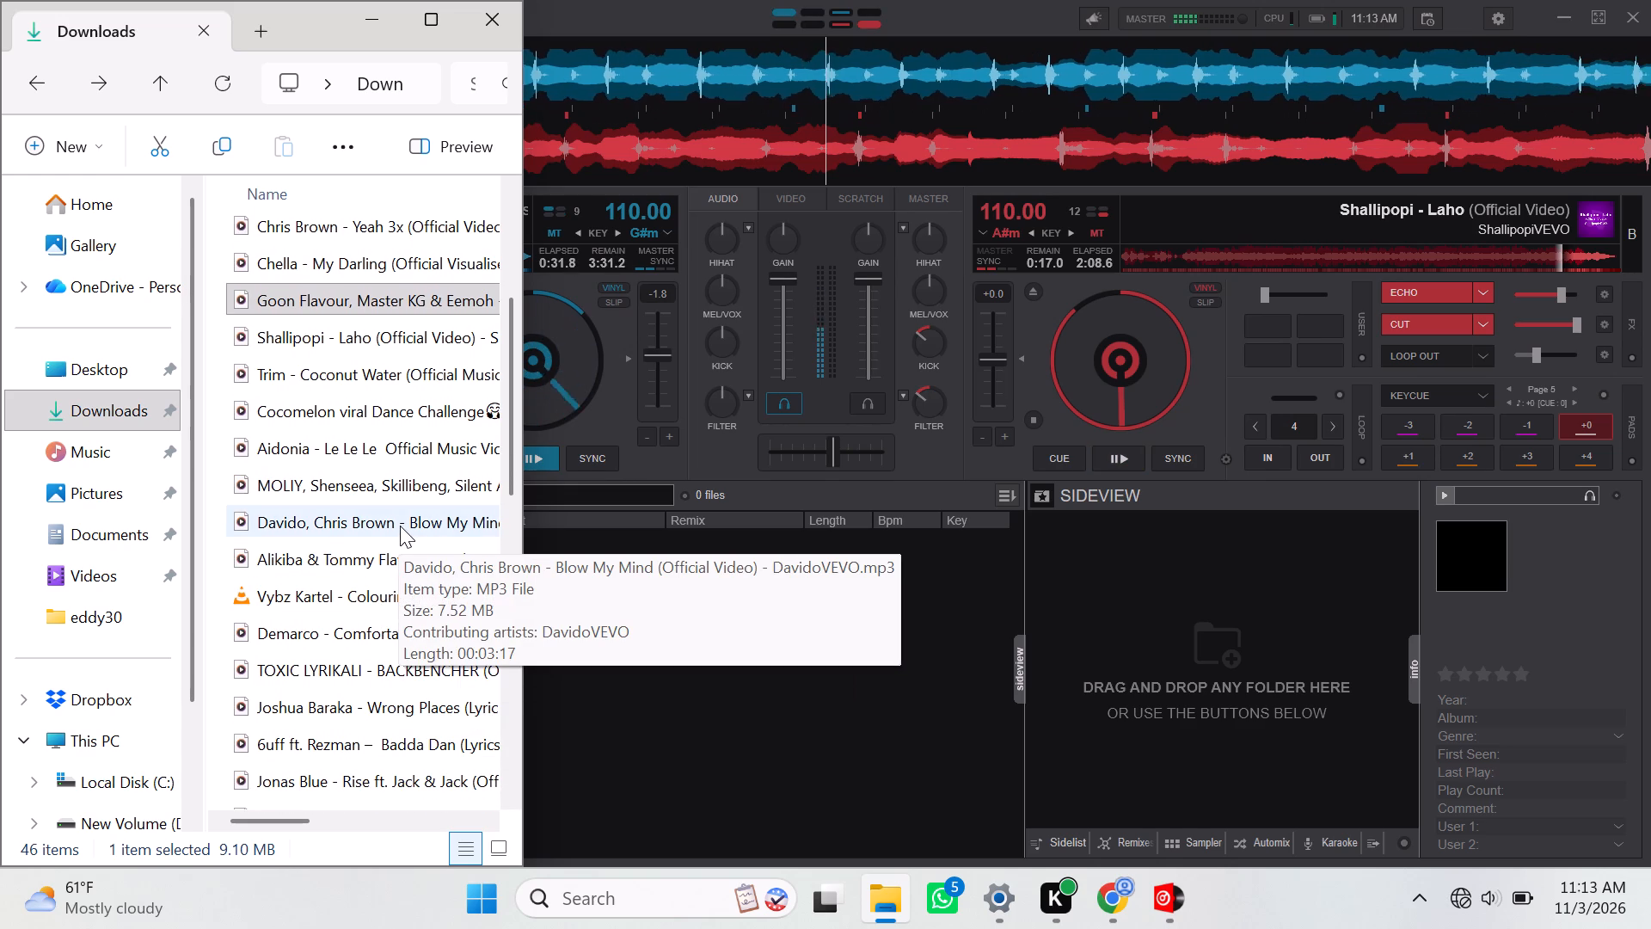
pyautogui.moveTo(400, 526); pyautogui.dragTo(1104, 368)
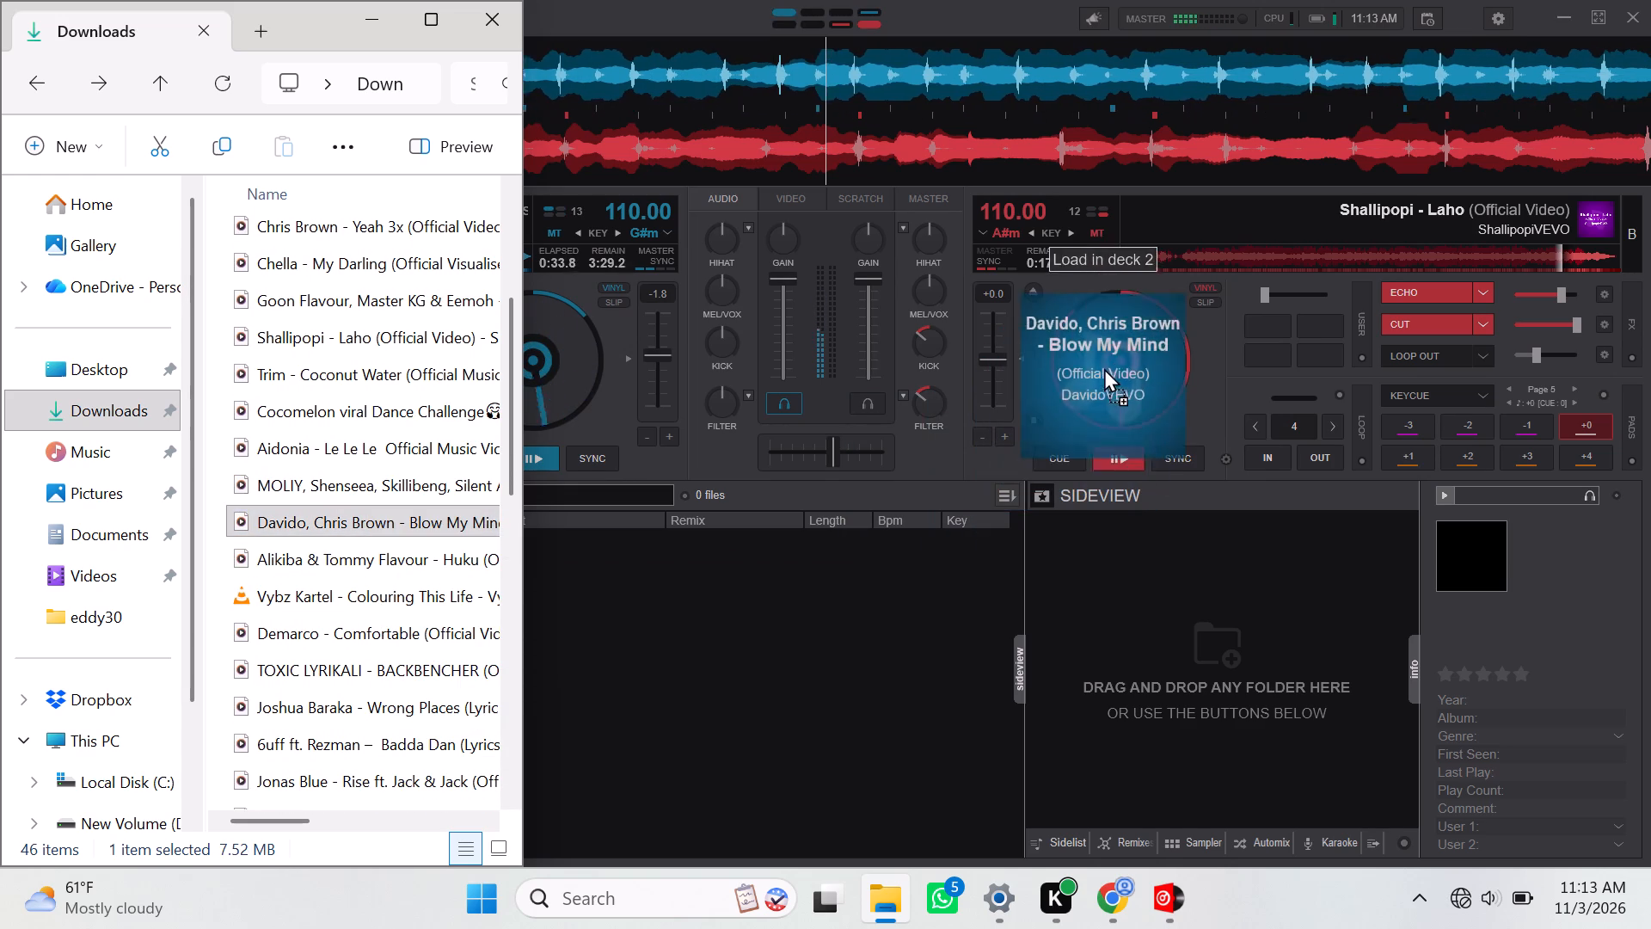
pyautogui.moveTo(1104, 368); pyautogui.dragTo(1103, 364)
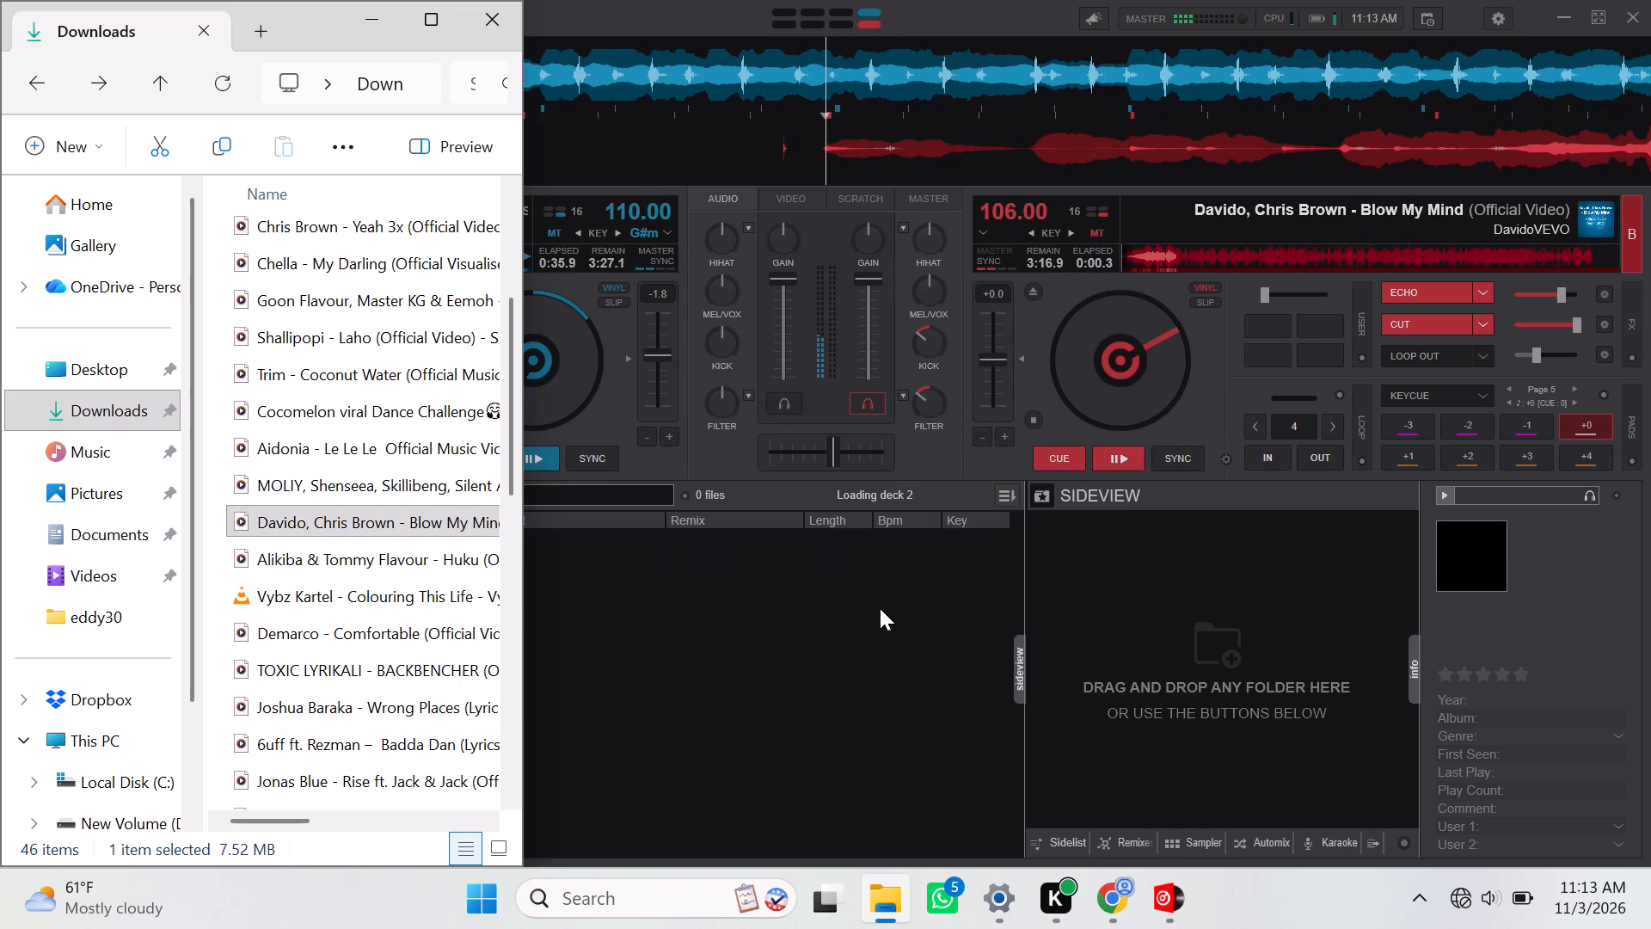
pyautogui.click(880, 607)
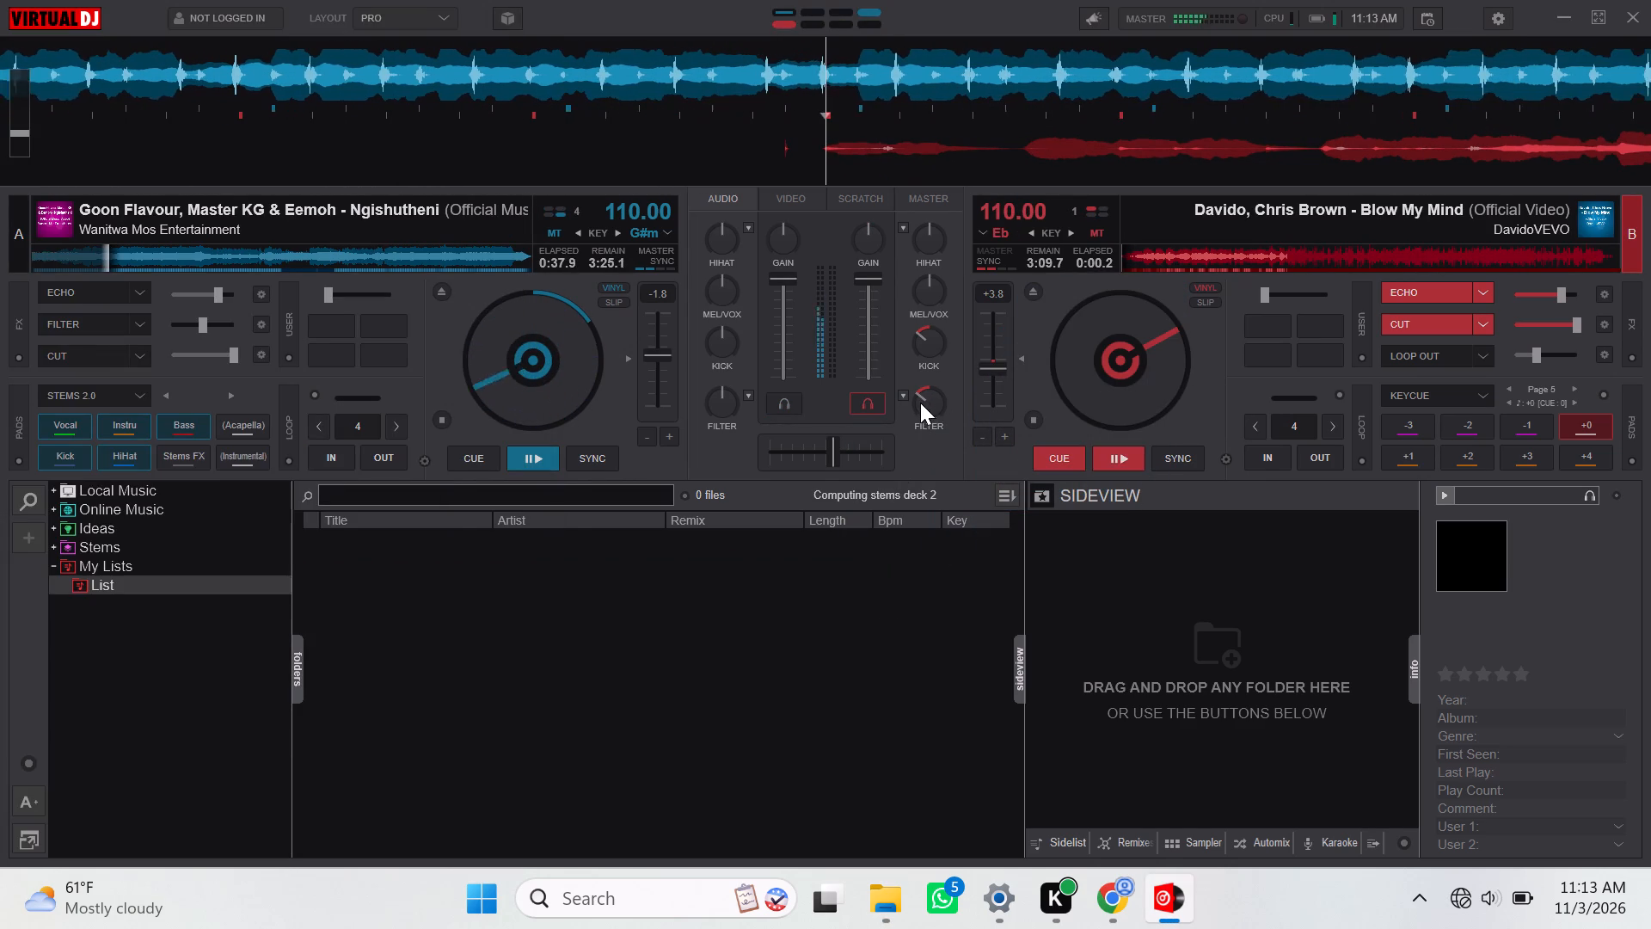
# Reset deck 2's filter and kick controls to their neutral positions, dismissing the stems dialog.
pyautogui.doubleClick(920, 403)
pyautogui.doubleClick(926, 347)
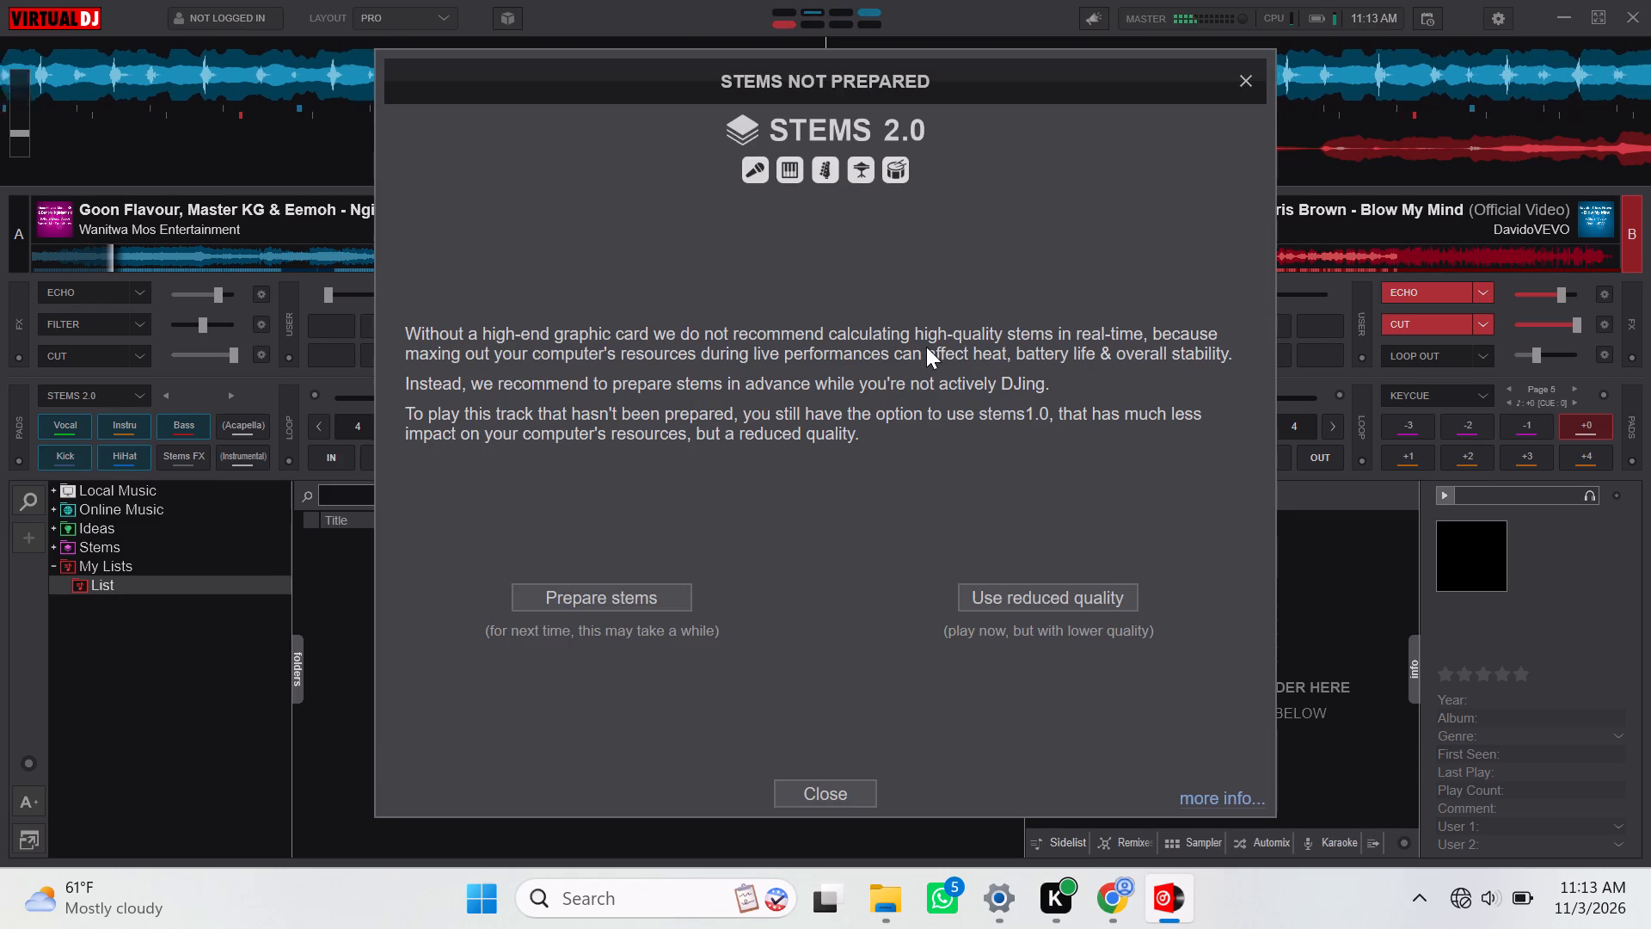
pyautogui.click(820, 795)
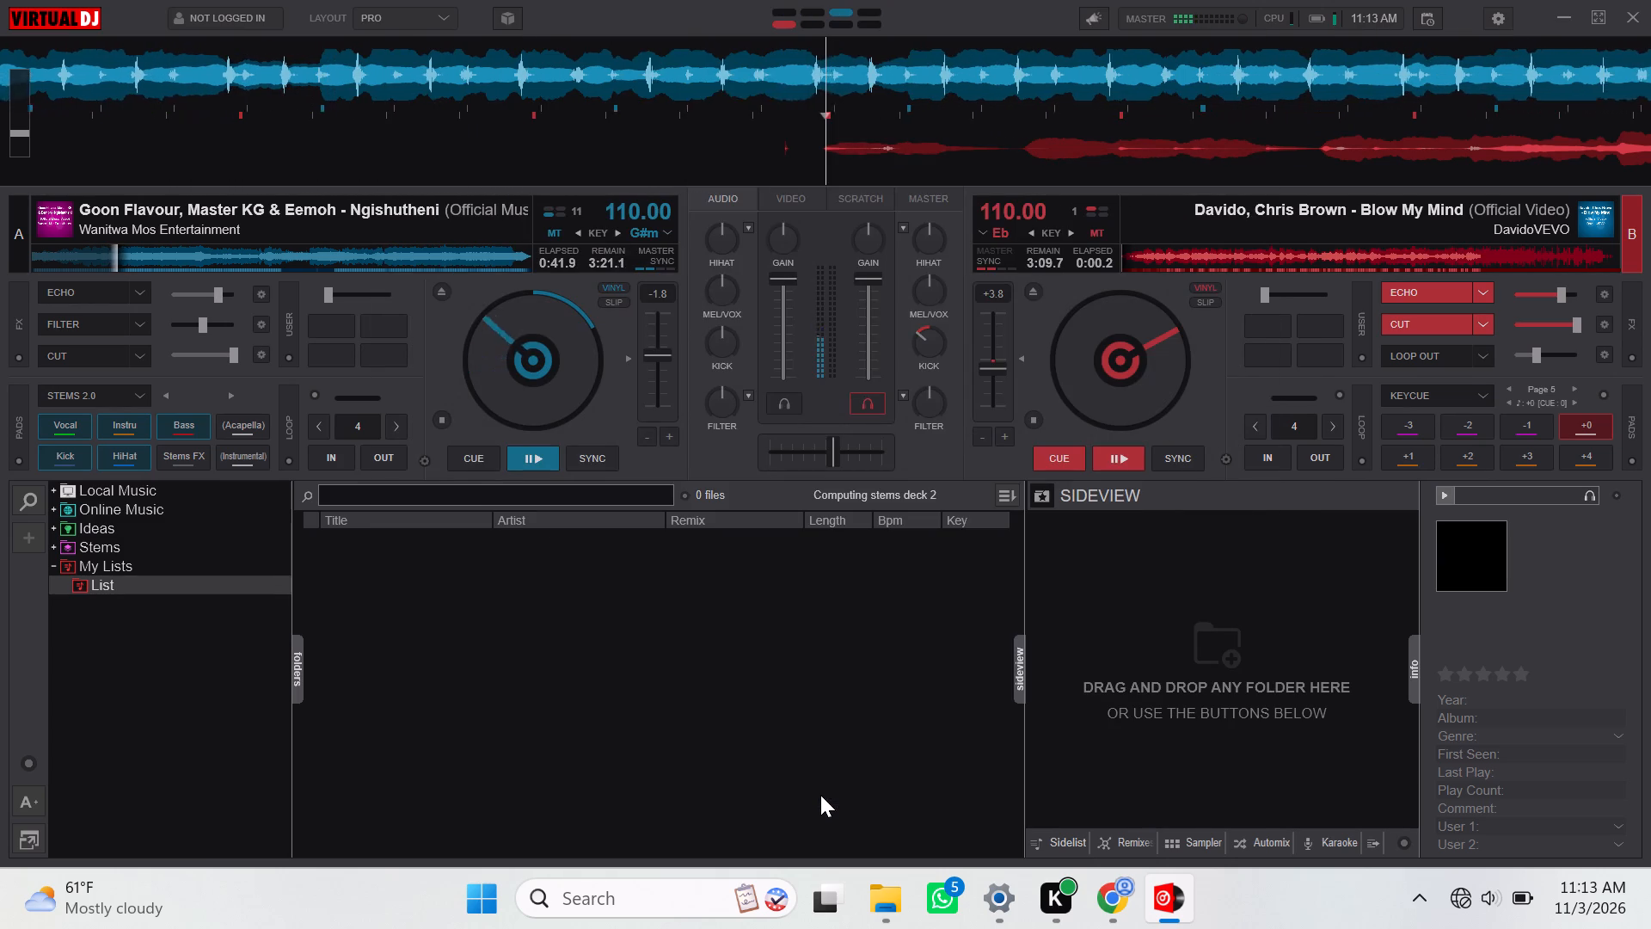
pyautogui.doubleClick(927, 347)
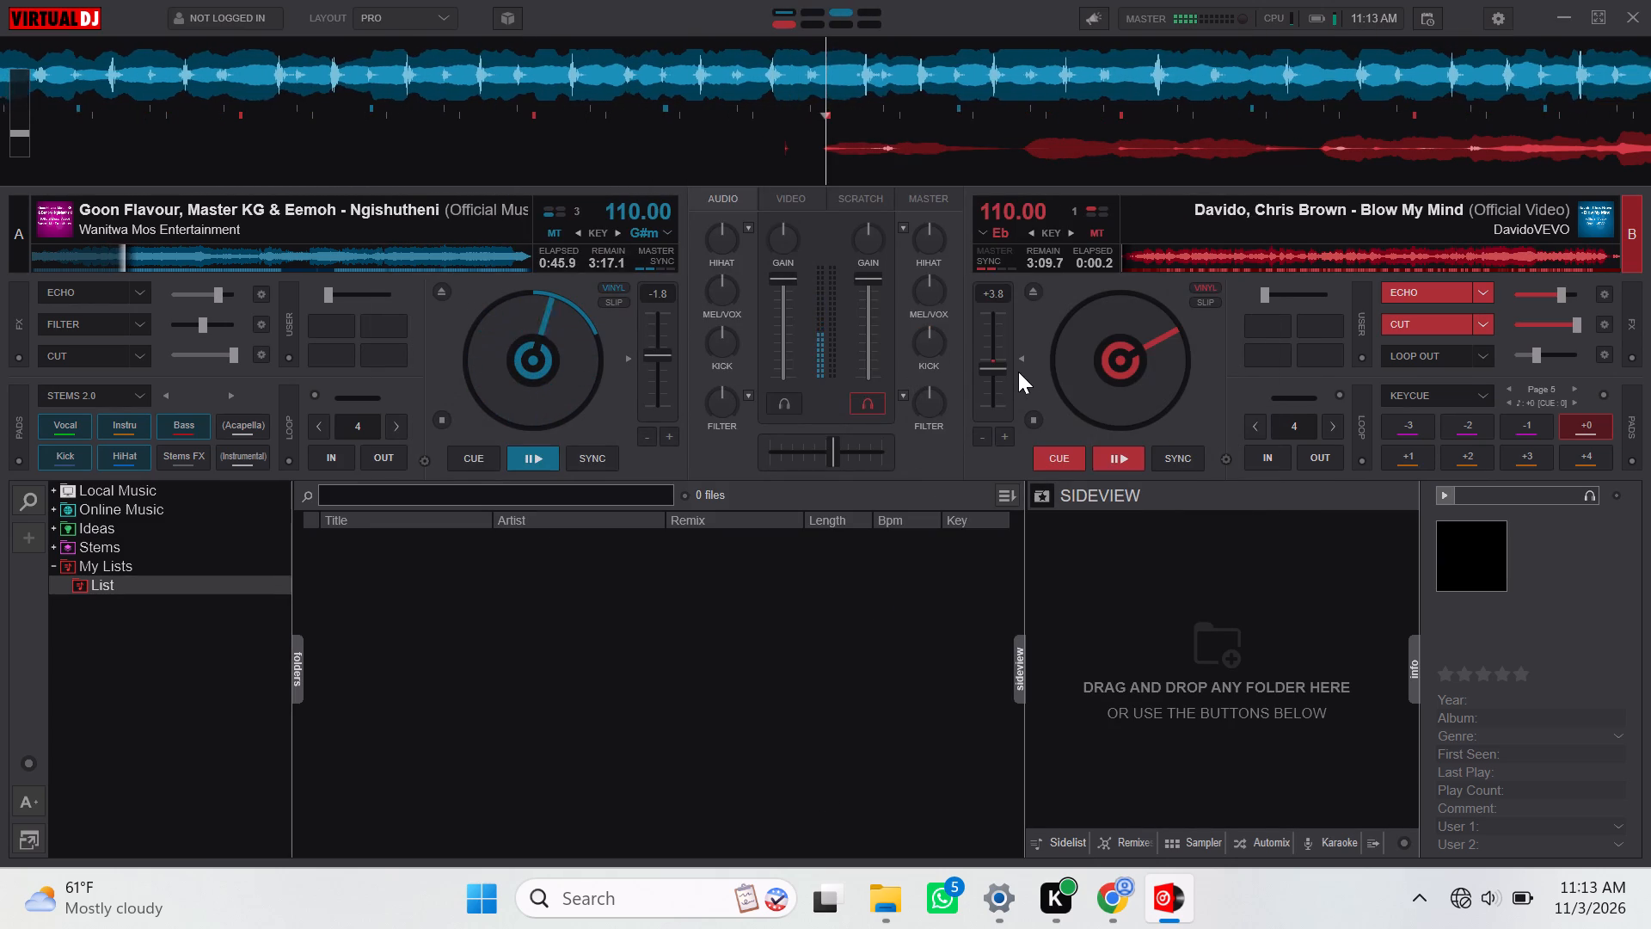
# Reset deck 2's pitch to +0.0.
pyautogui.click(1022, 358)
pyautogui.click(1022, 358)
pyautogui.doubleClick(1022, 358)
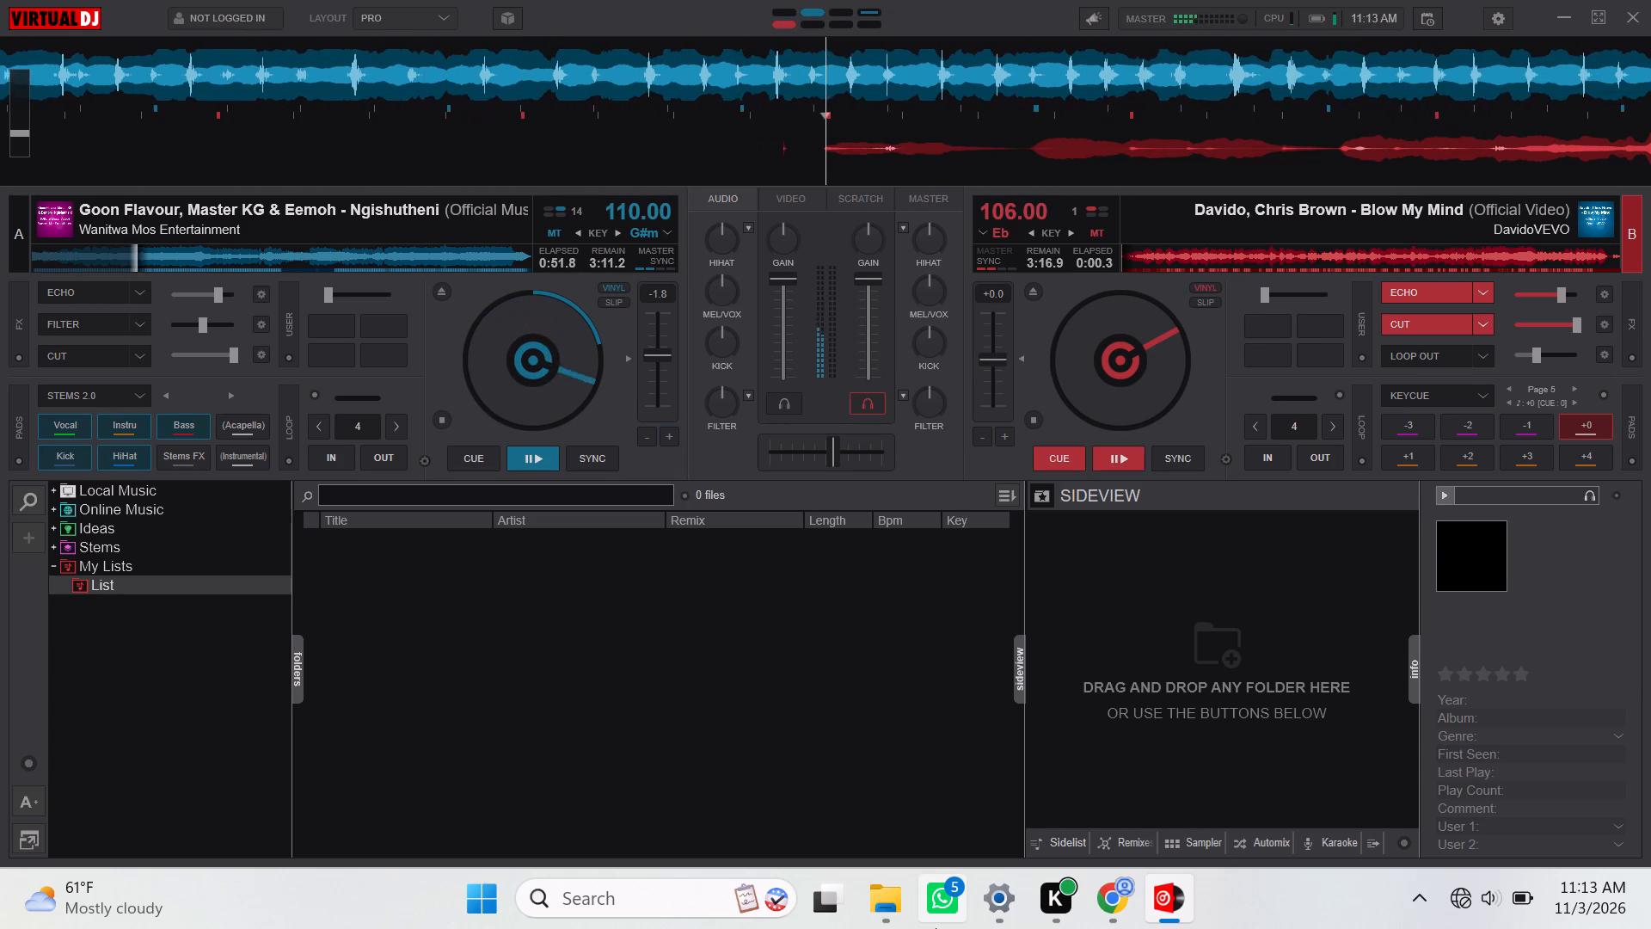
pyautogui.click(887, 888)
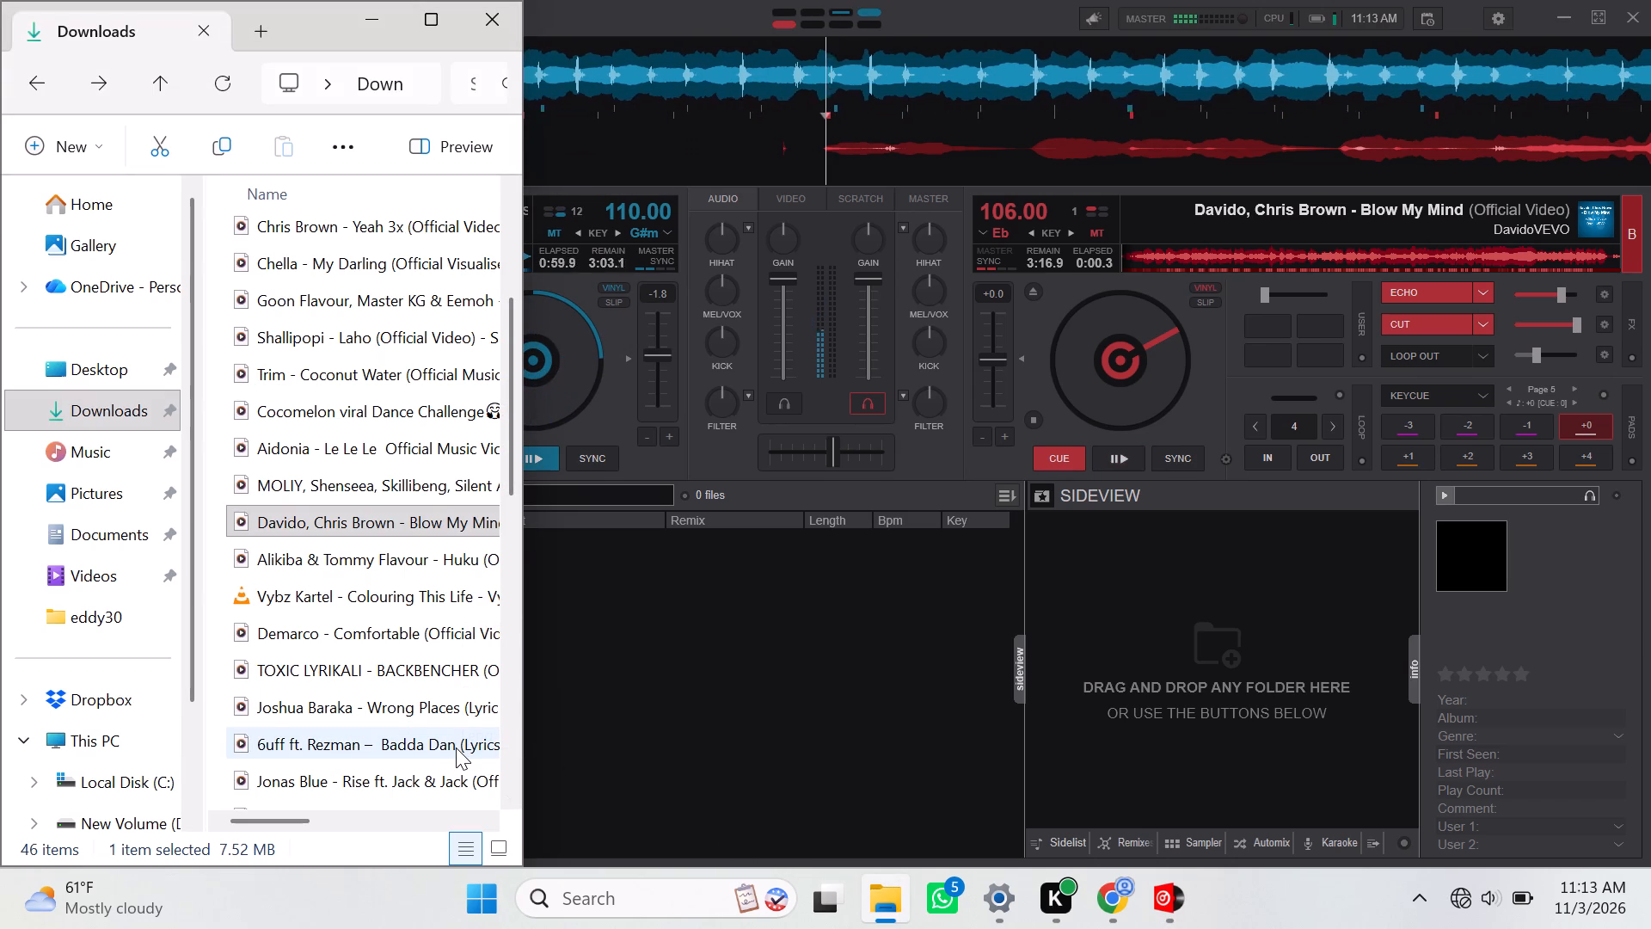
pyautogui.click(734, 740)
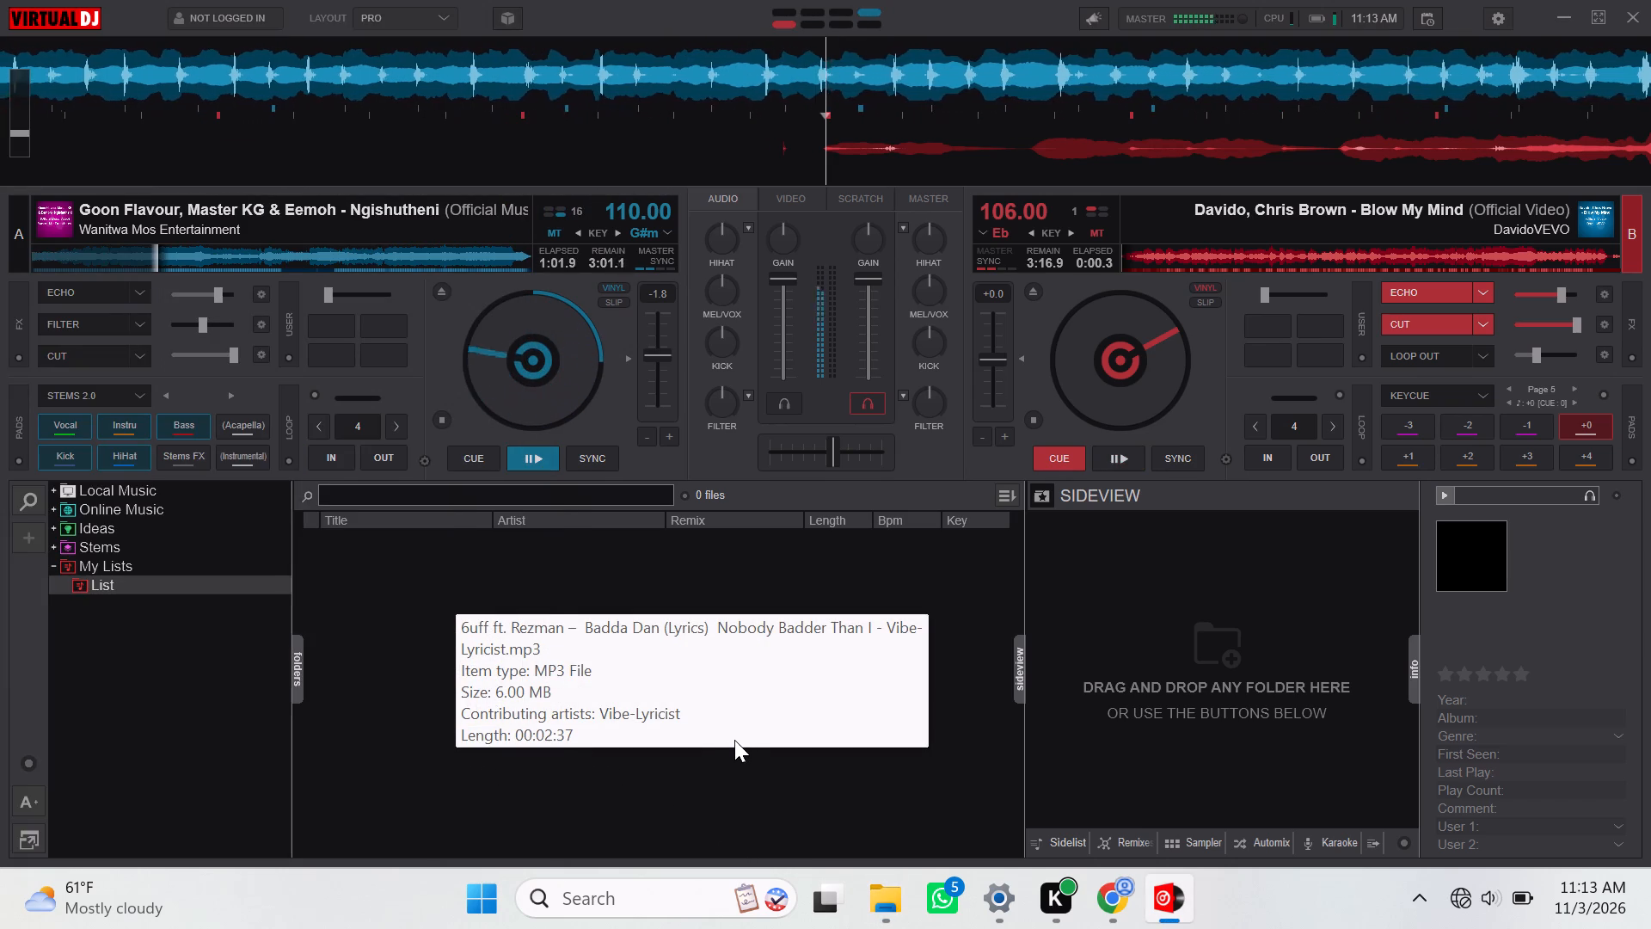
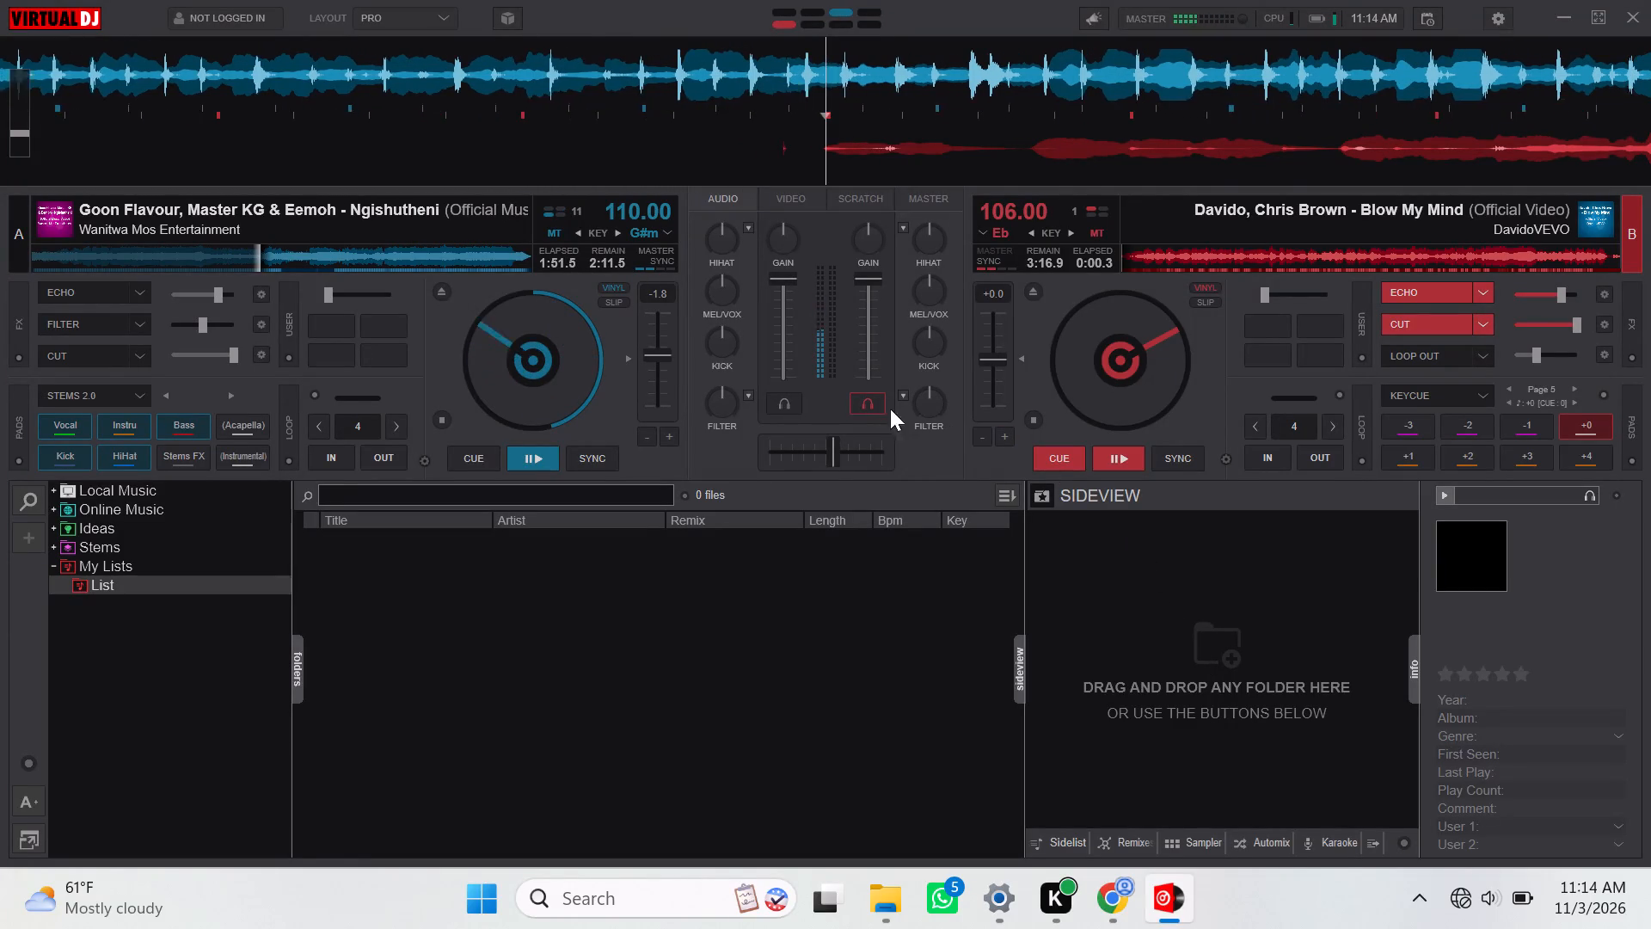
# Sweep deck 1's filter down to the low frequencies in stages and bring it back to off.
pyautogui.moveTo(727, 391); pyautogui.dragTo(718, 423)
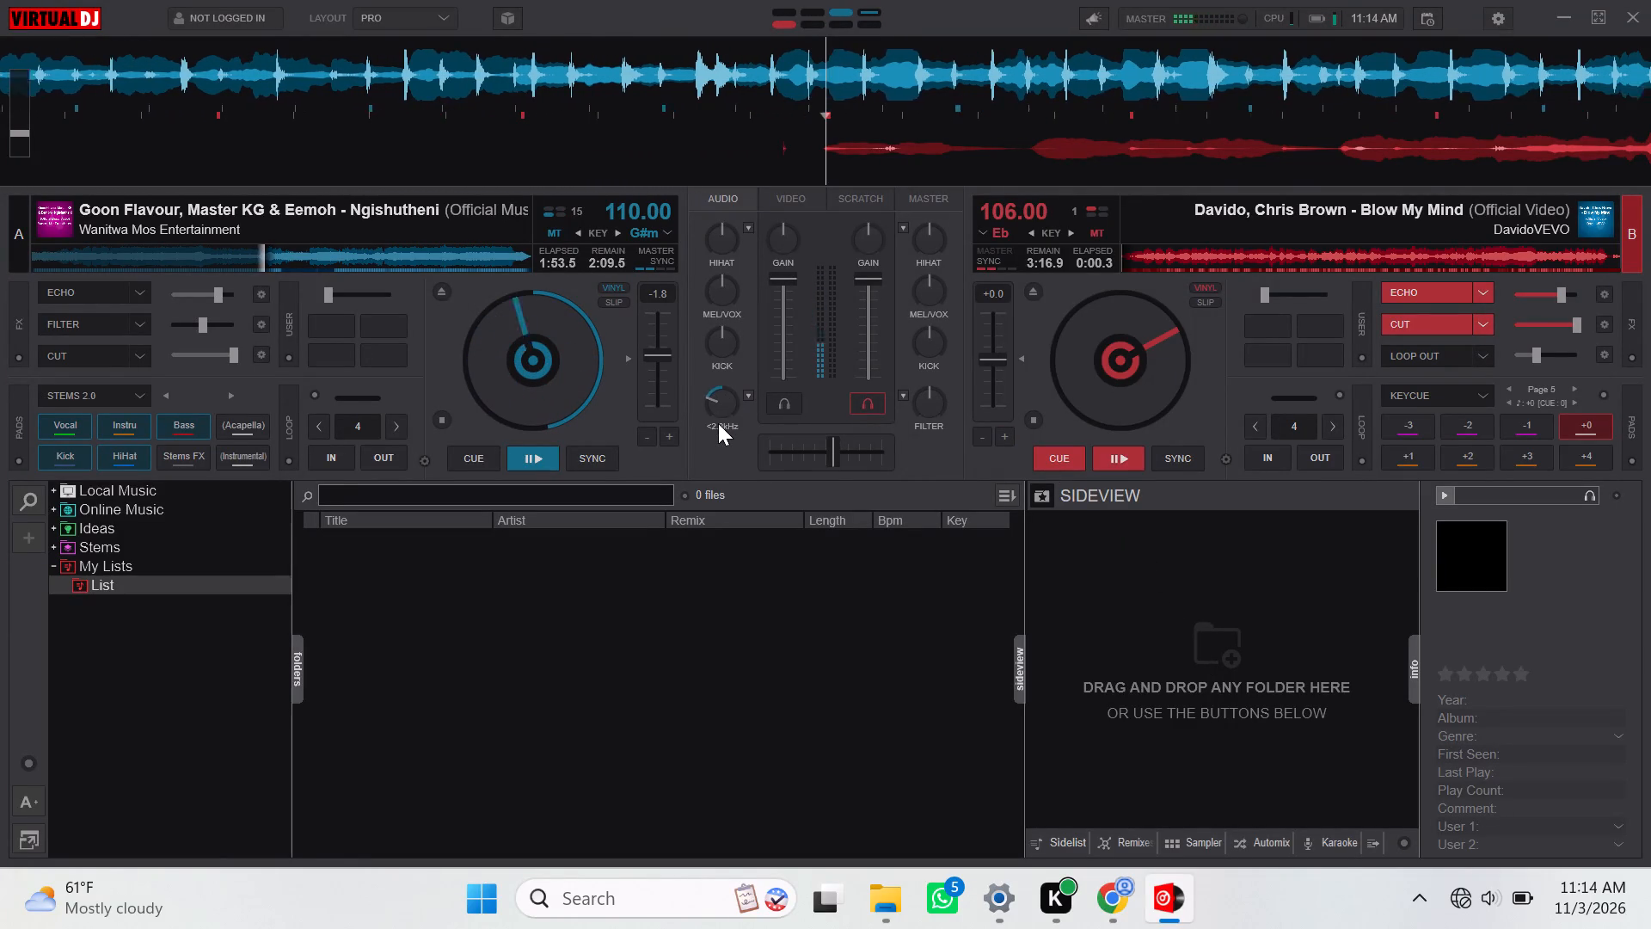
pyautogui.moveTo(718, 423); pyautogui.dragTo(712, 428)
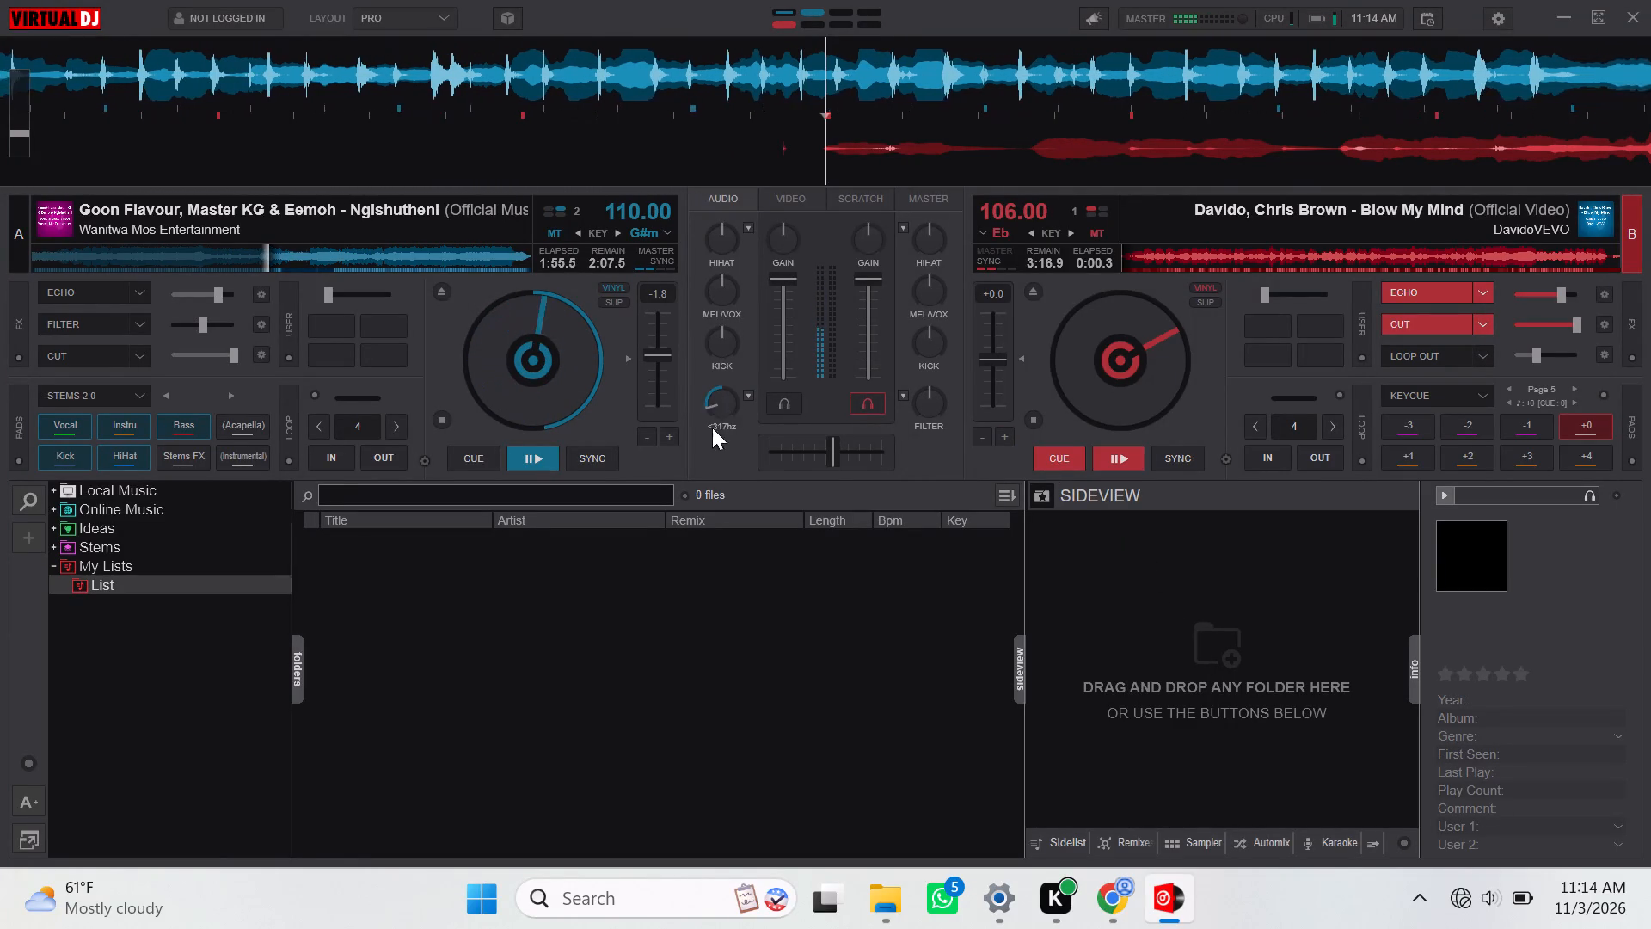
pyautogui.moveTo(712, 428); pyautogui.dragTo(729, 437)
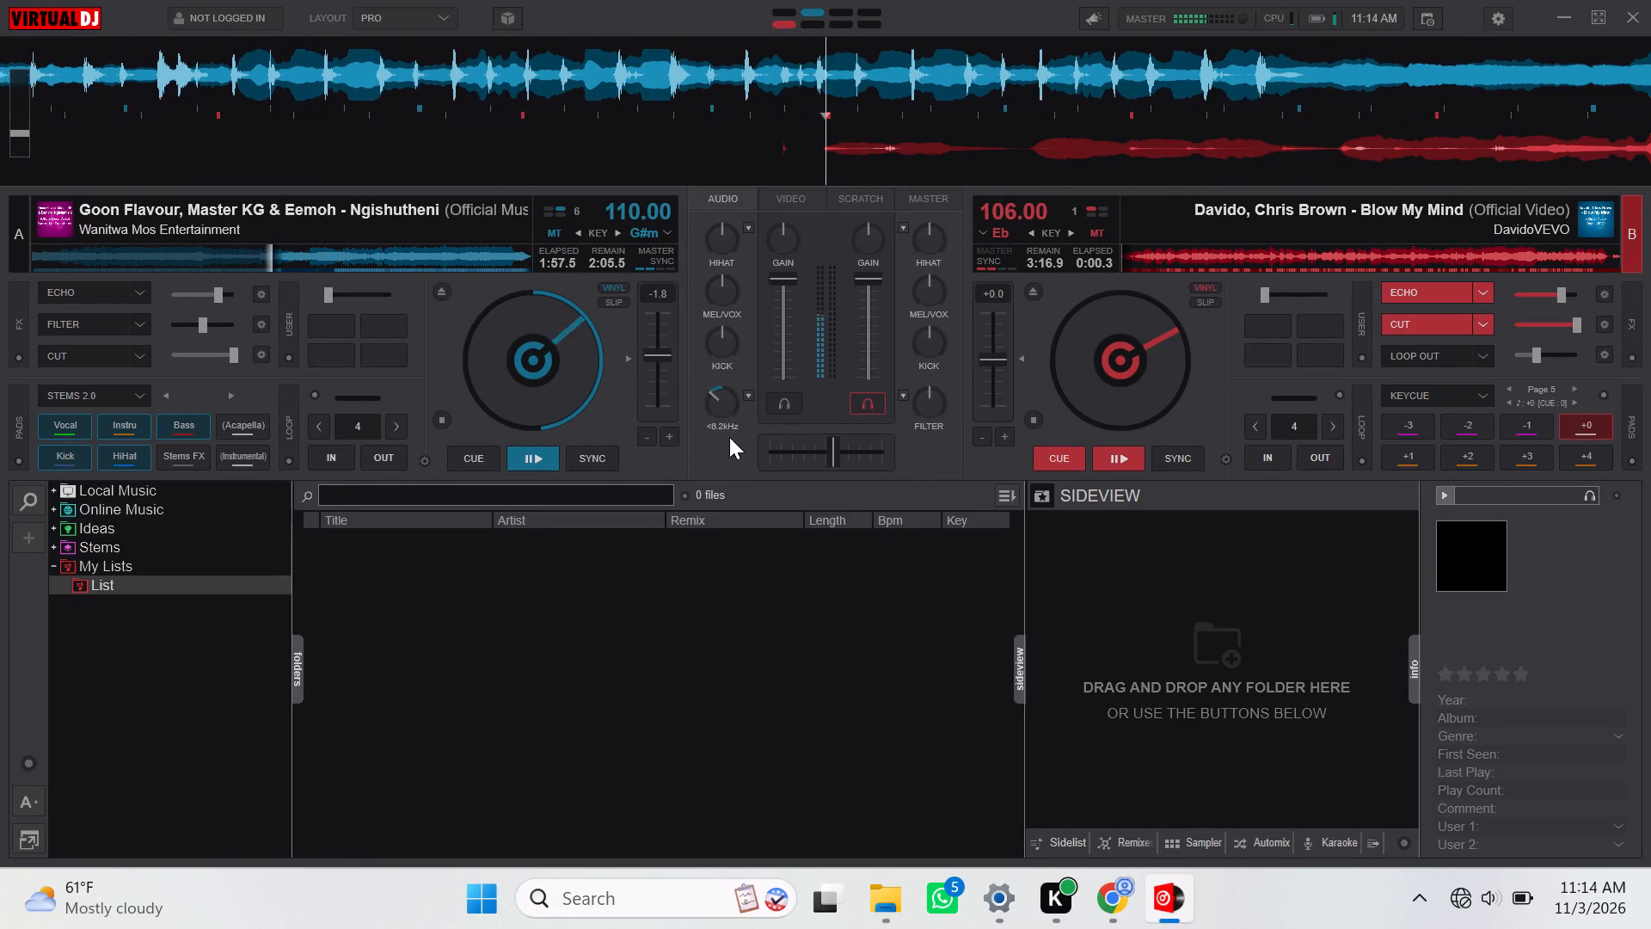
pyautogui.moveTo(729, 437); pyautogui.dragTo(733, 412)
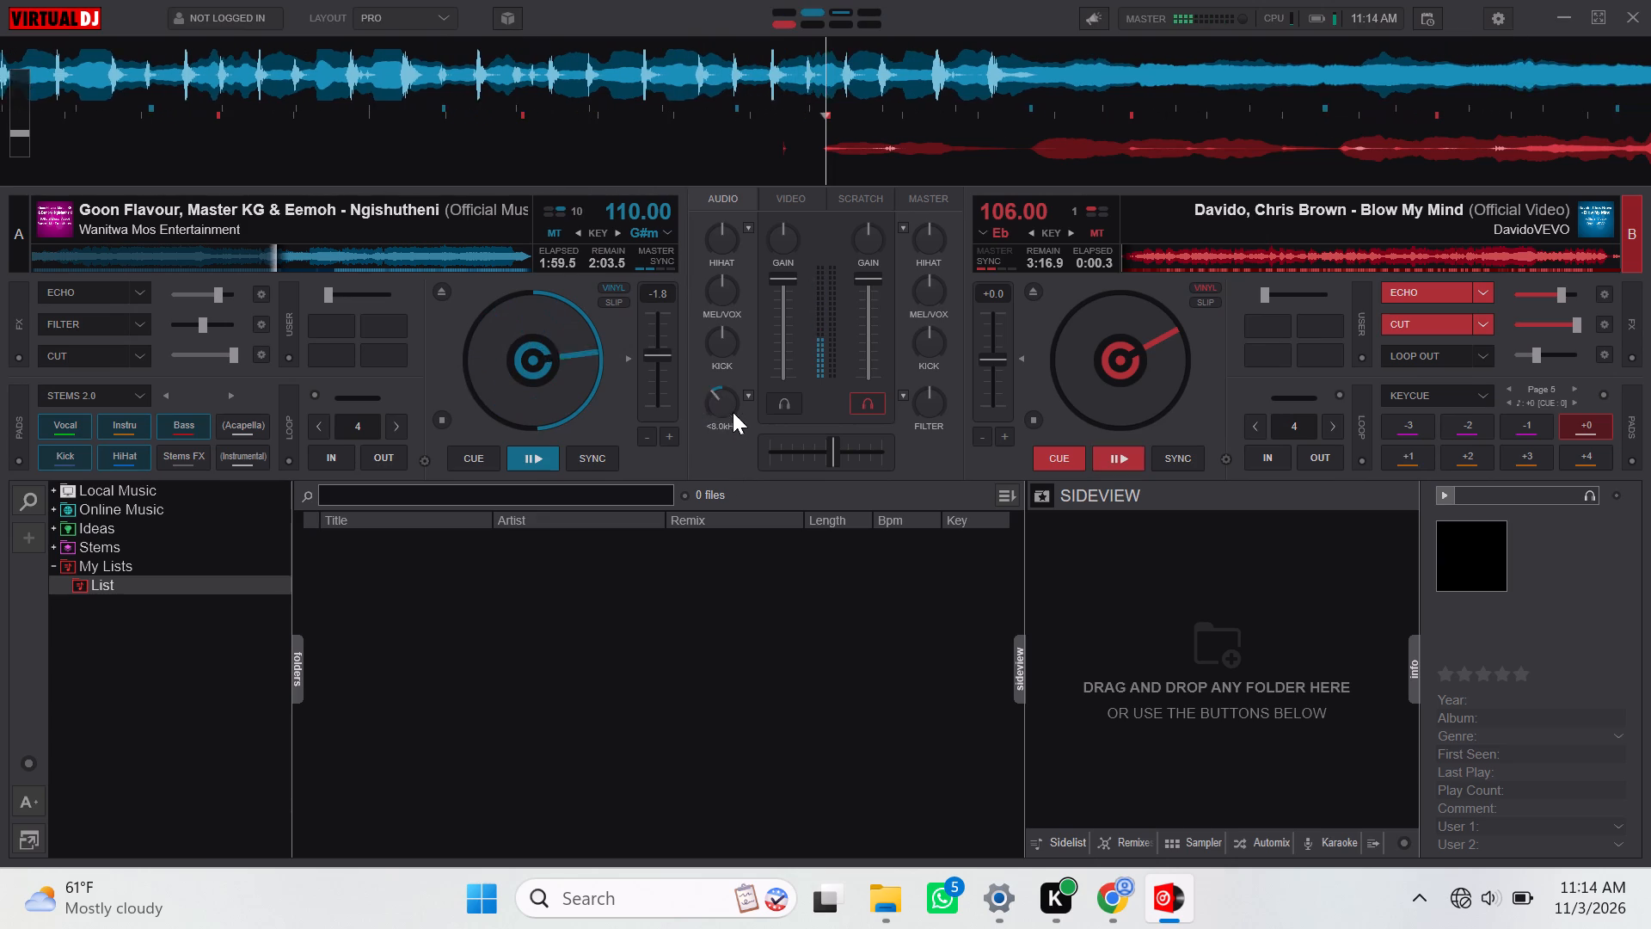
pyautogui.moveTo(733, 412); pyautogui.dragTo(740, 404)
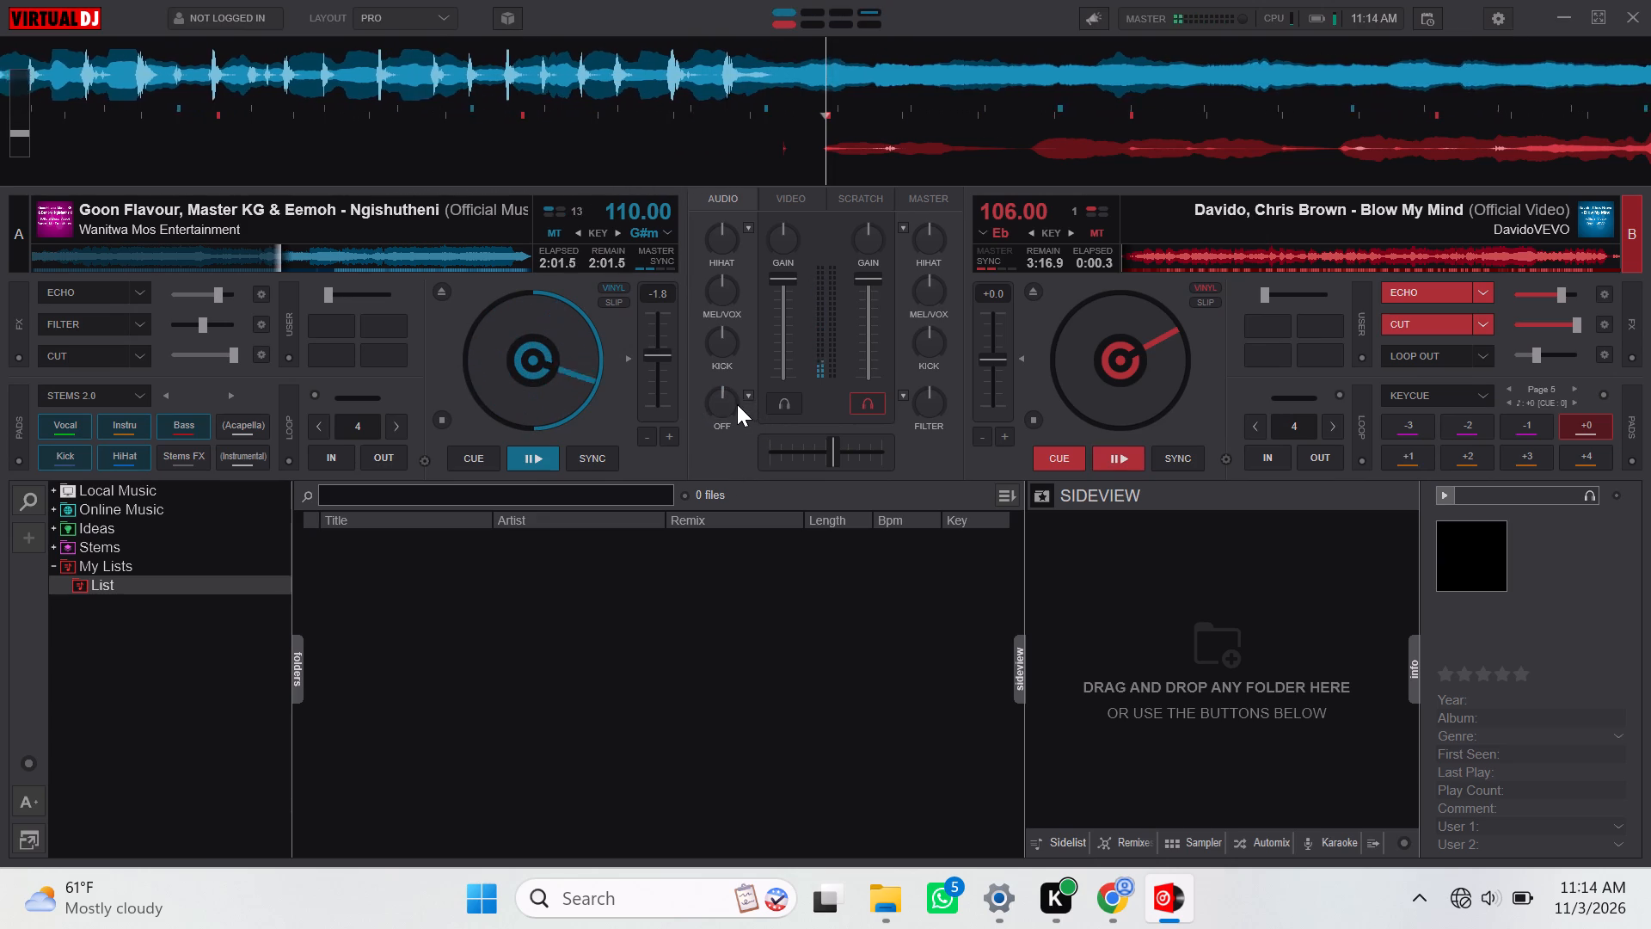
# Move the crossfader about halfway toward deck 1.
pyautogui.click(799, 446)
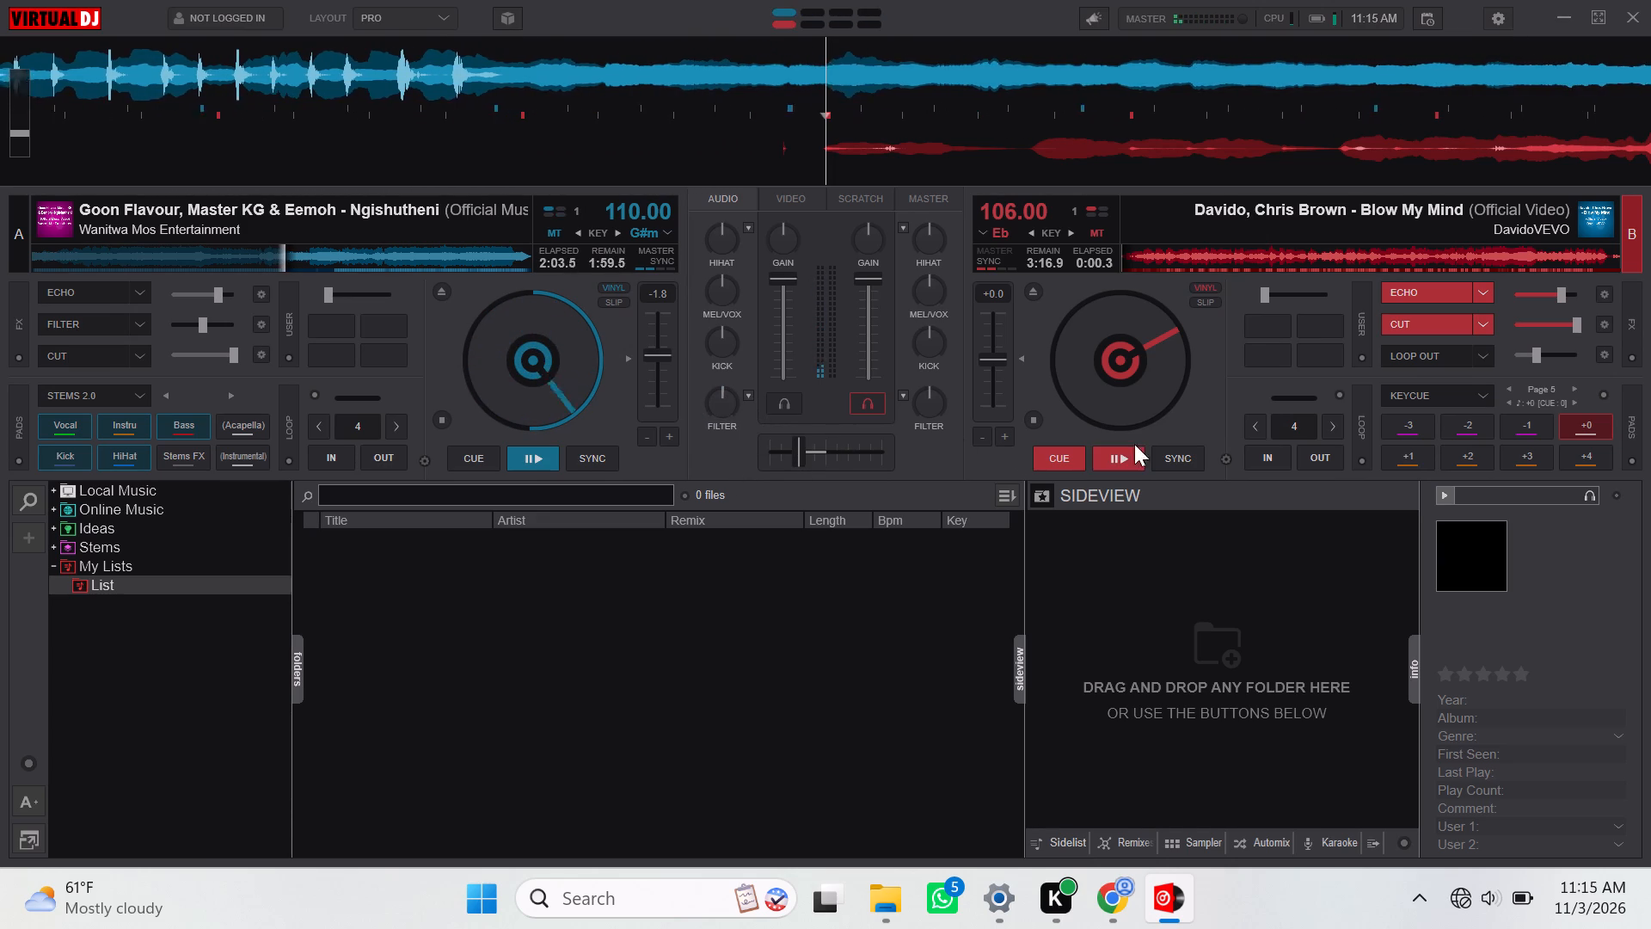
# Start playback on deck 2 and skip slightly ahead within the track's intro.
pyautogui.click(1133, 456)
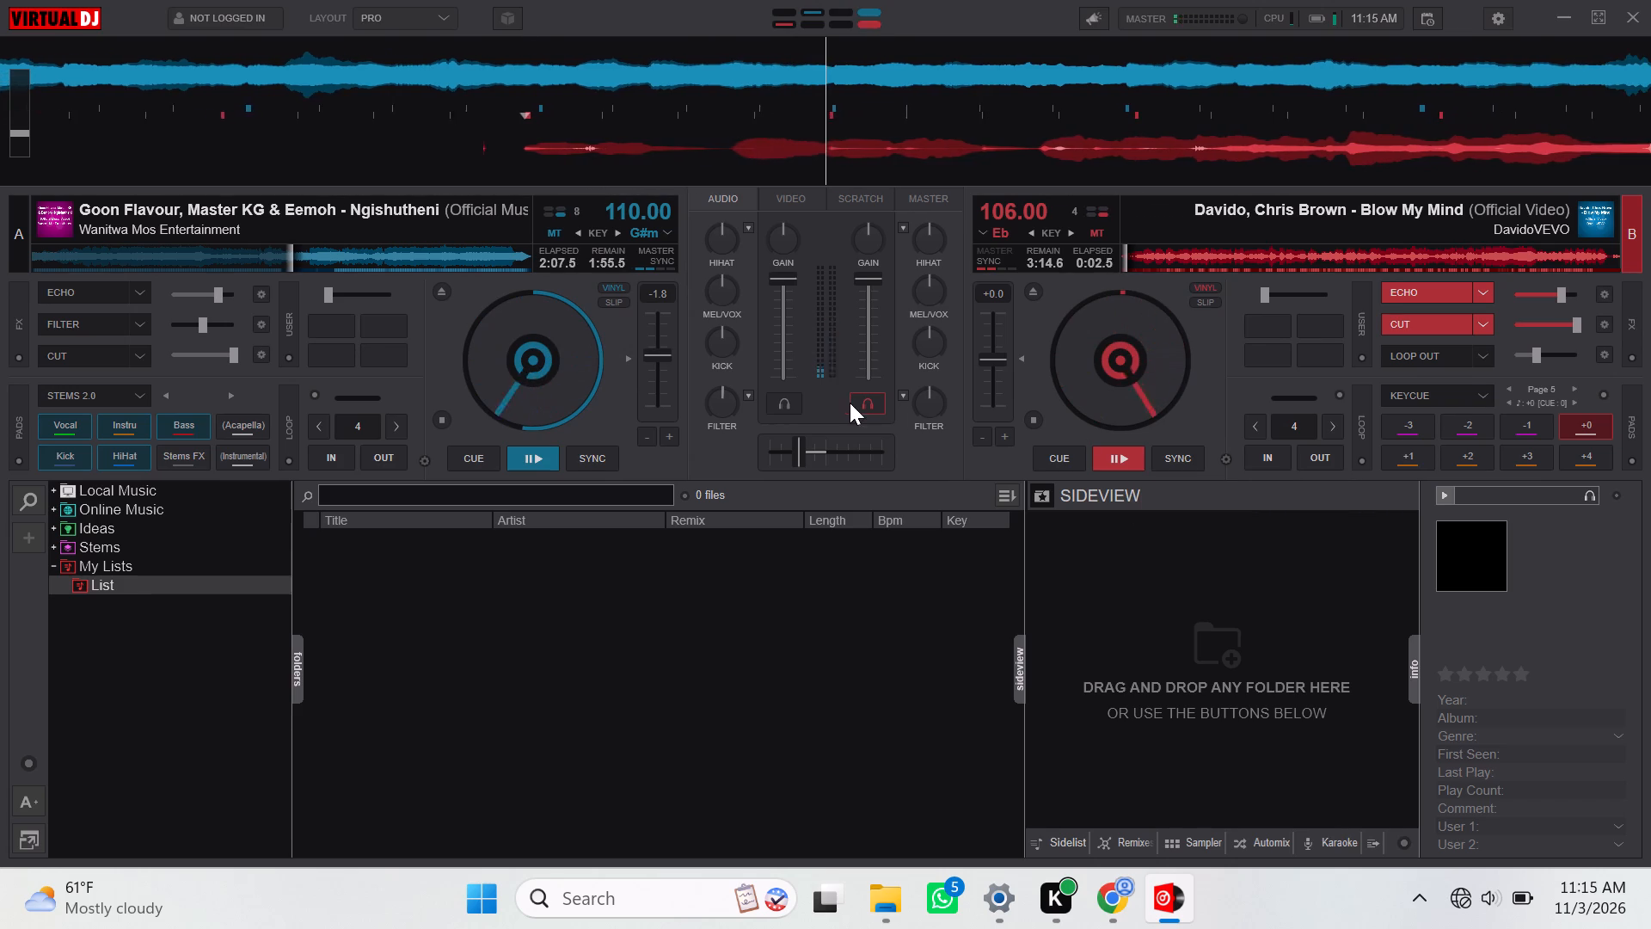
pyautogui.click(1137, 268)
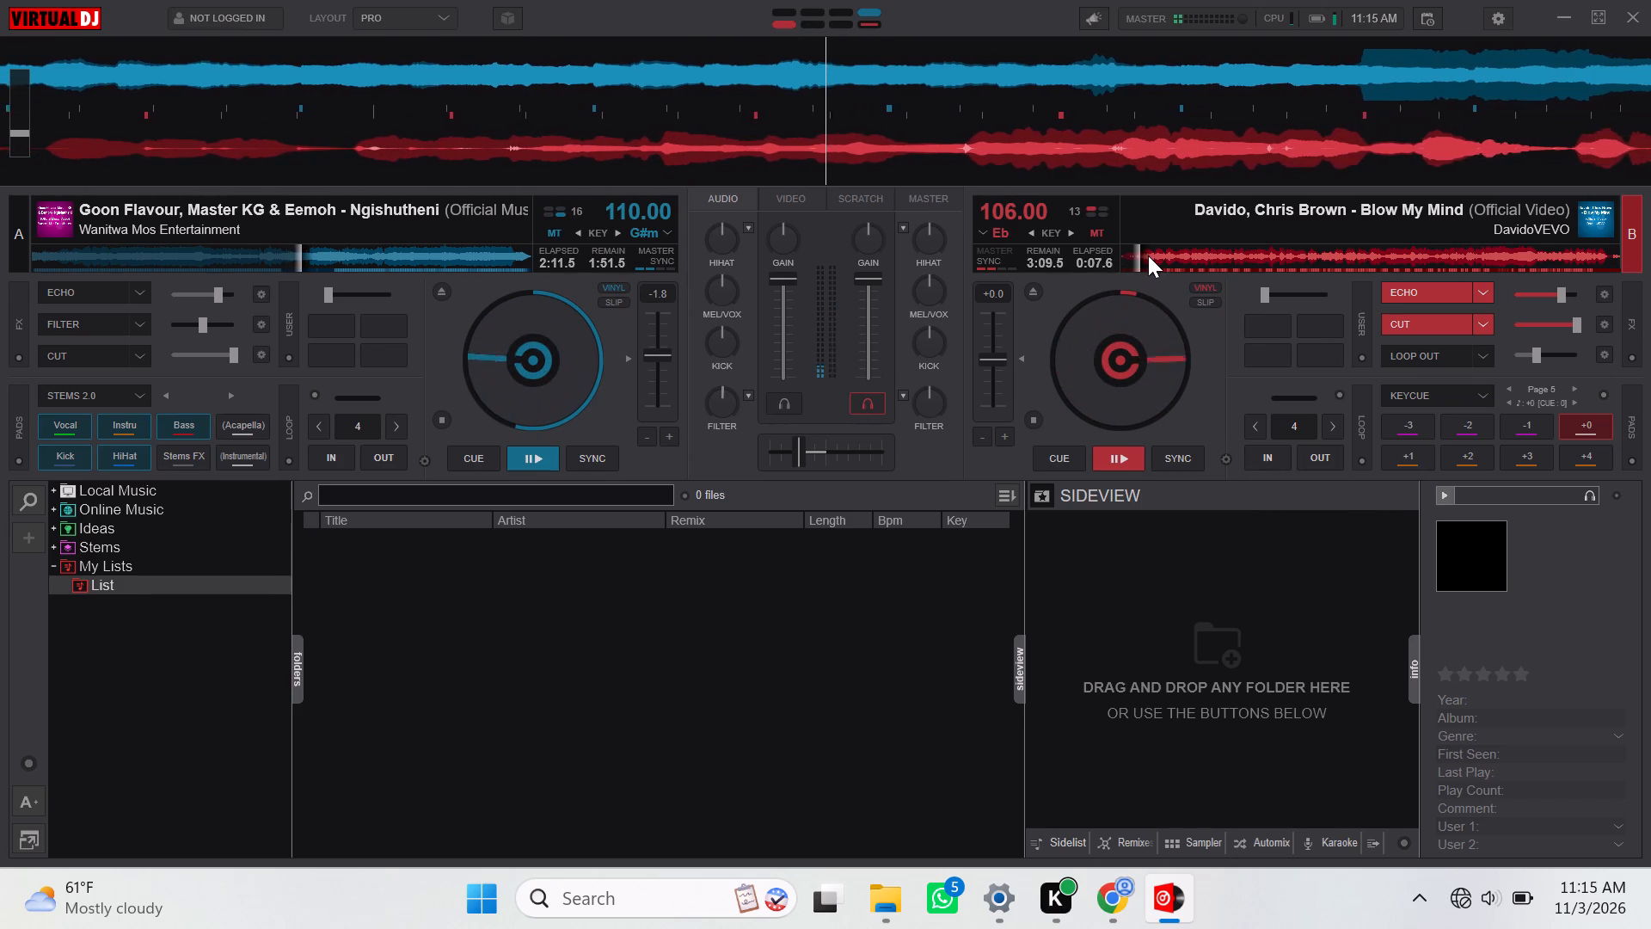
pyautogui.click(1148, 255)
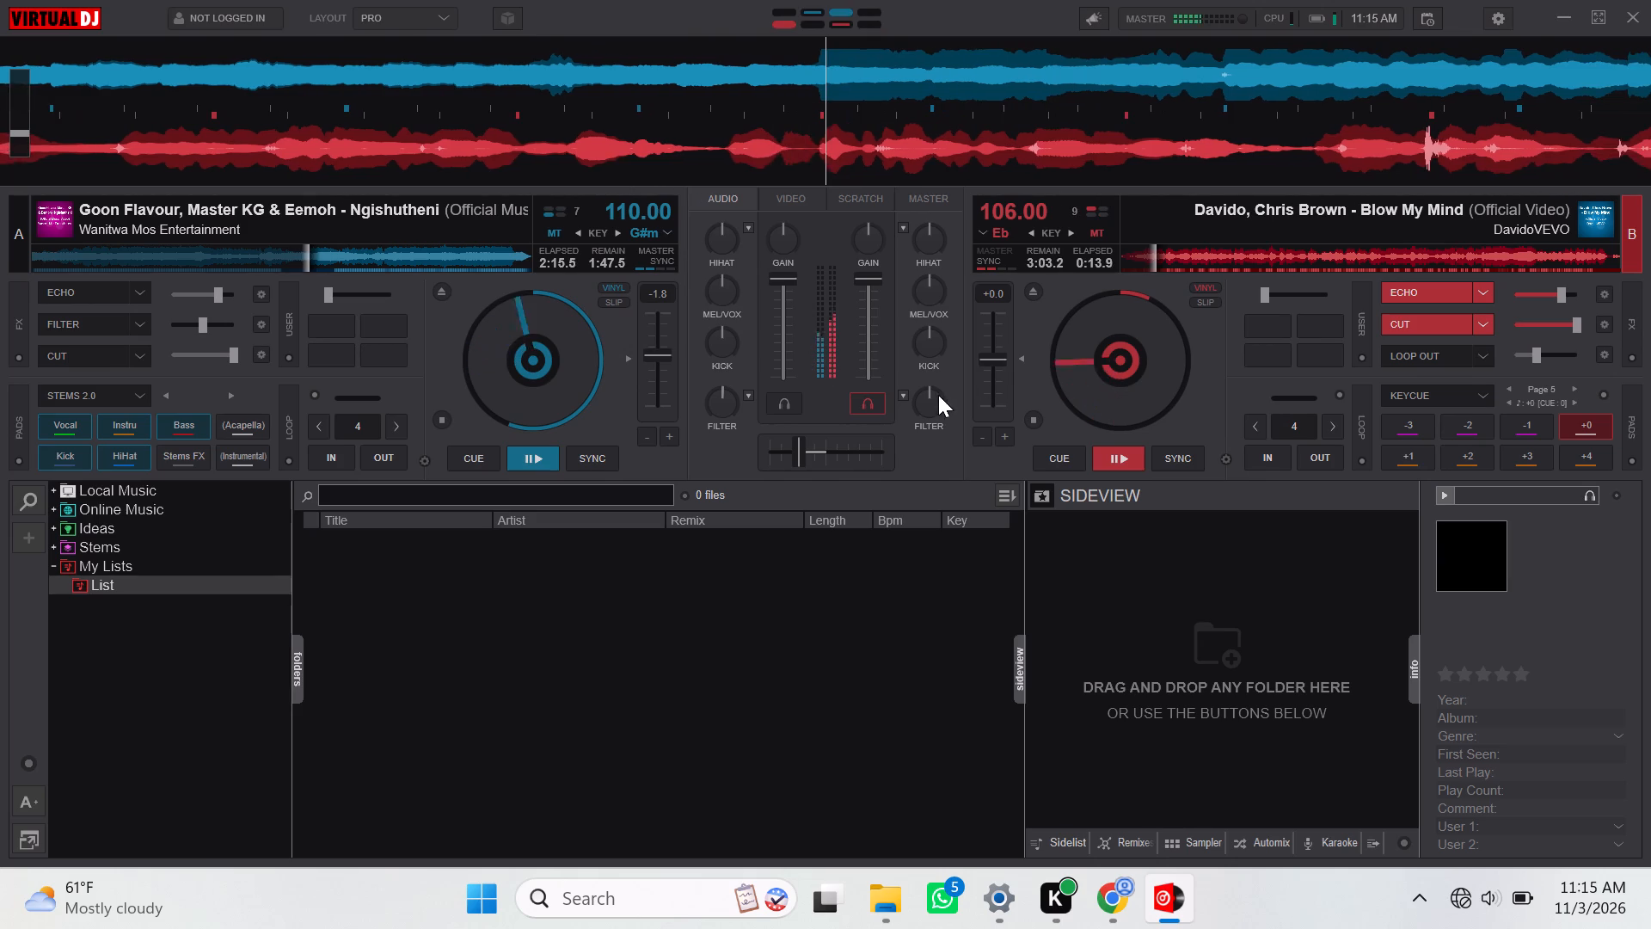
# Turn deck 2's filter far down and bring the crossfader back to about the centre.
pyautogui.moveTo(926, 395); pyautogui.dragTo(899, 465)
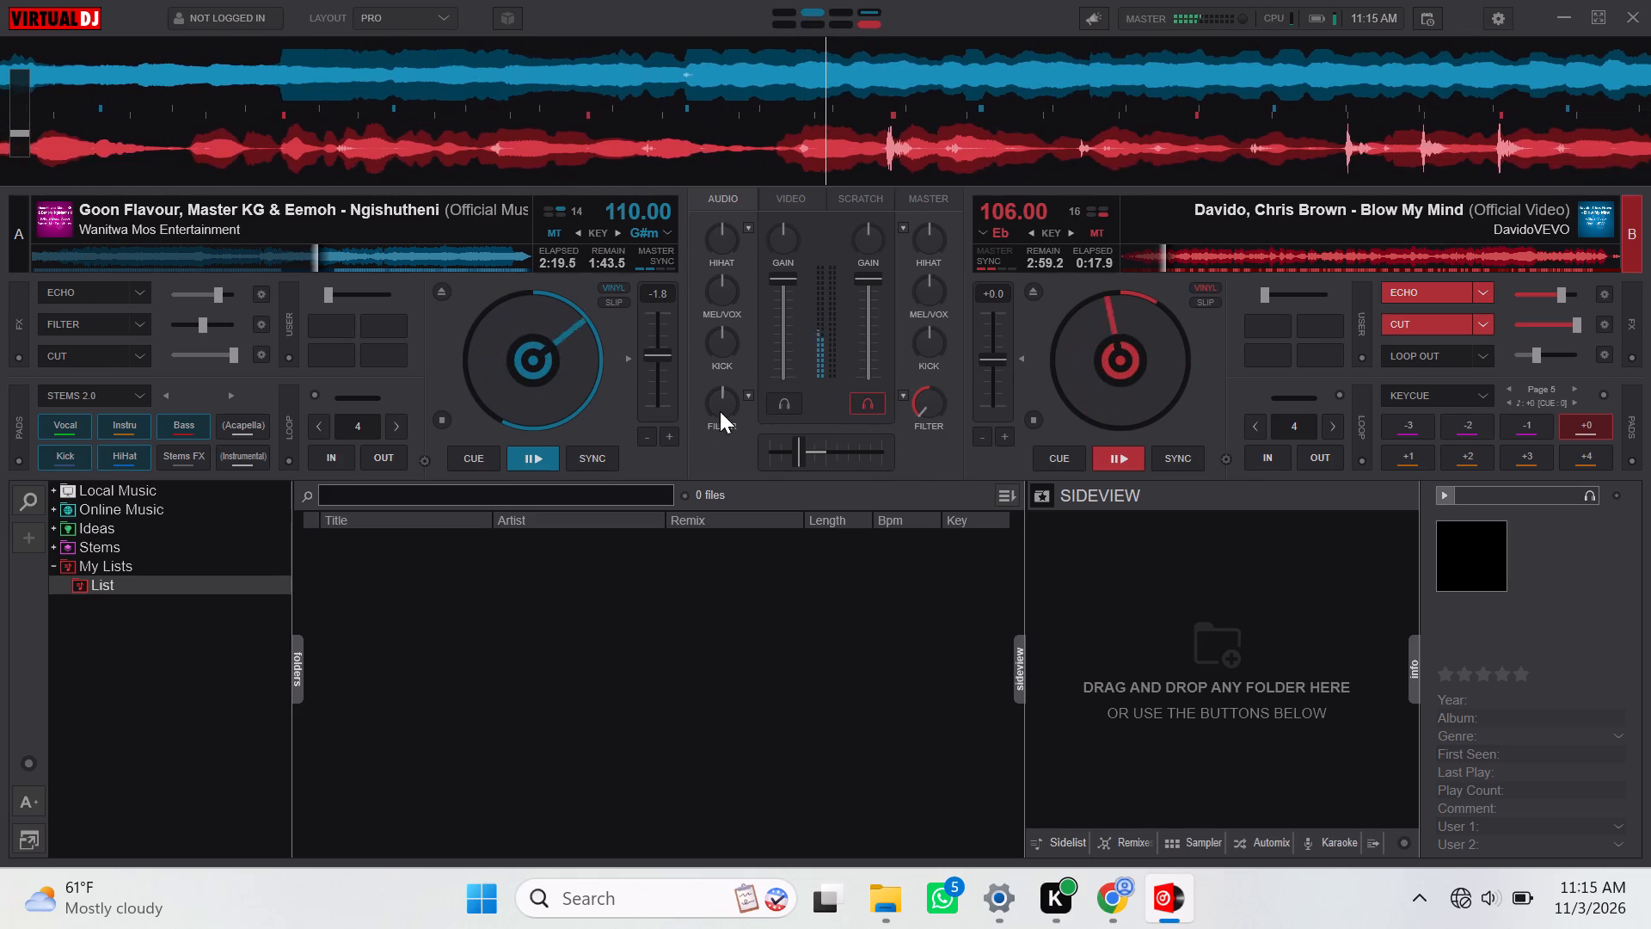
pyautogui.click(823, 446)
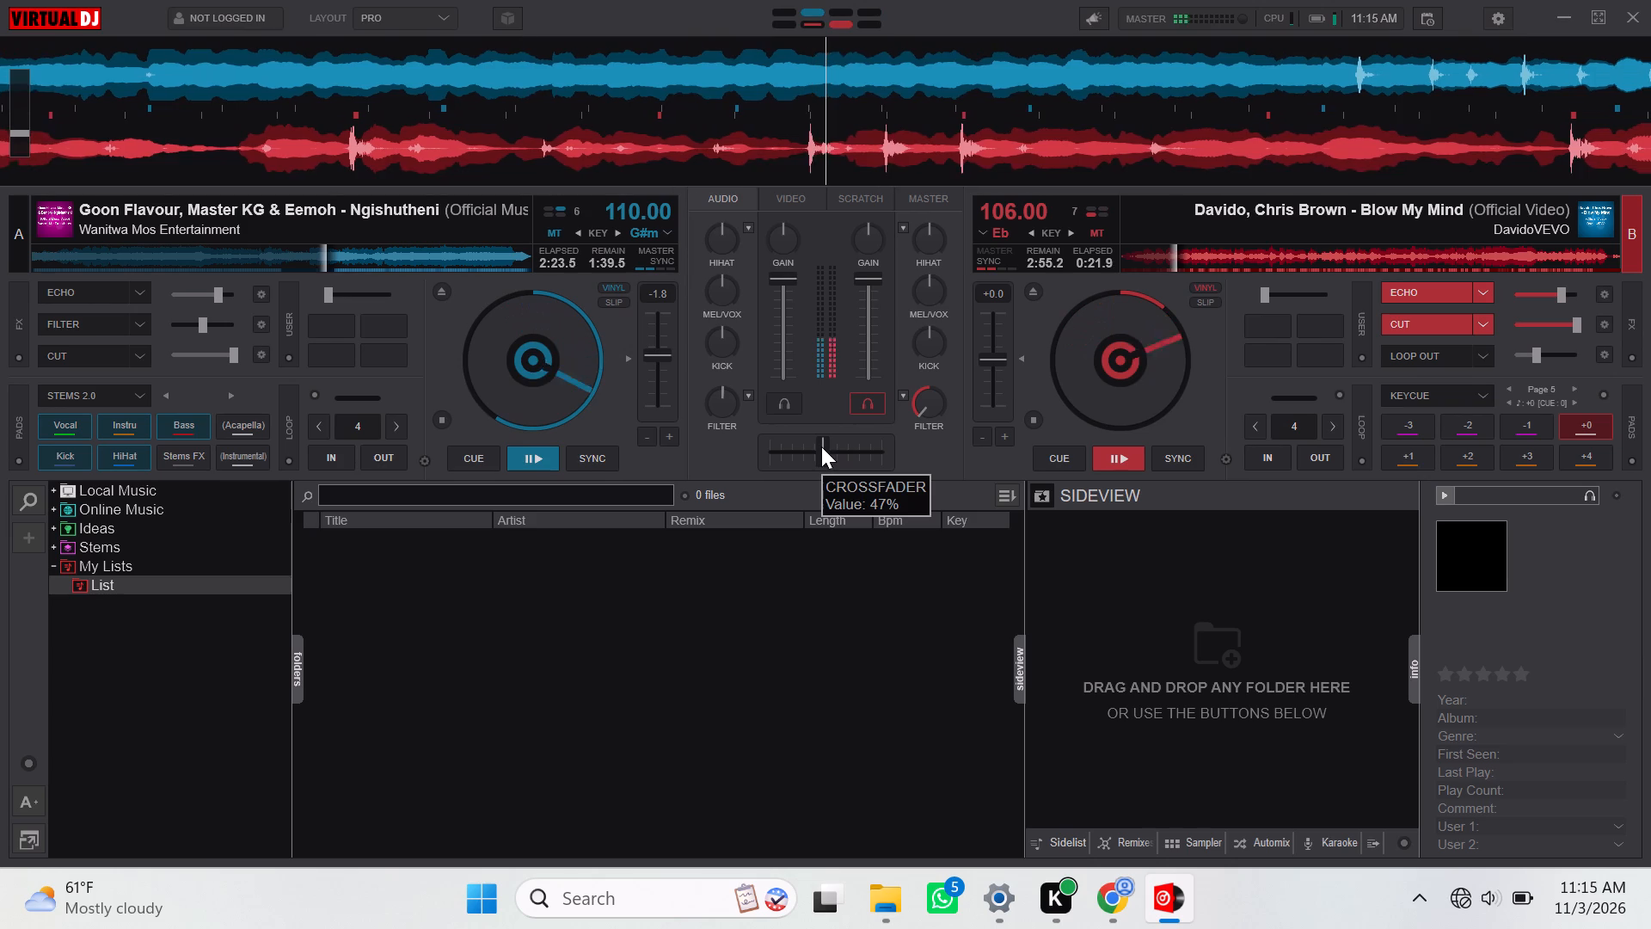
# Toggle the Echo effect on deck 1 rapidly on and off, leaving it on.
pyautogui.tripleClick(91, 283)
pyautogui.tripleClick(91, 283)
pyautogui.tripleClick(91, 283)
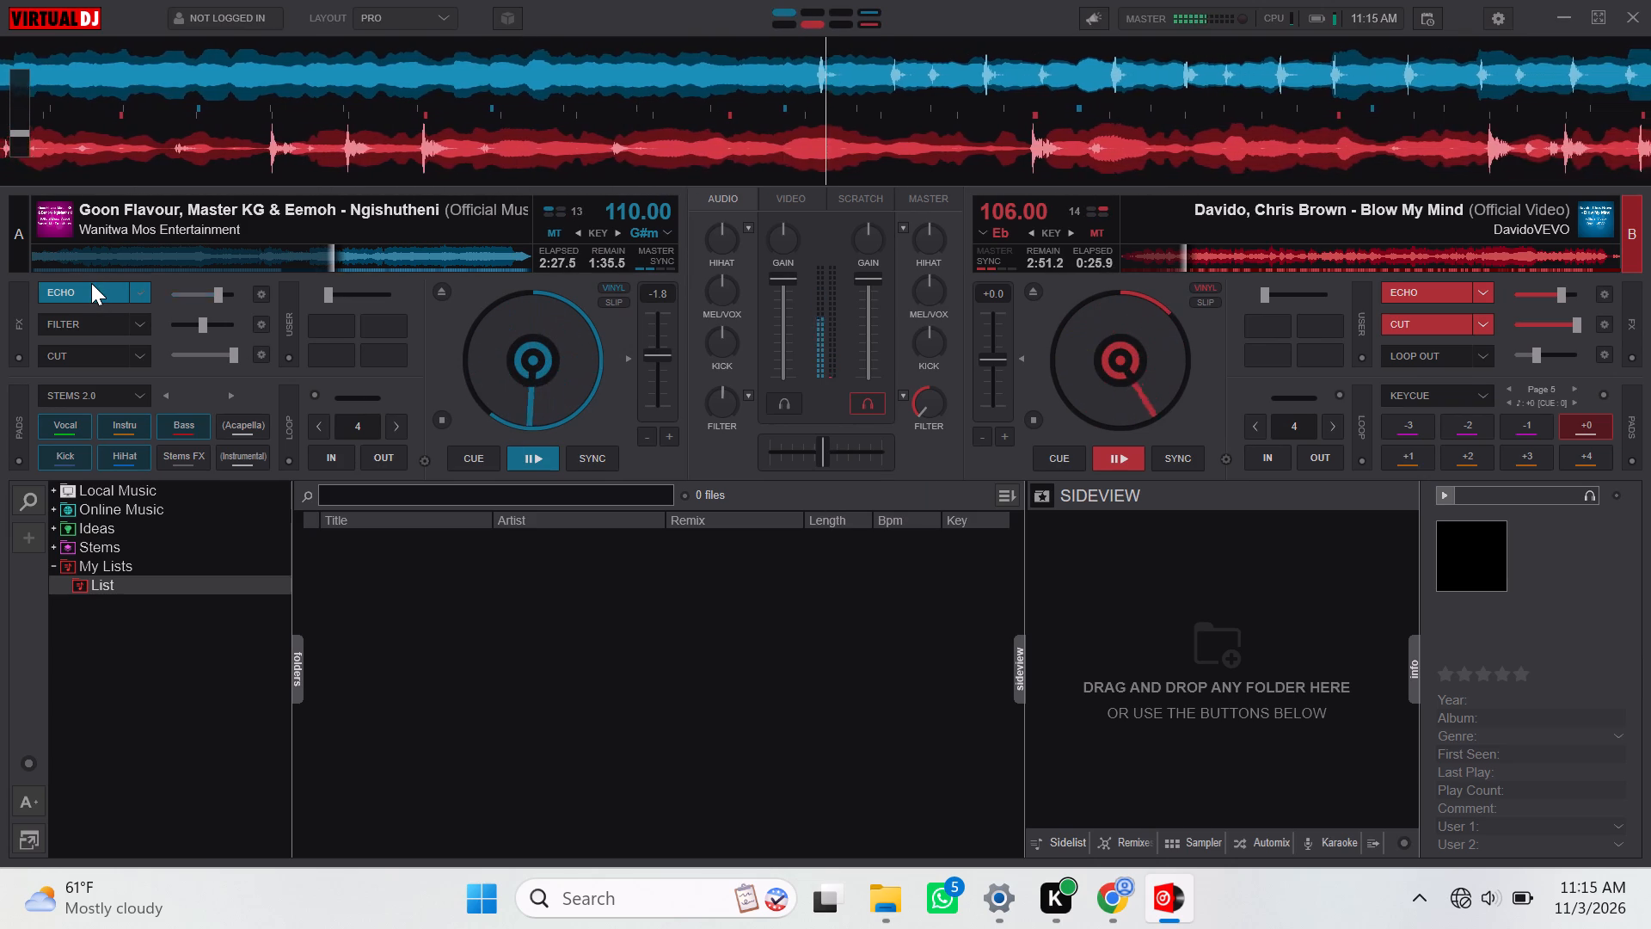
pyautogui.tripleClick(91, 283)
pyautogui.doubleClick(91, 283)
pyautogui.click(91, 283)
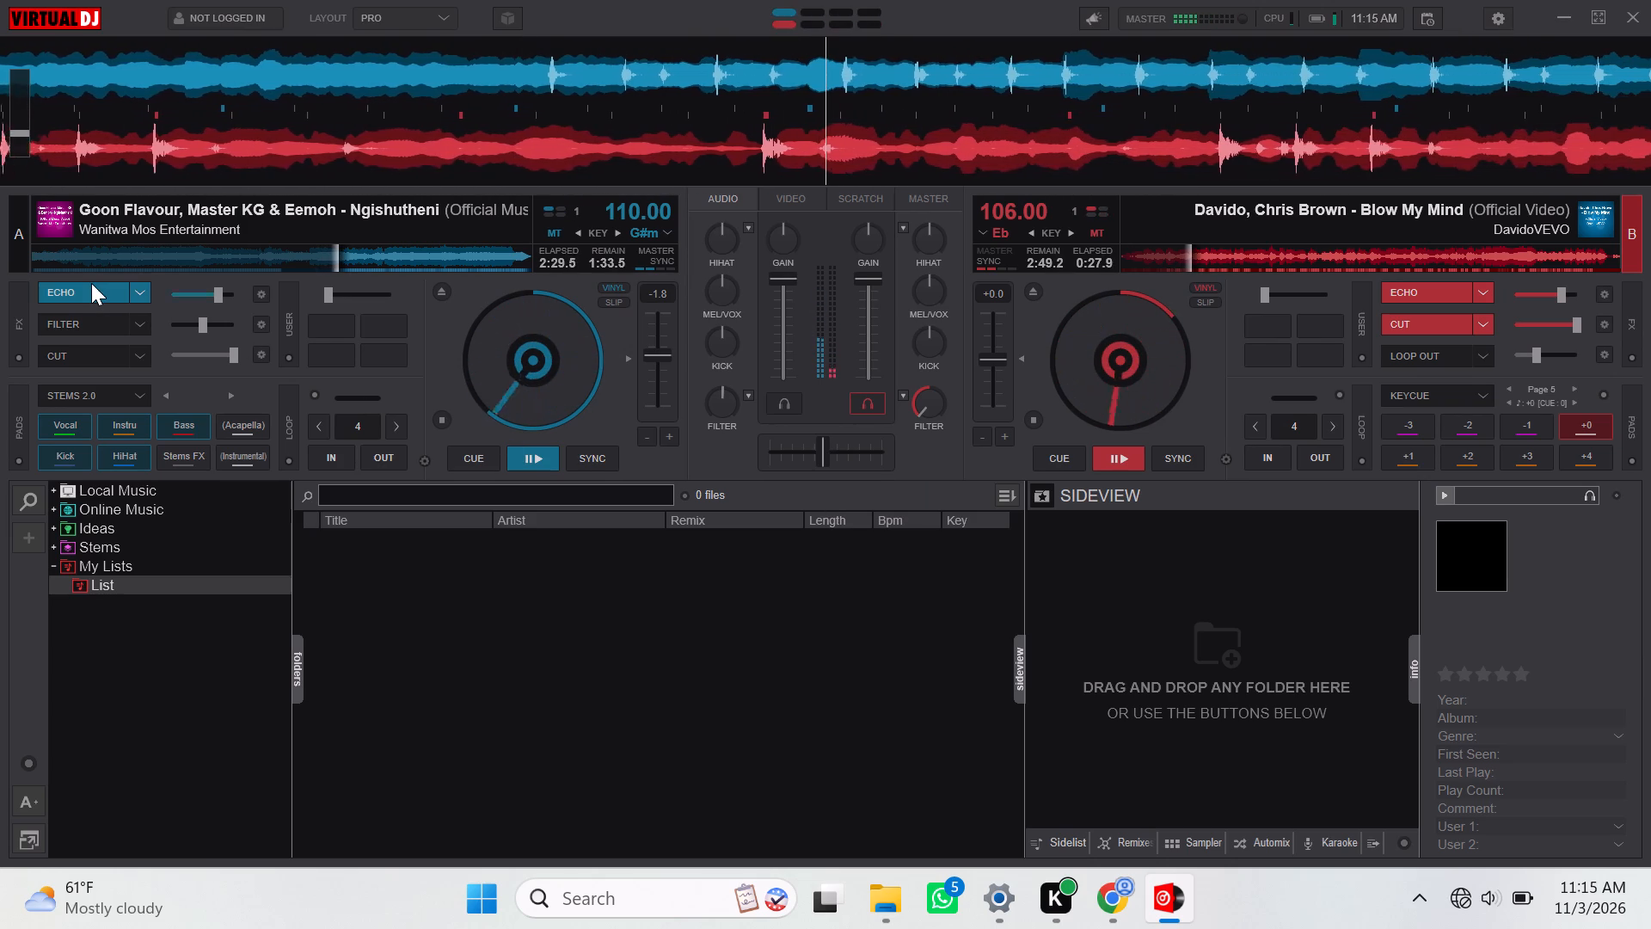
# Switch deck 1 from the Echo effect to the Cut effect.
pyautogui.click(94, 353)
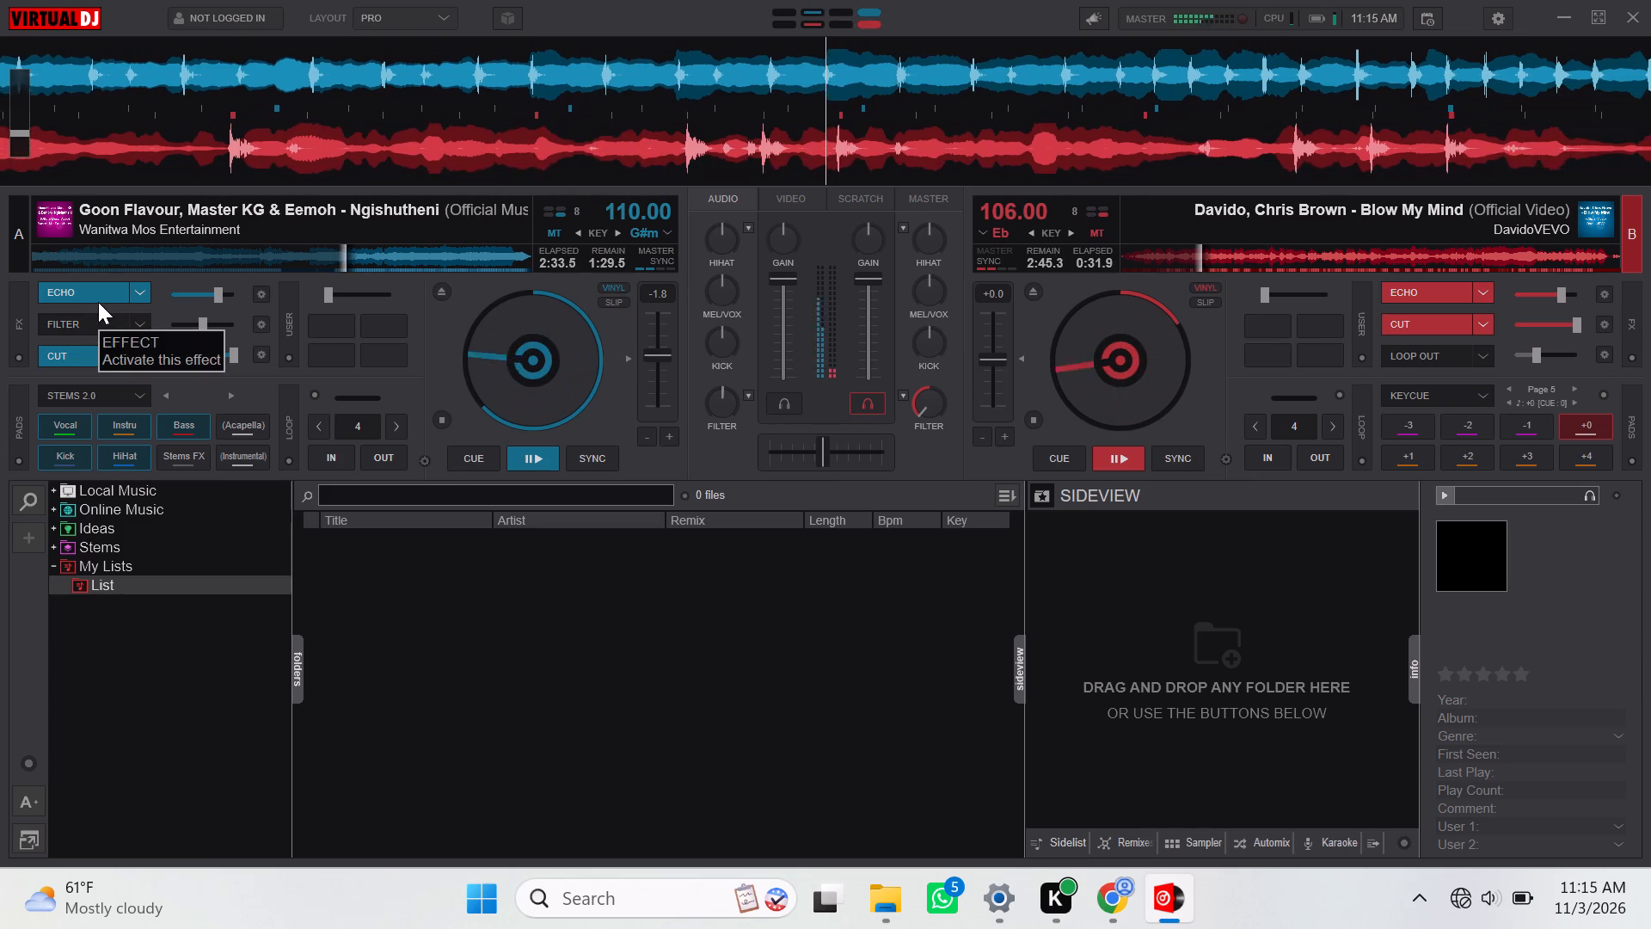
pyautogui.click(98, 288)
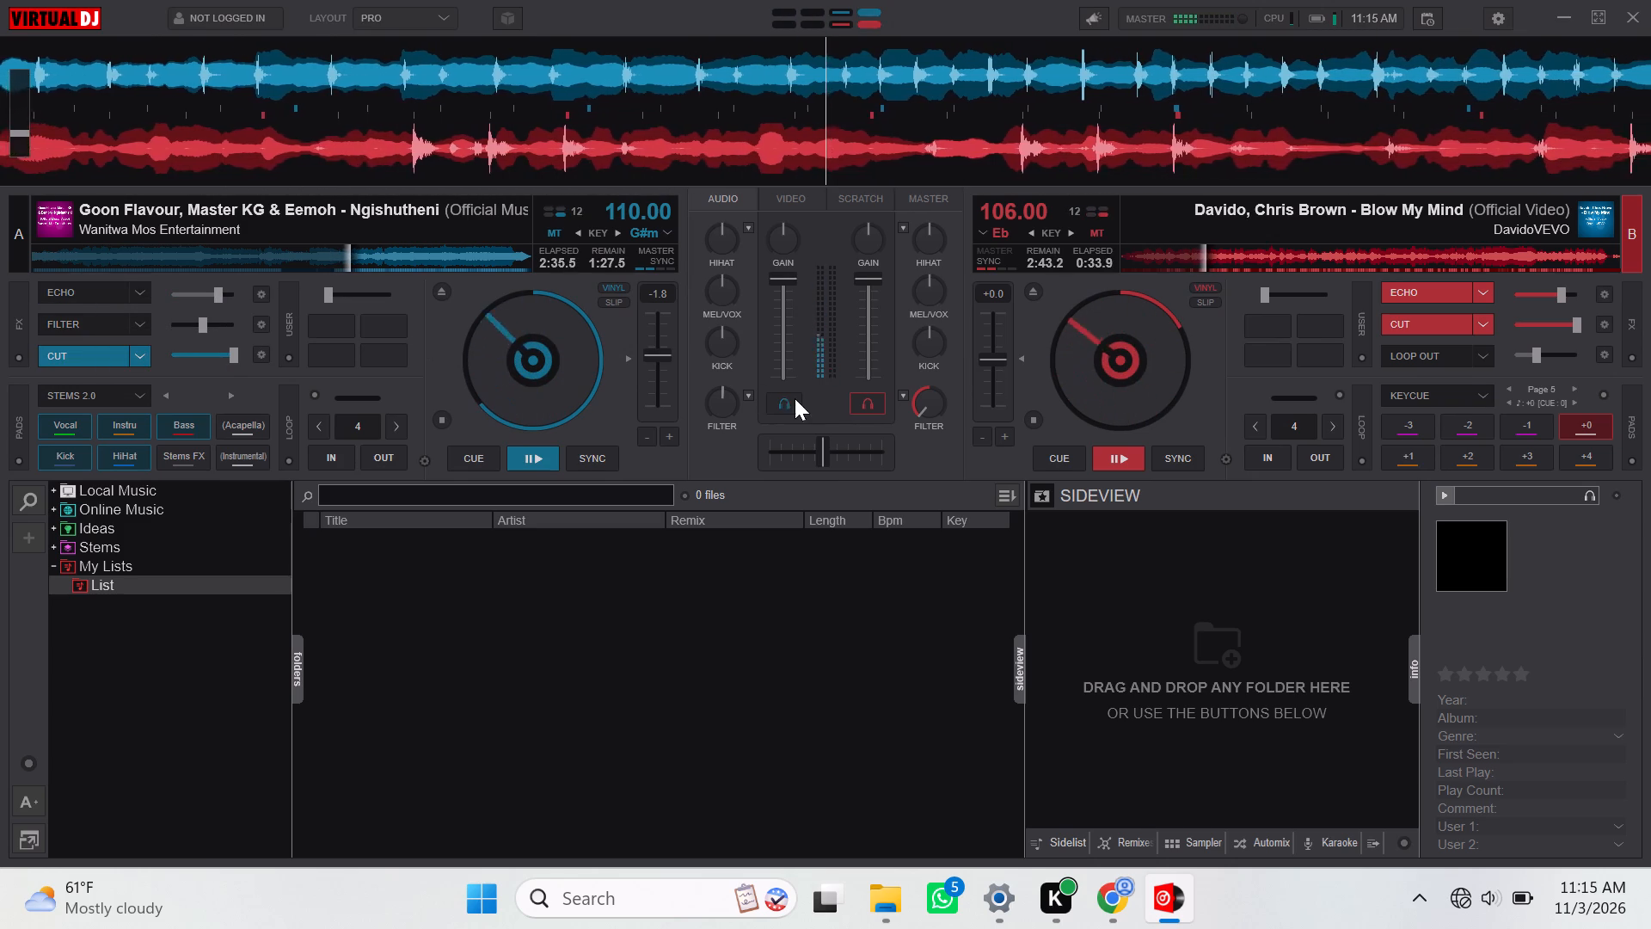
# Turn off deck 2's Cut and Echo effects and reset its filter to off.
pyautogui.click(1448, 320)
pyautogui.click(1448, 298)
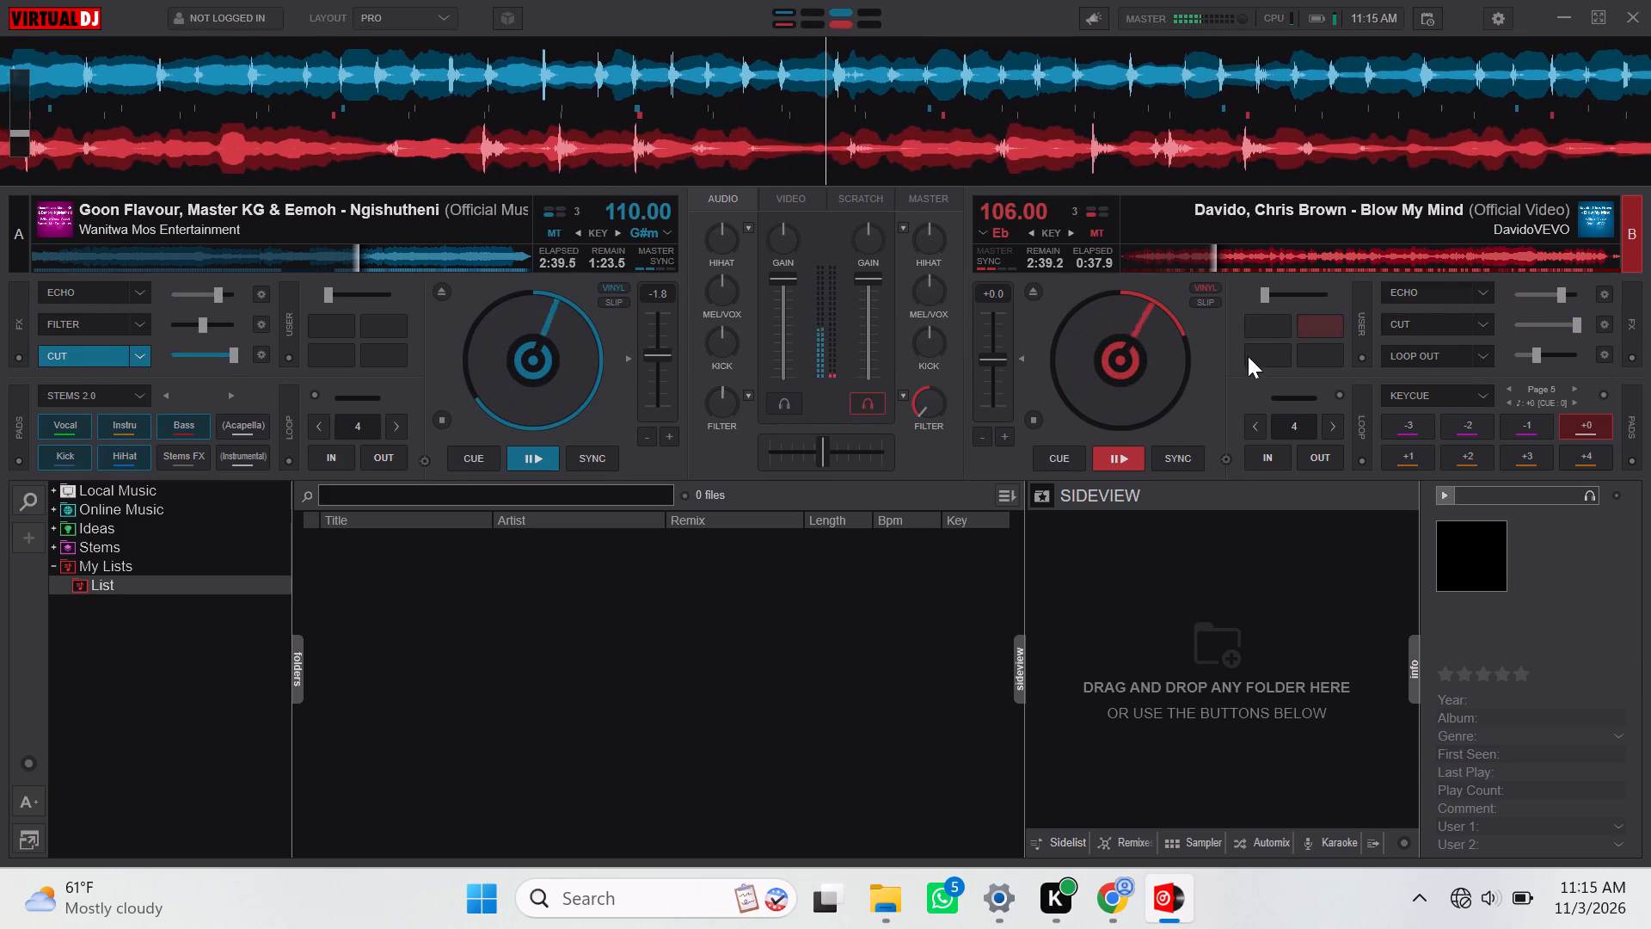
pyautogui.click(934, 398)
pyautogui.click(935, 398)
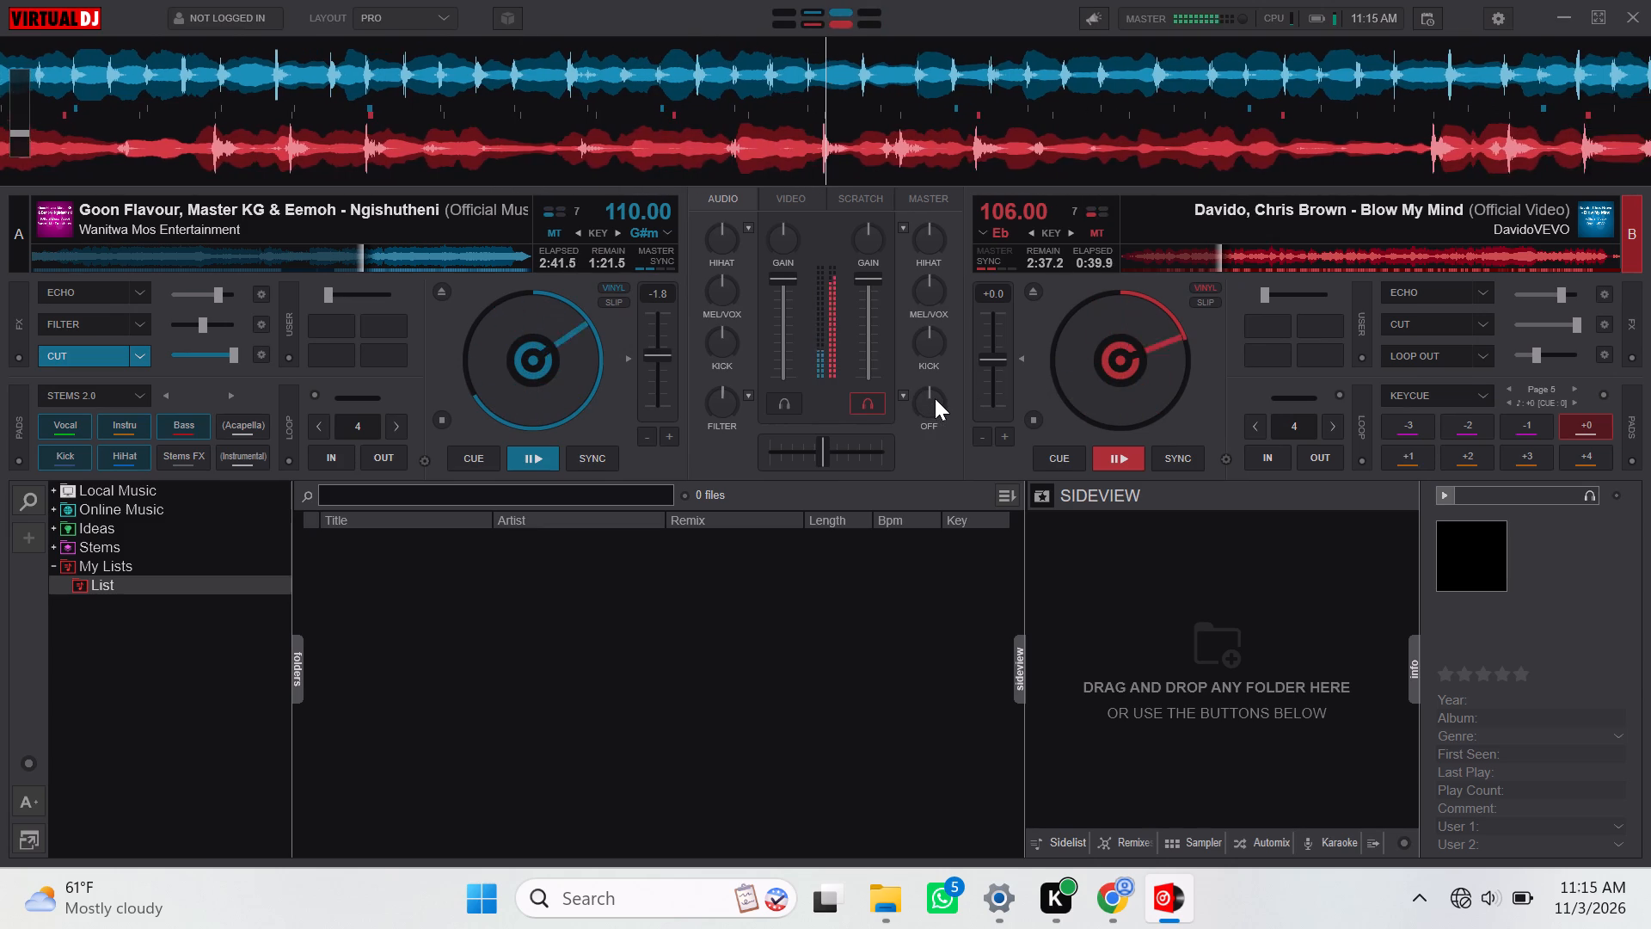
# Shift the crossfader in stages from the centre well toward deck 2.
pyautogui.moveTo(821, 463); pyautogui.dragTo(839, 474)
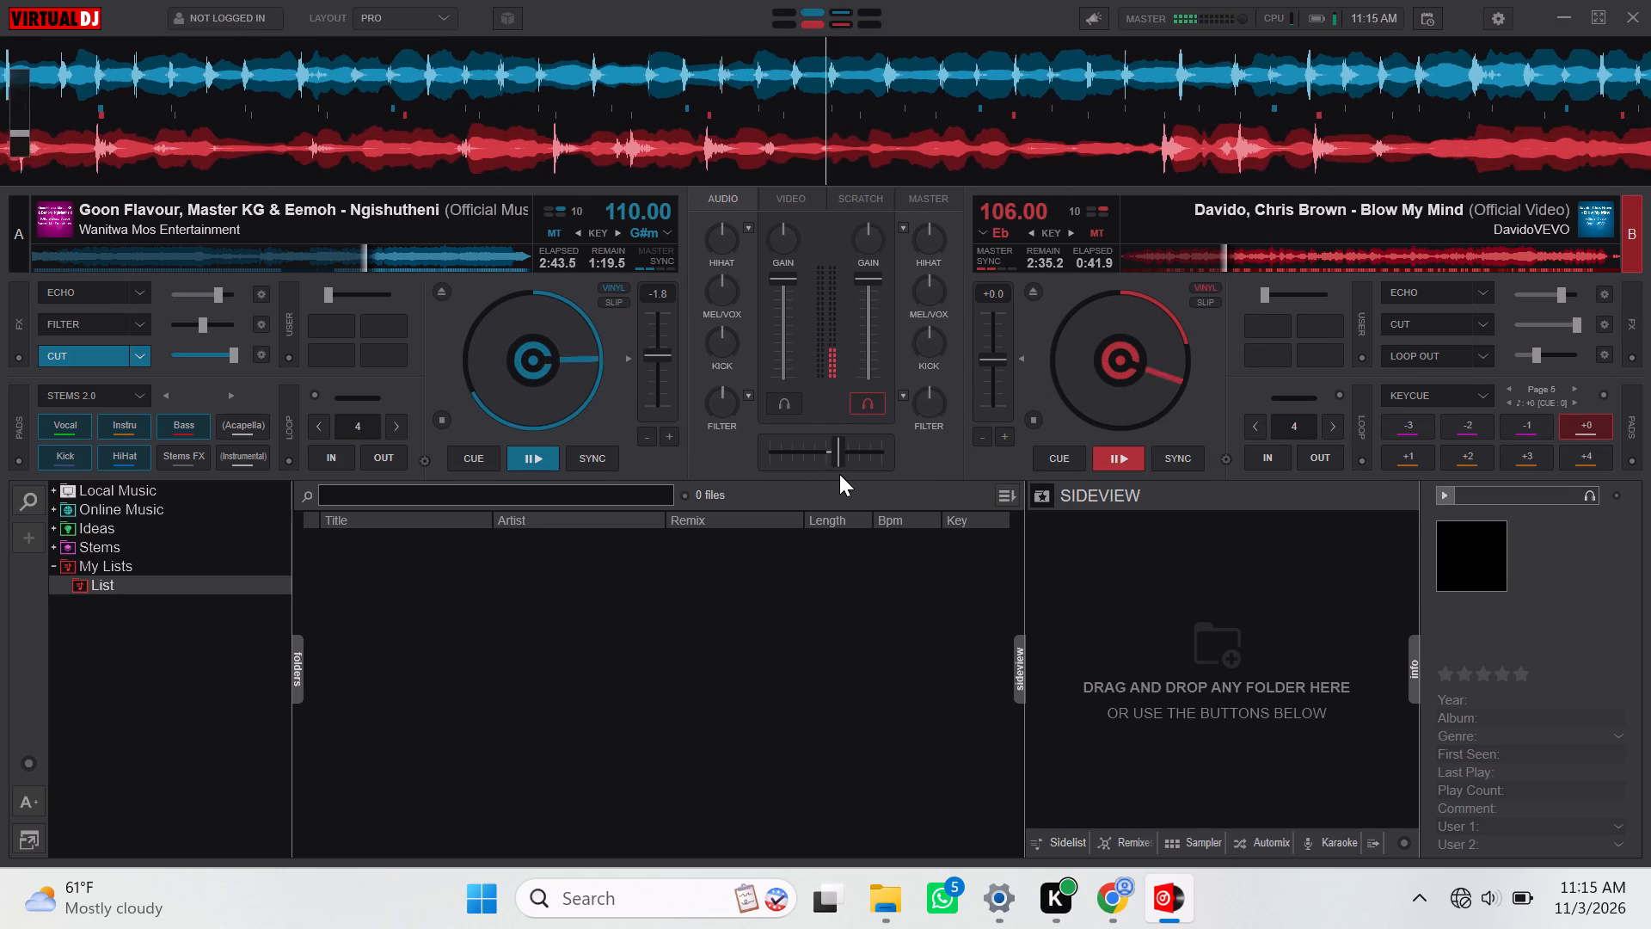
pyautogui.moveTo(839, 474); pyautogui.dragTo(850, 476)
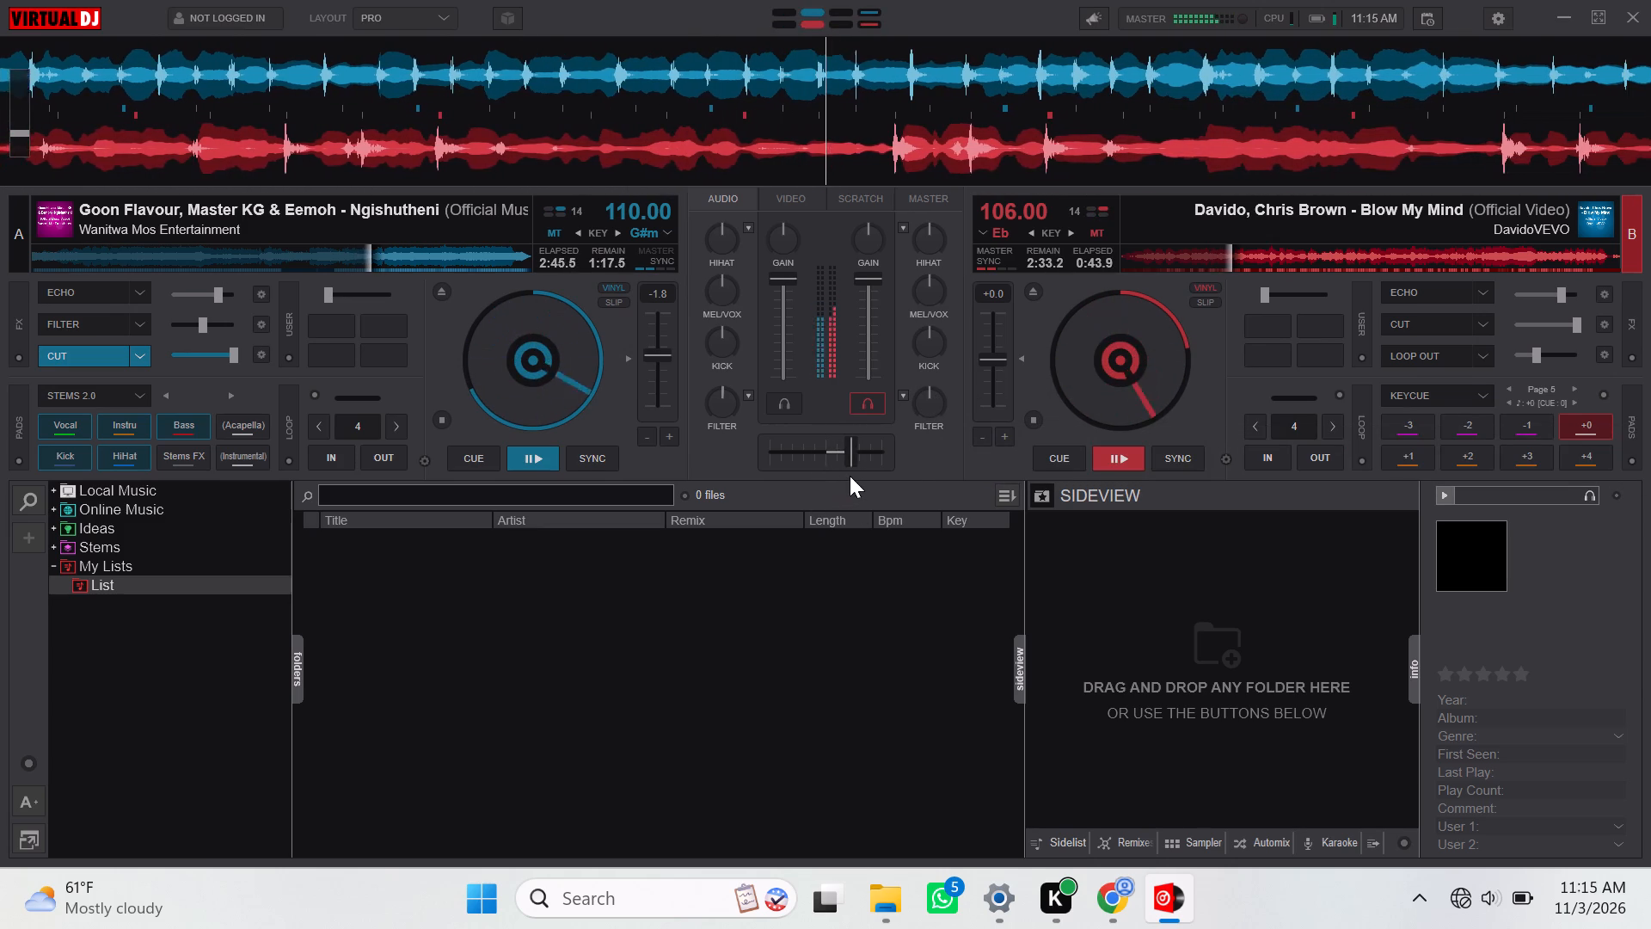
pyautogui.moveTo(850, 476); pyautogui.dragTo(862, 474)
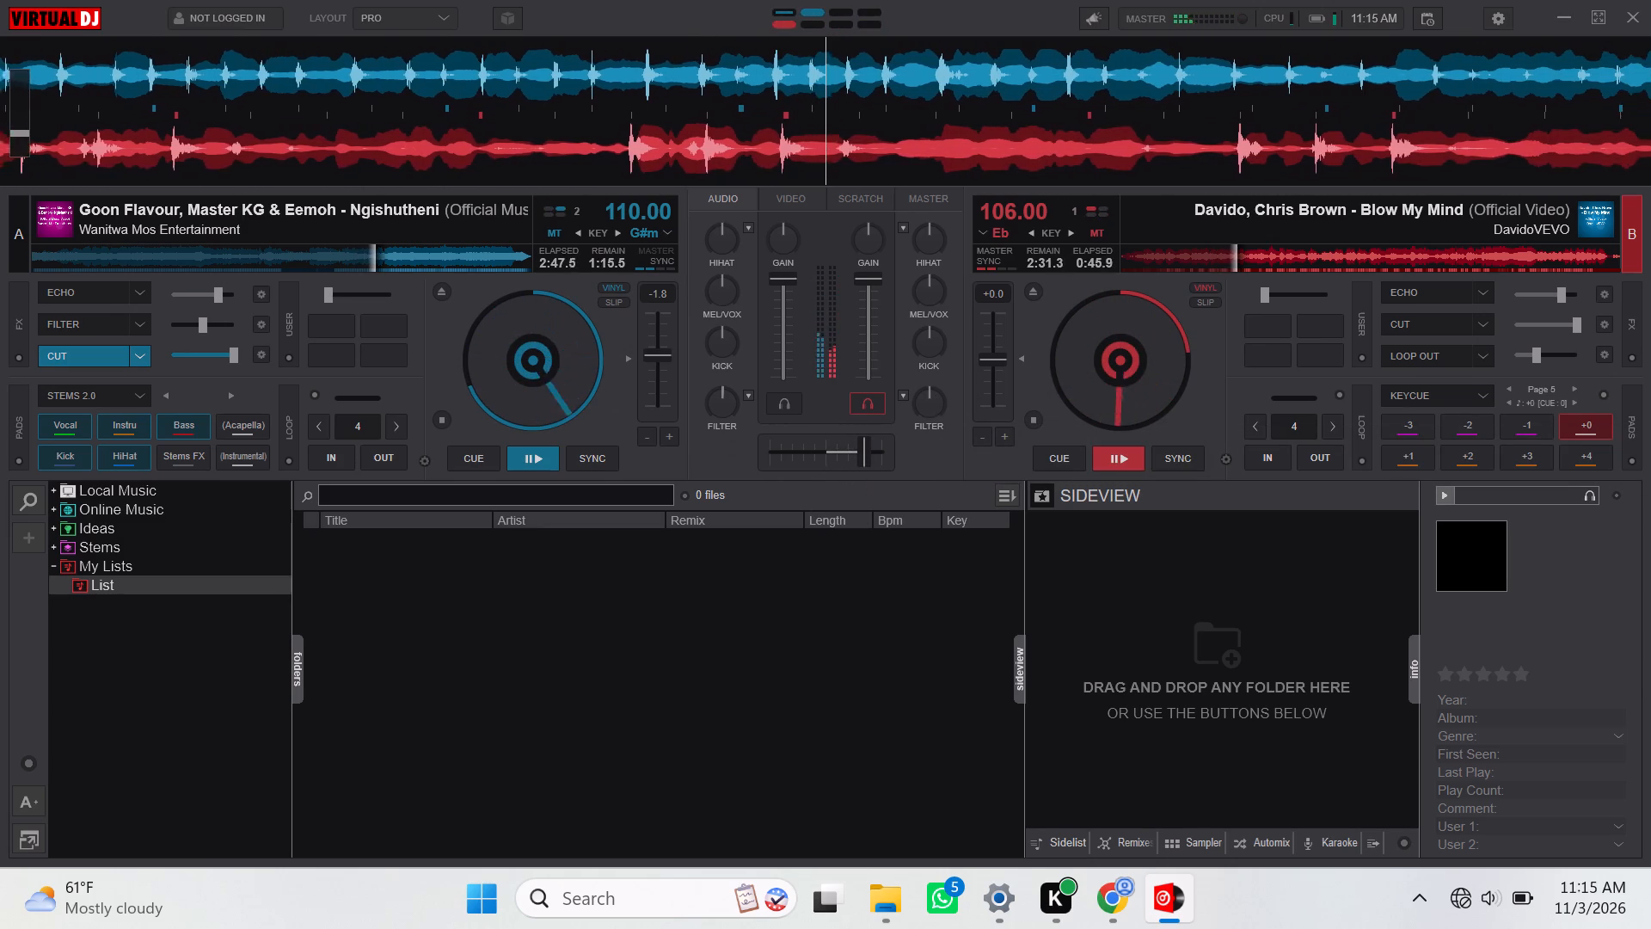
pyautogui.click(89, 342)
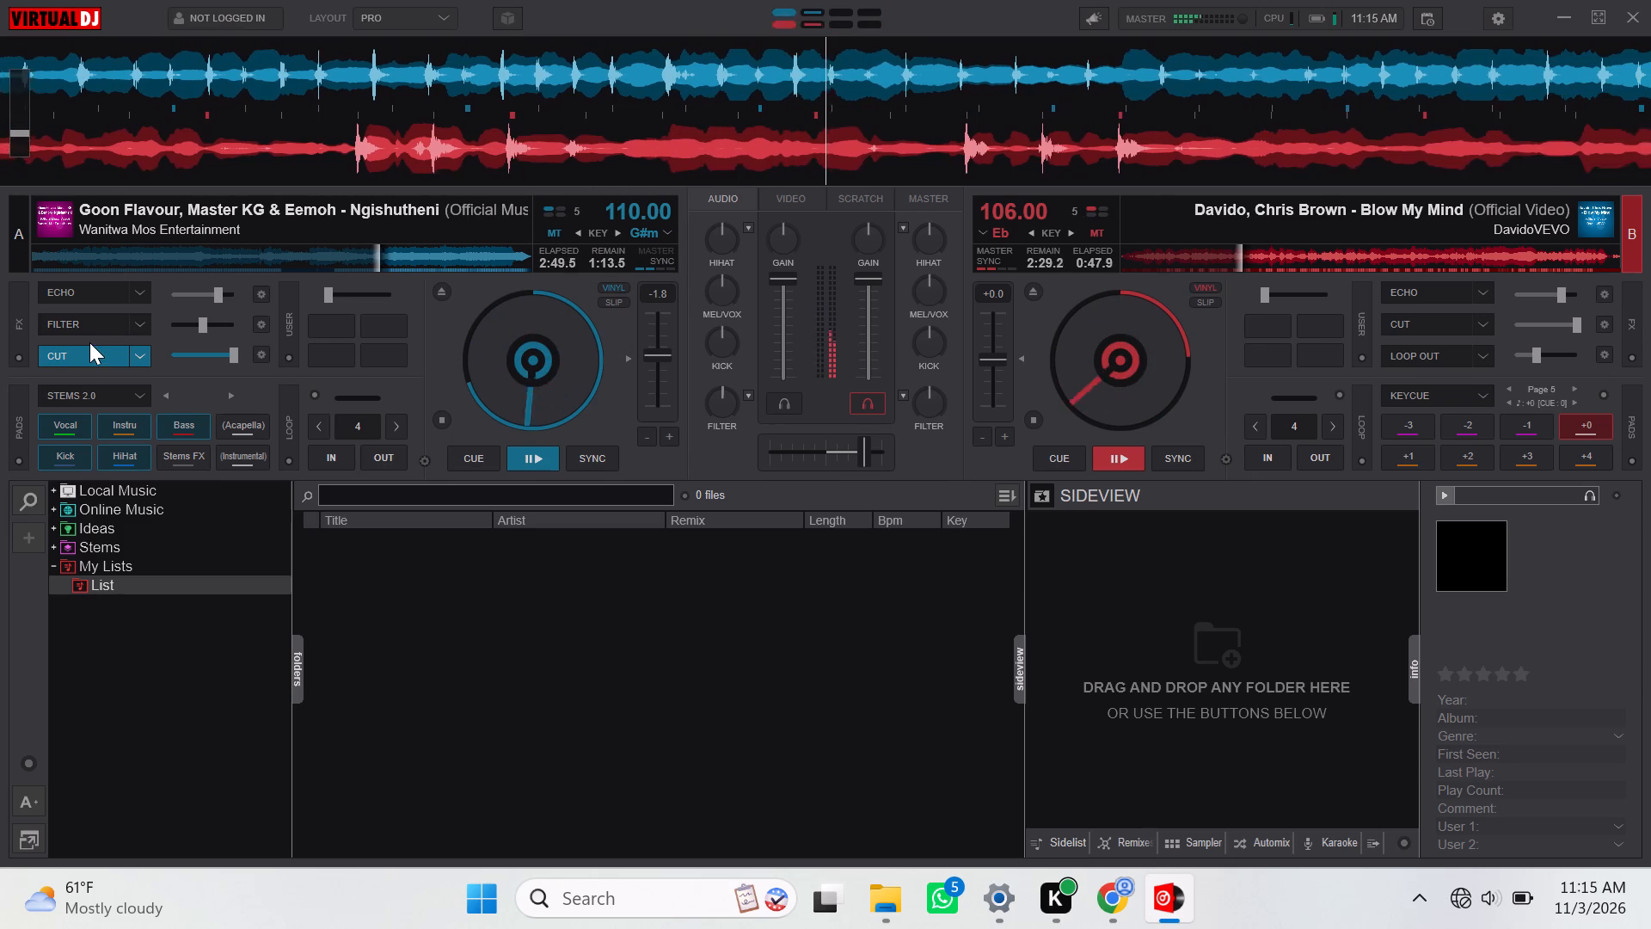
# Set the loop-out point on deck 1 and pause the deck.
pyautogui.click(390, 451)
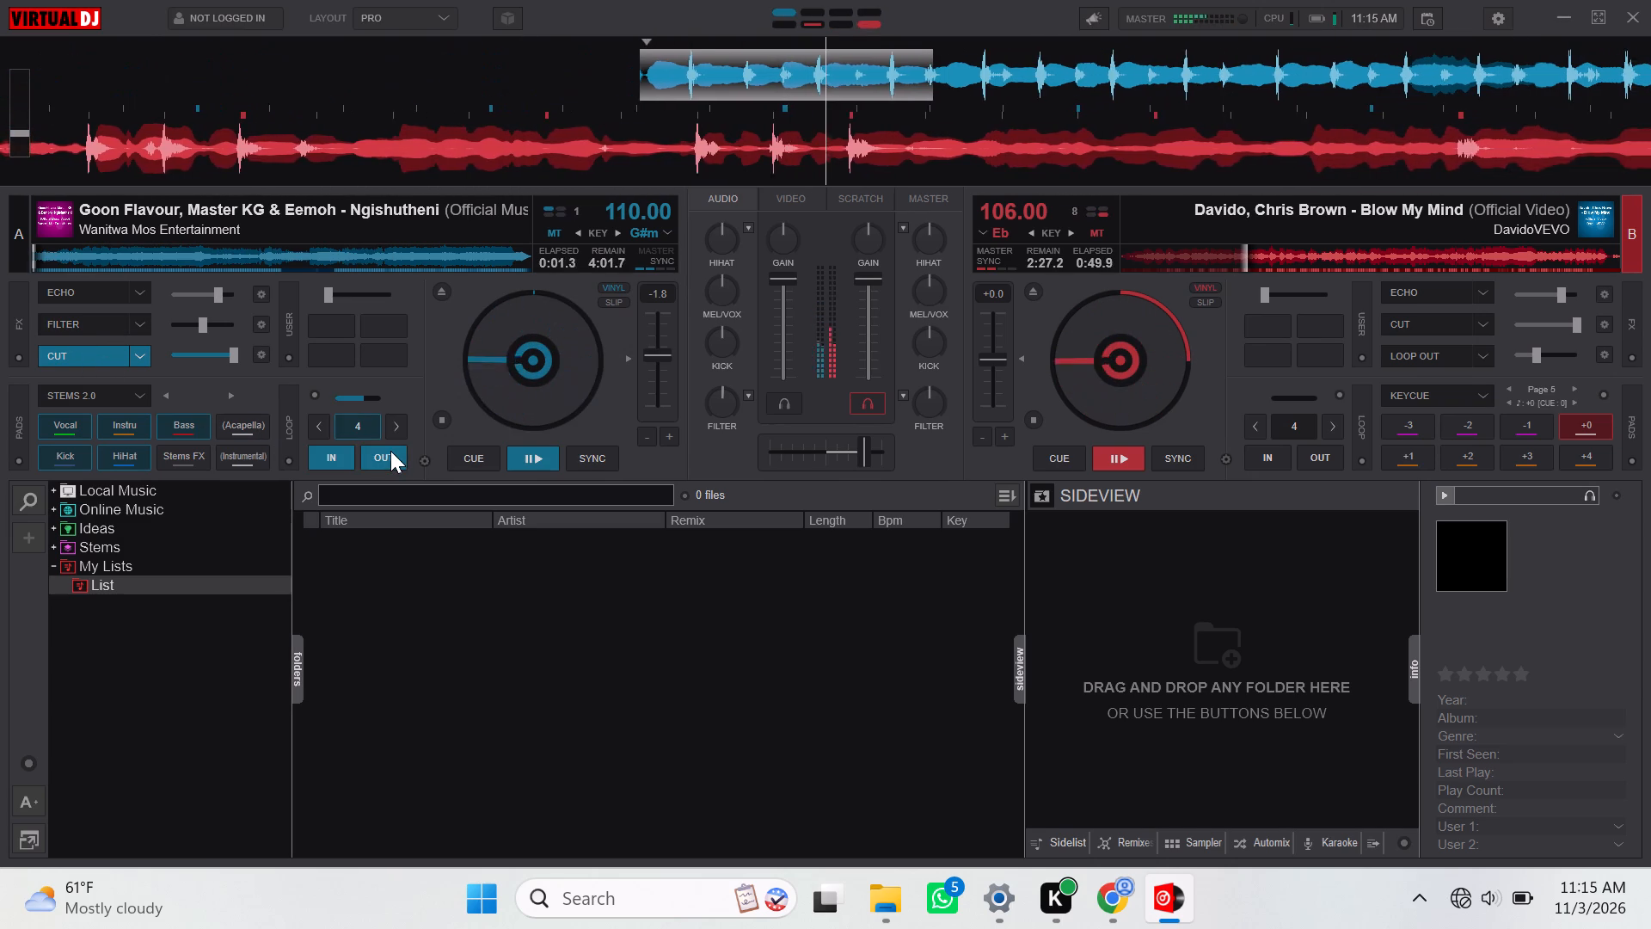
pyautogui.click(536, 452)
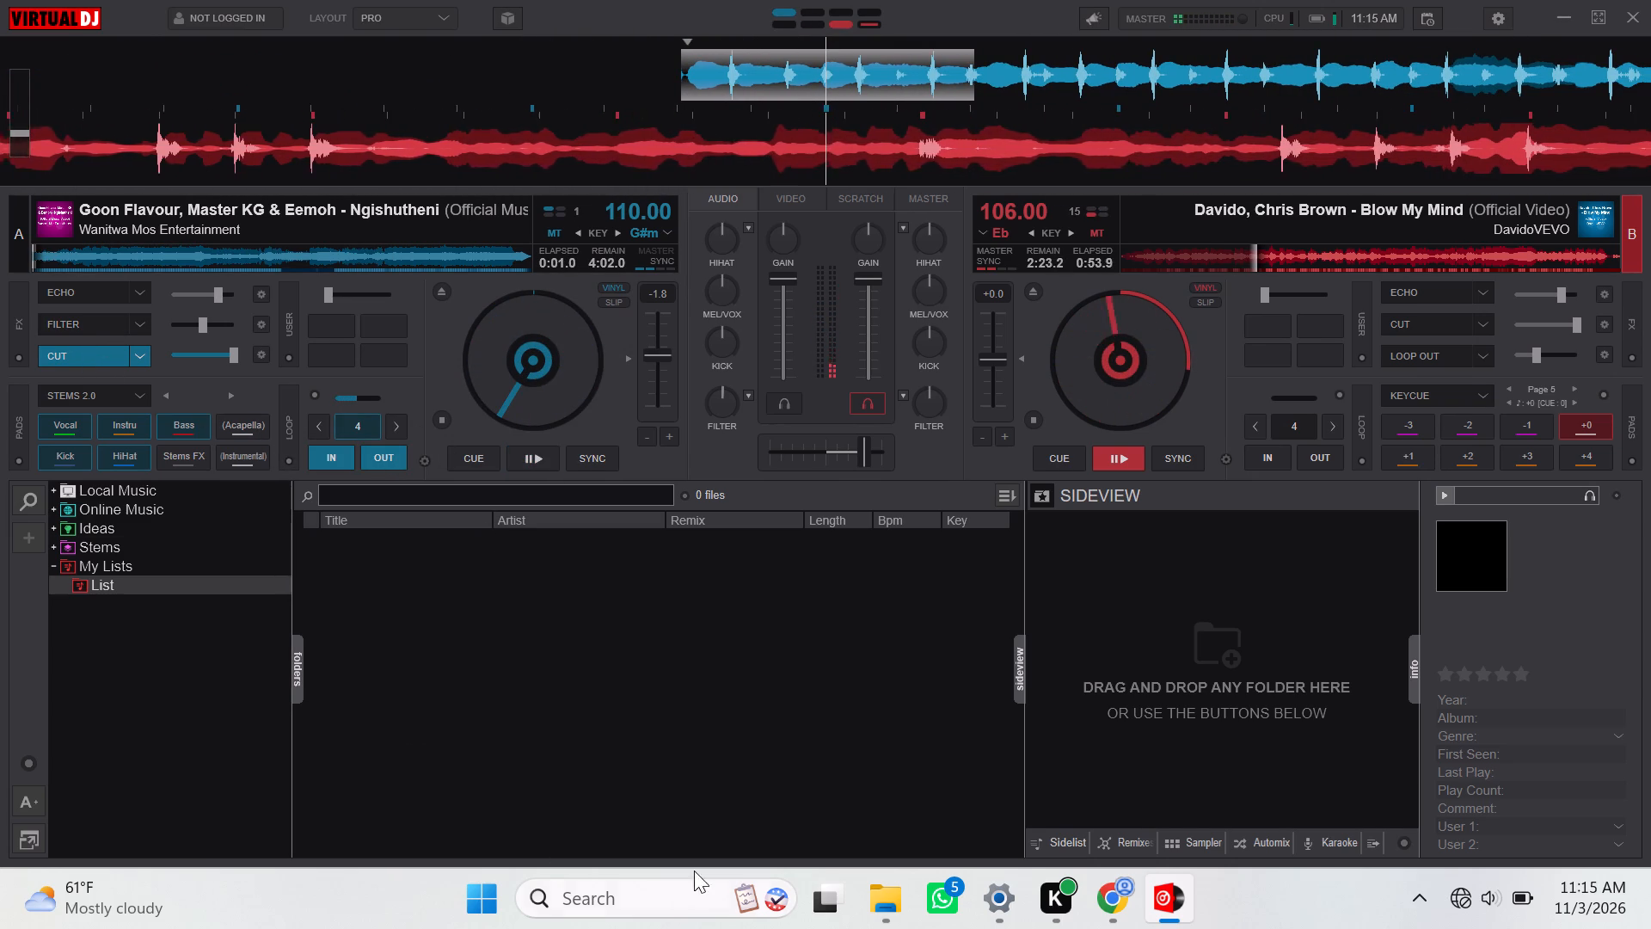
# Load 6uff ft. Rezman – Badda Dan from File Explorer's Downloads folder onto deck 1 and return to VirtualDJ.
pyautogui.click(882, 897)
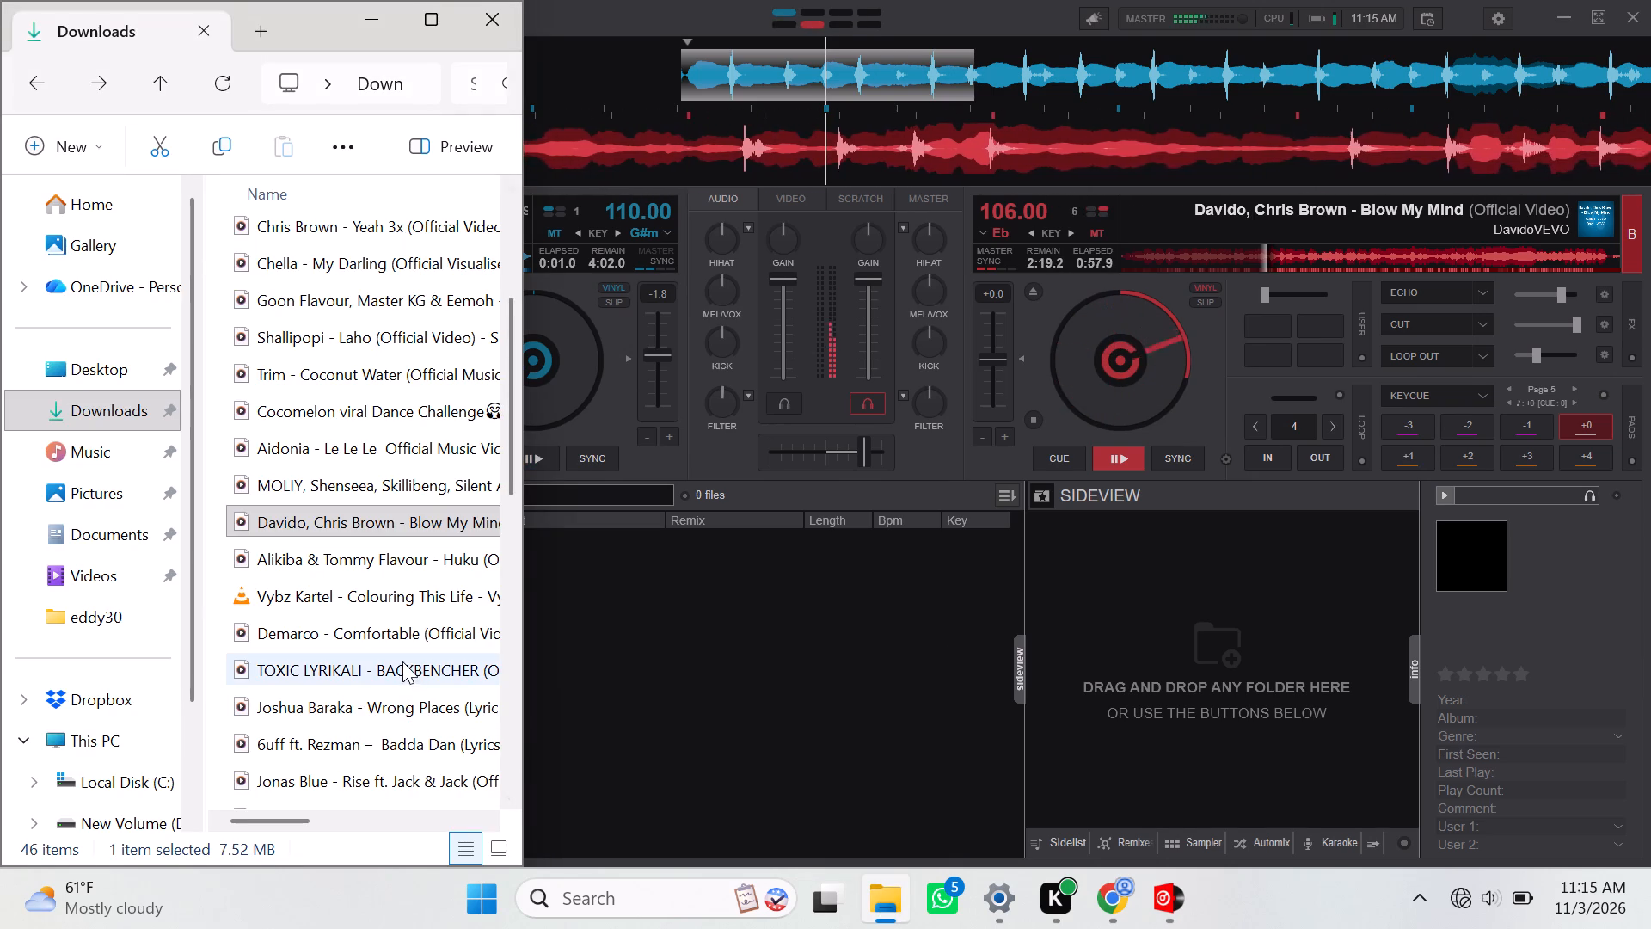
pyautogui.moveTo(374, 744); pyautogui.dragTo(541, 549)
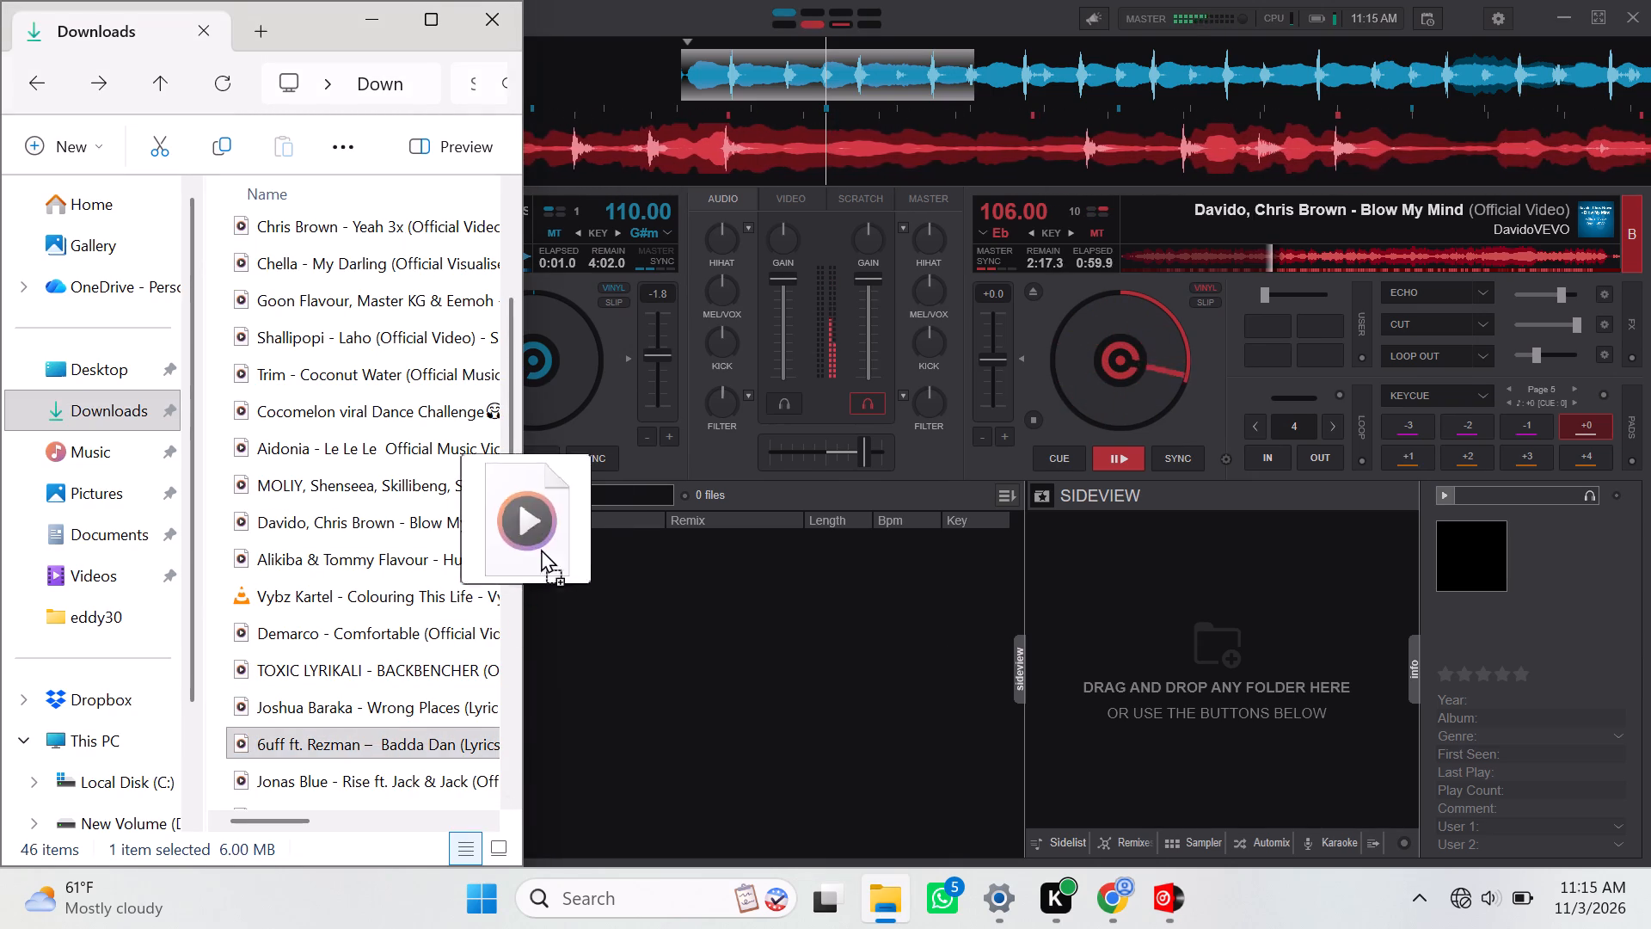
pyautogui.moveTo(541, 549); pyautogui.dragTo(566, 419)
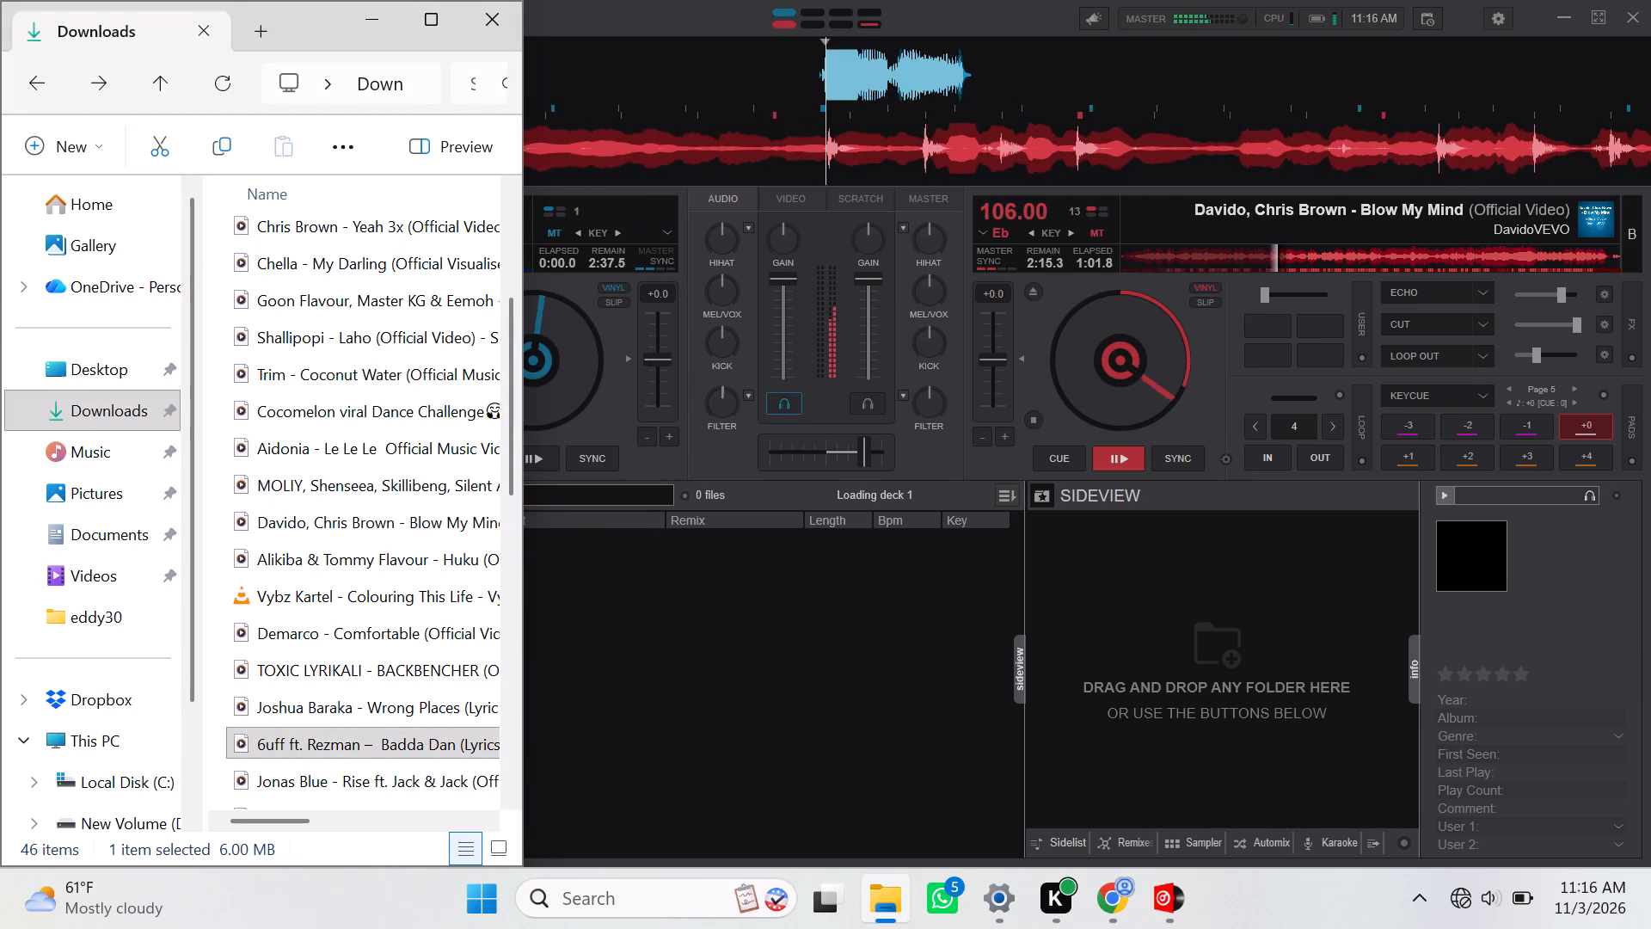
pyautogui.click(630, 617)
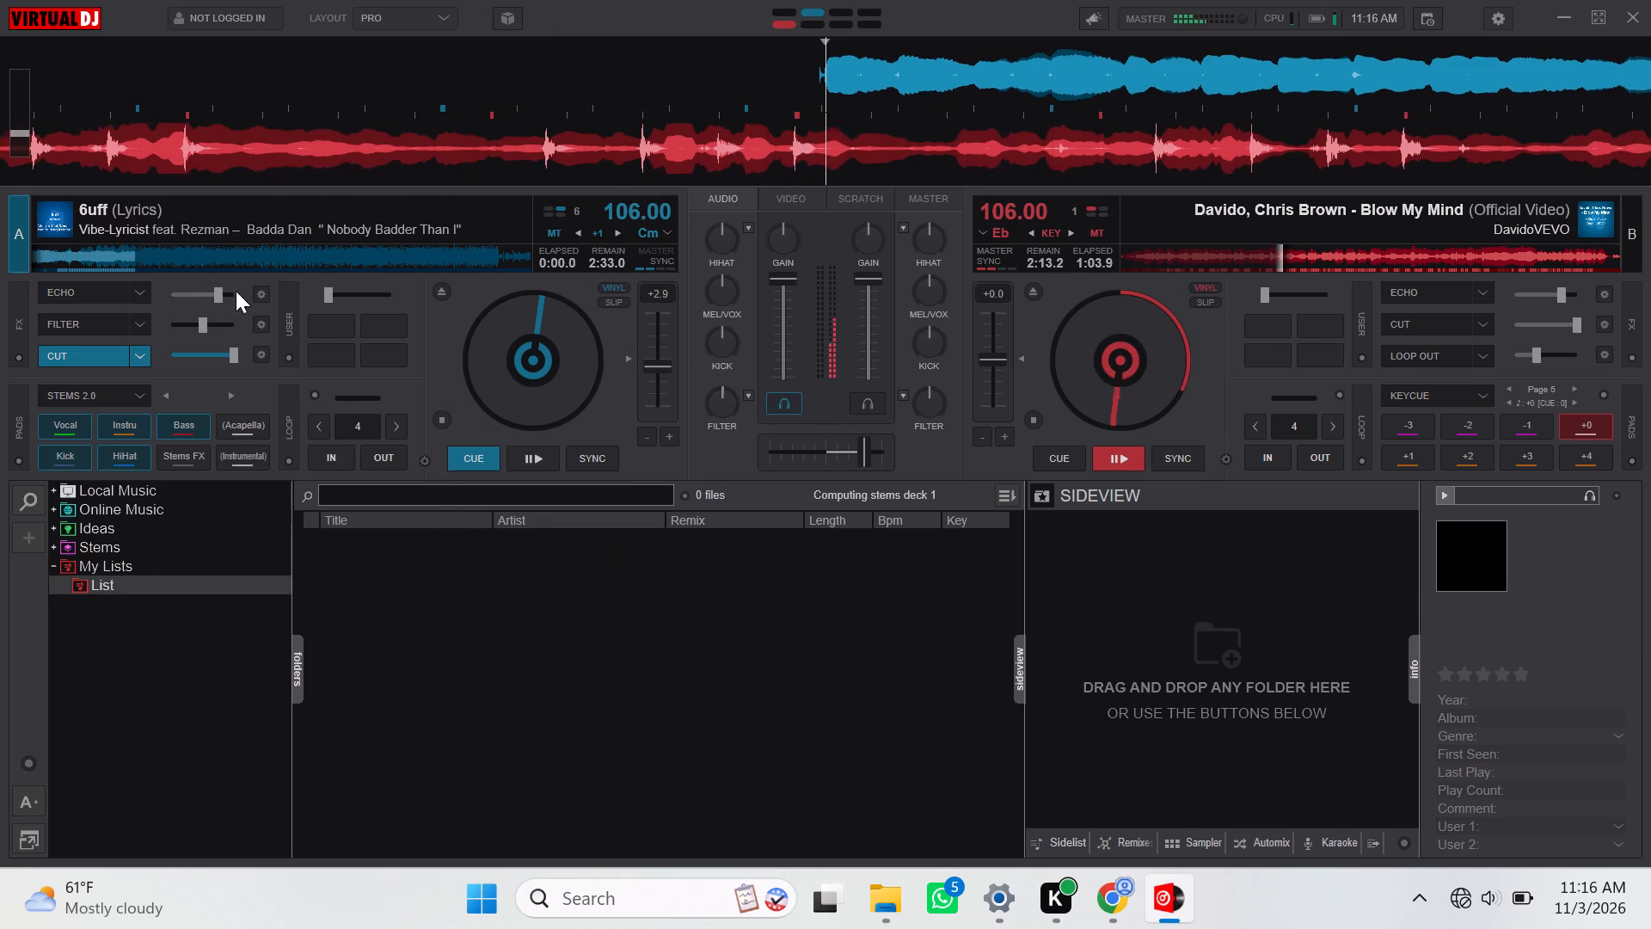
# Move deck 1's playback position to about 4 seconds into the newly loaded track.
pyautogui.click(45, 255)
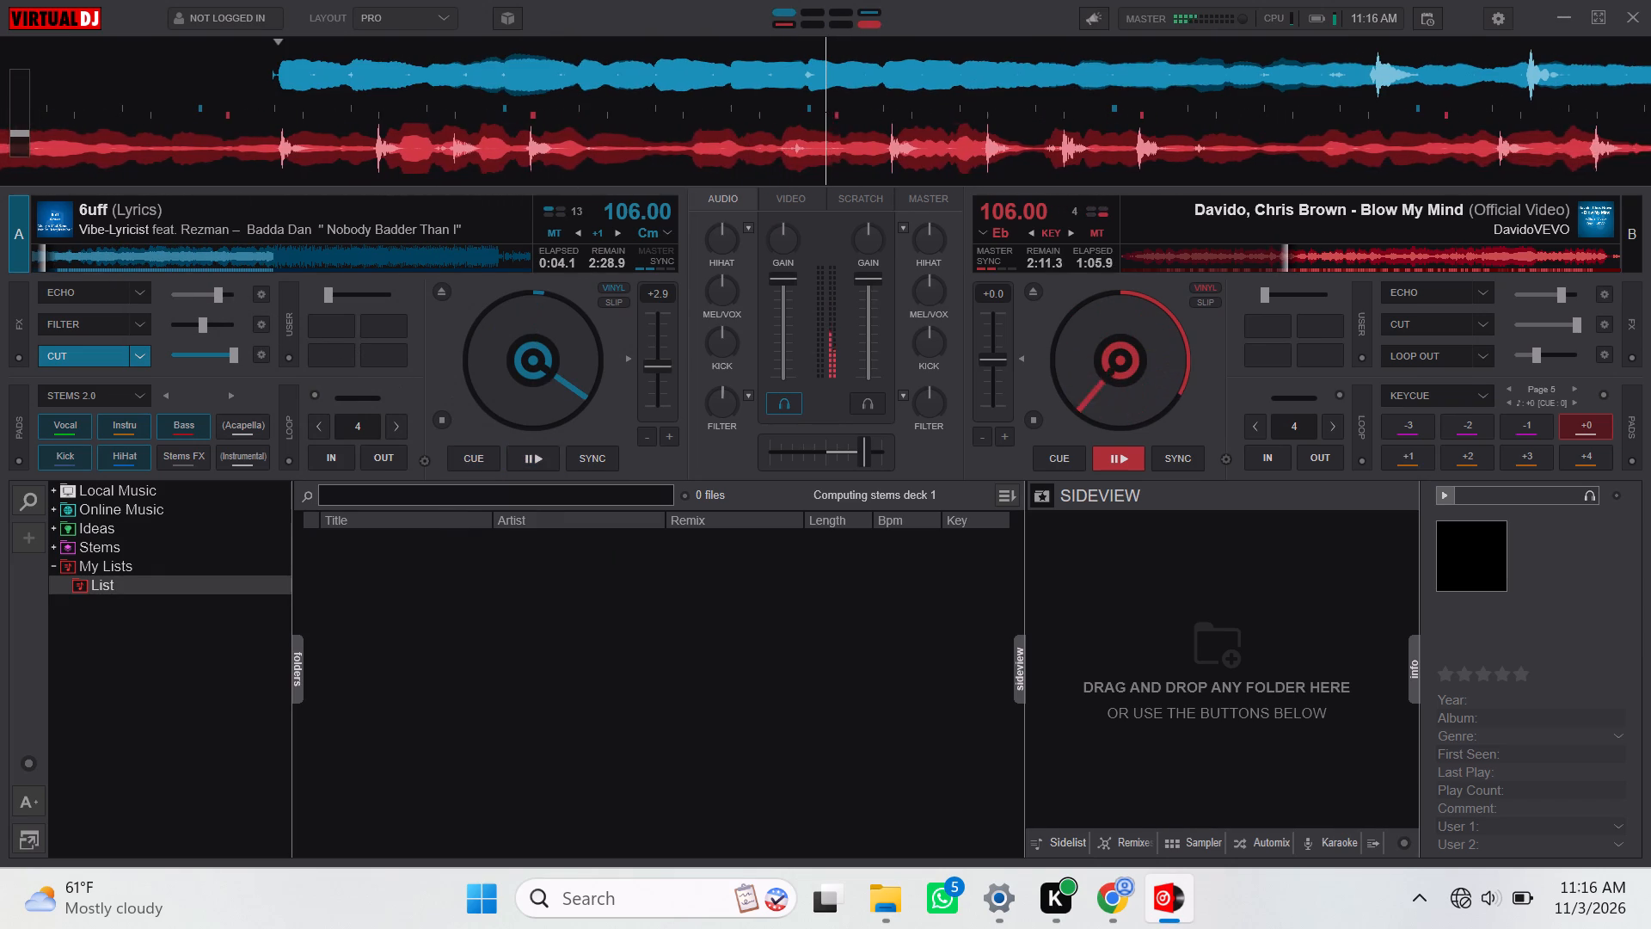
# Turn off Cut on deck 1, then replace the deck's Filter effect with Delay and activate it.
pyautogui.click(89, 346)
pyautogui.click(134, 323)
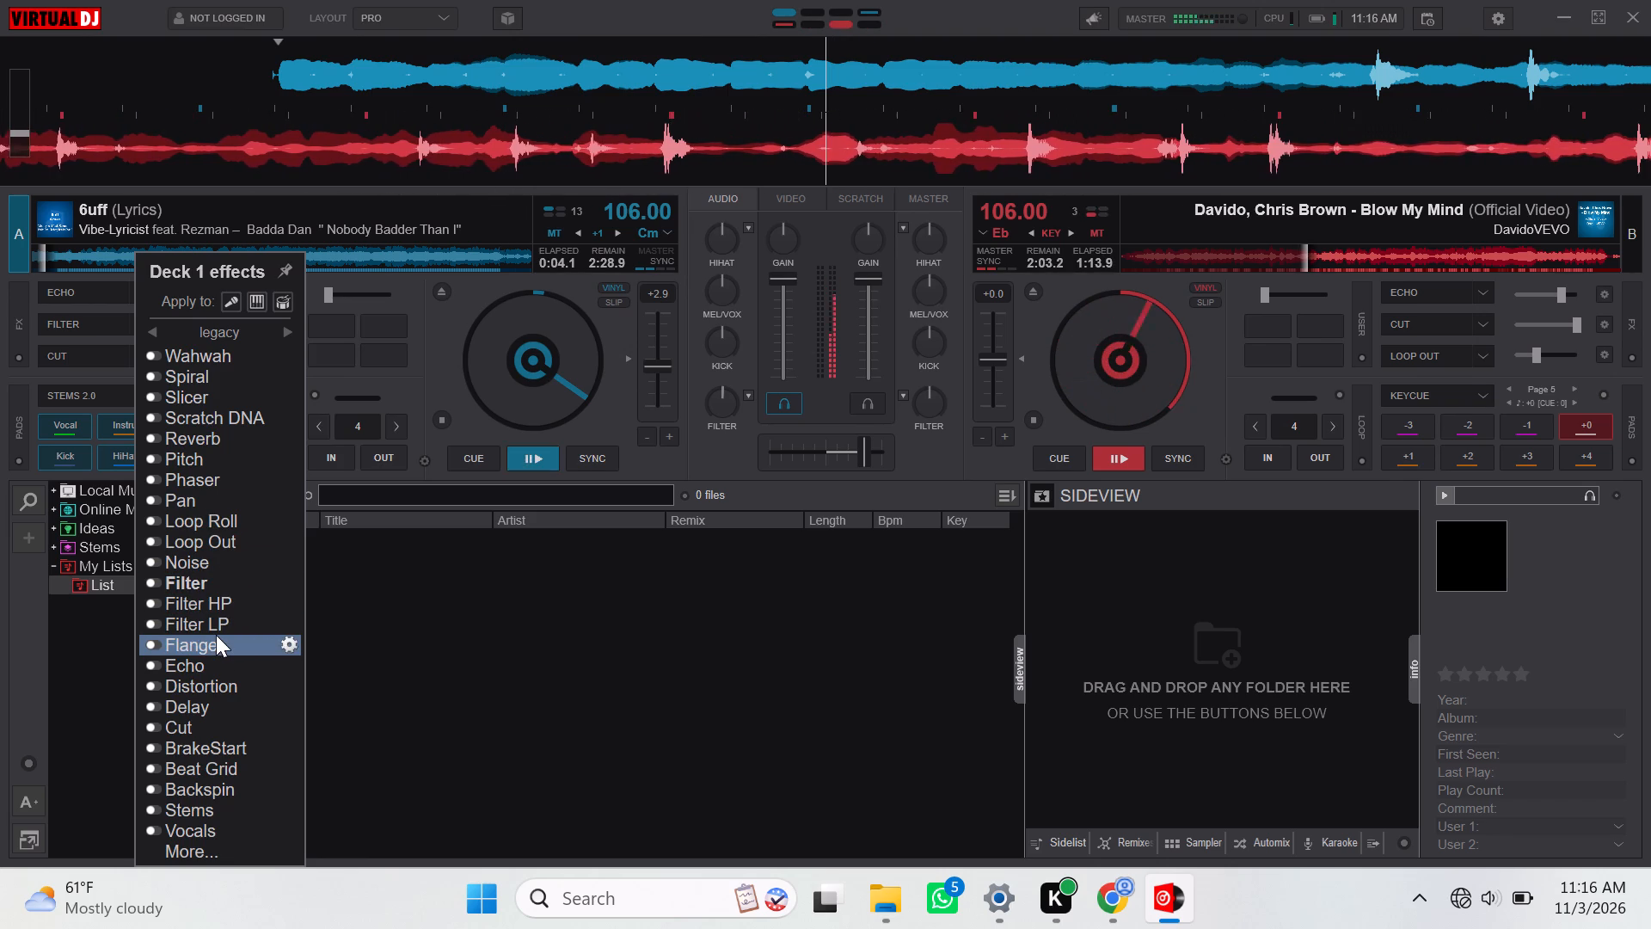
pyautogui.click(208, 703)
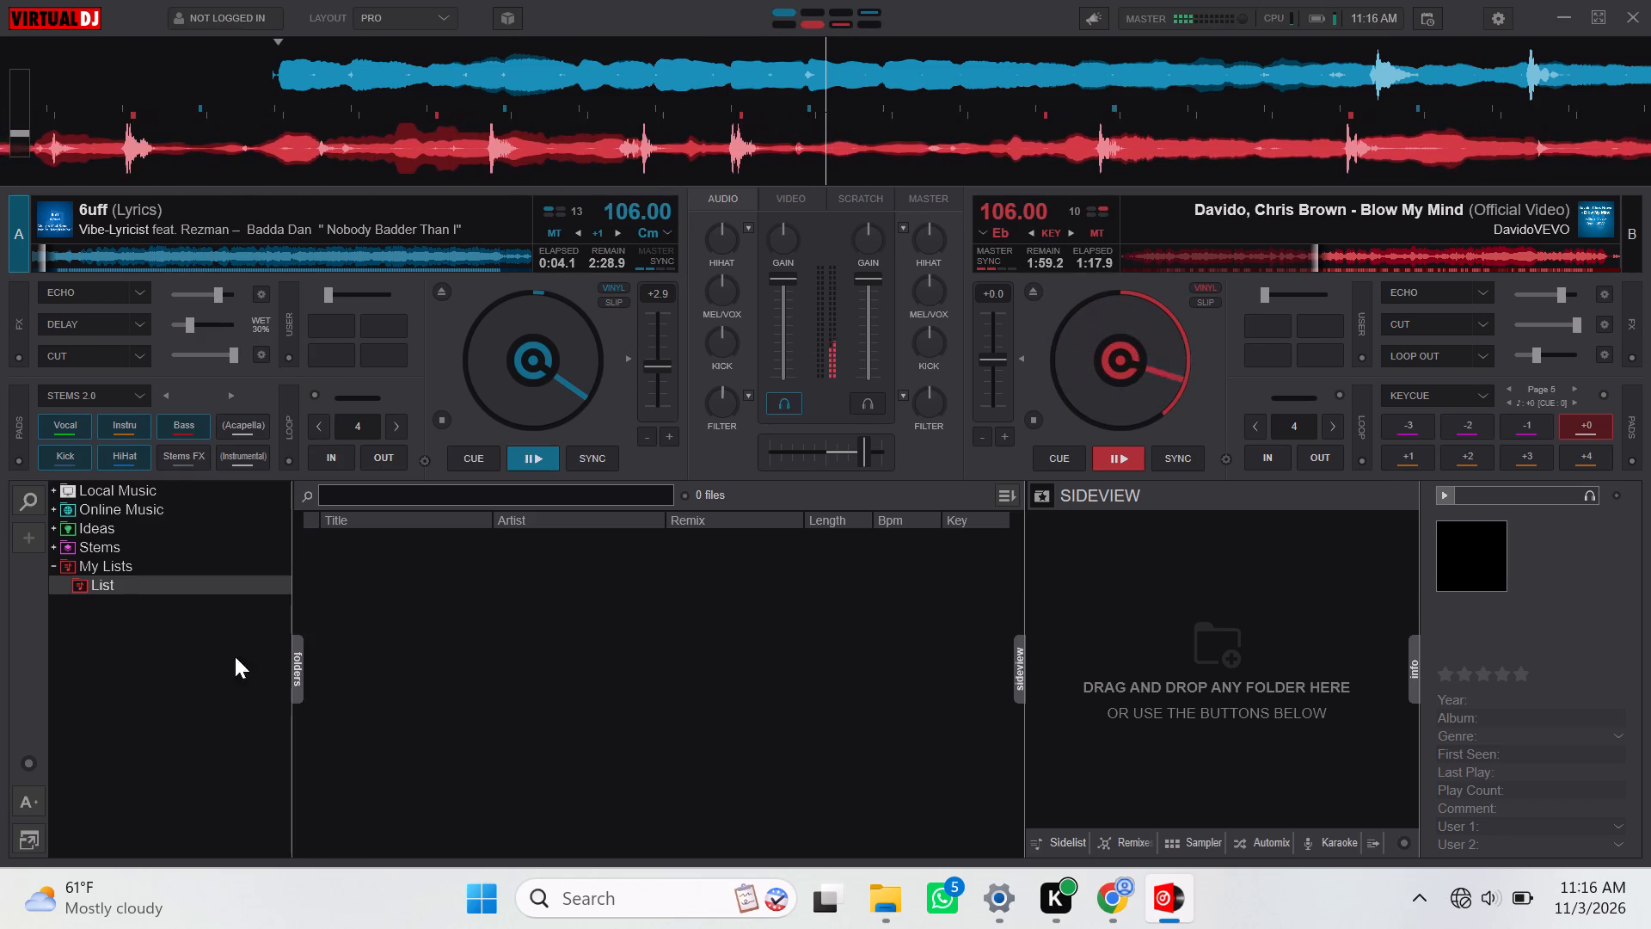
pyautogui.click(104, 317)
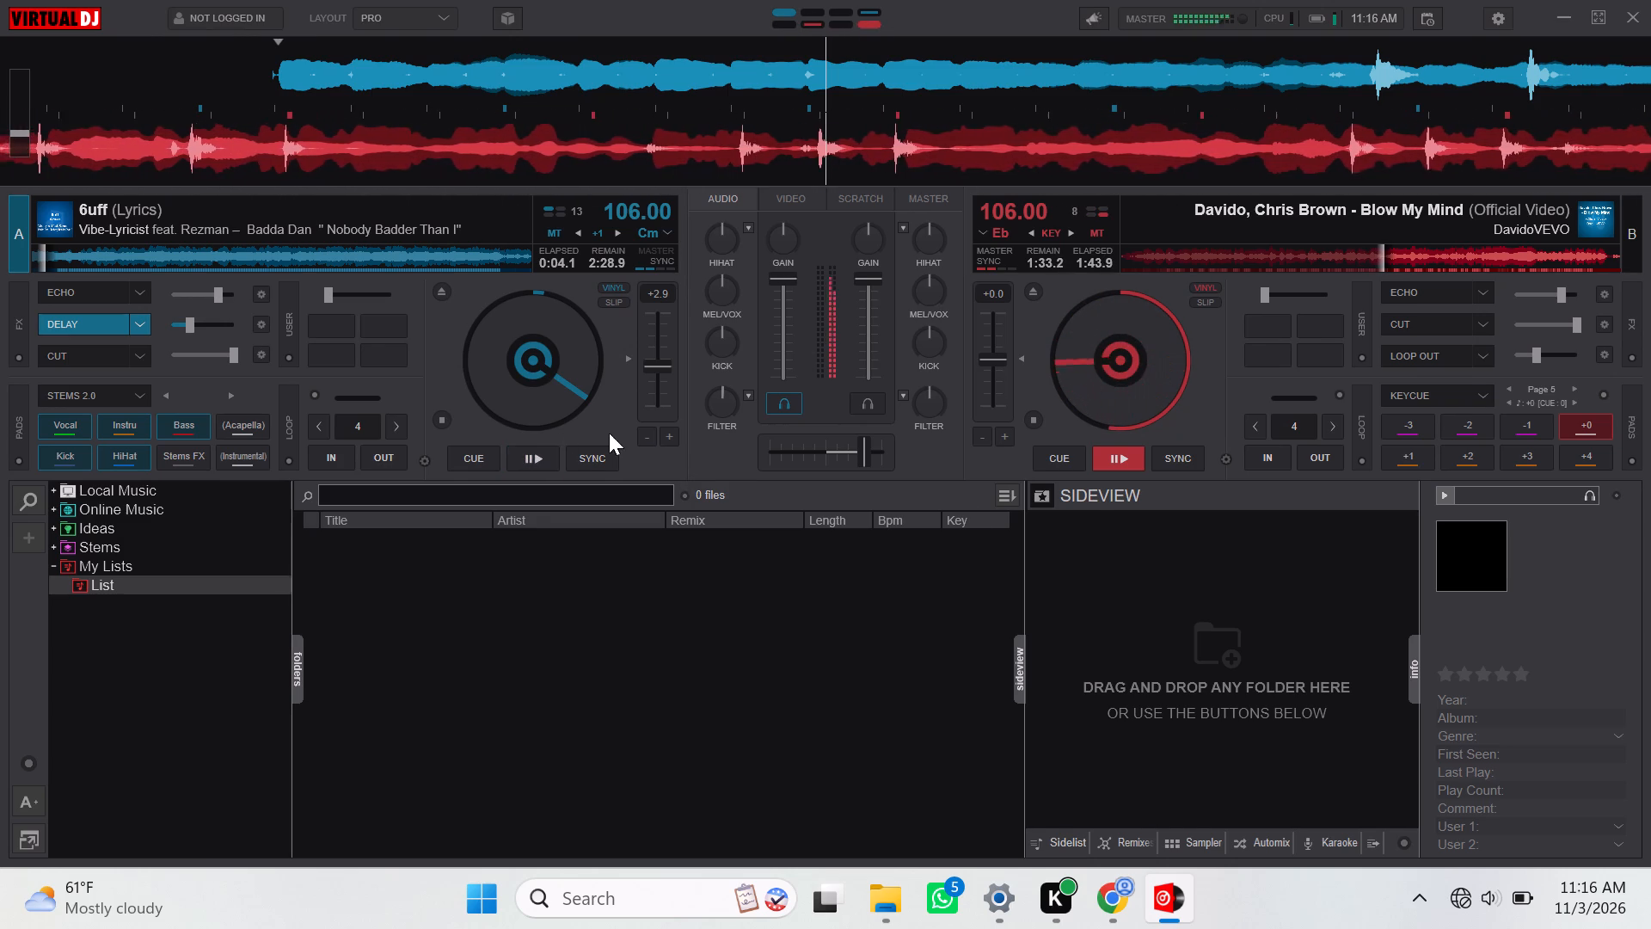
# Start deck 1 with a stutter by toggling its playback rapidly, leaving the track playing.
pyautogui.click(547, 449)
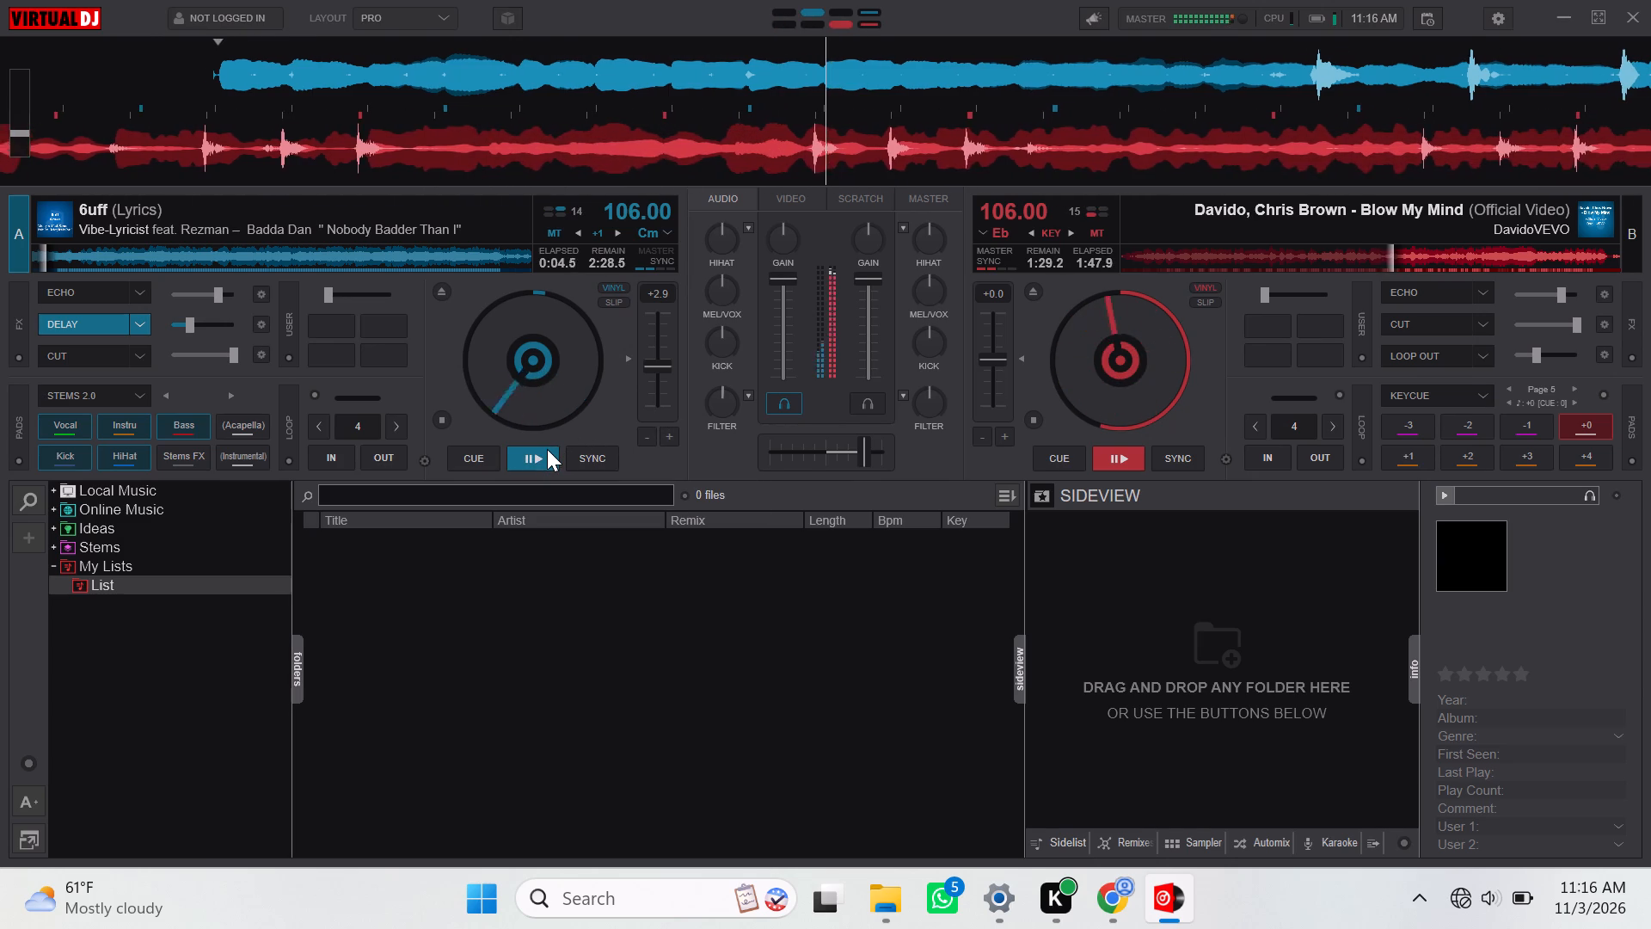
pyautogui.tripleClick(547, 449)
pyautogui.tripleClick(547, 449)
pyautogui.tripleClick(547, 449)
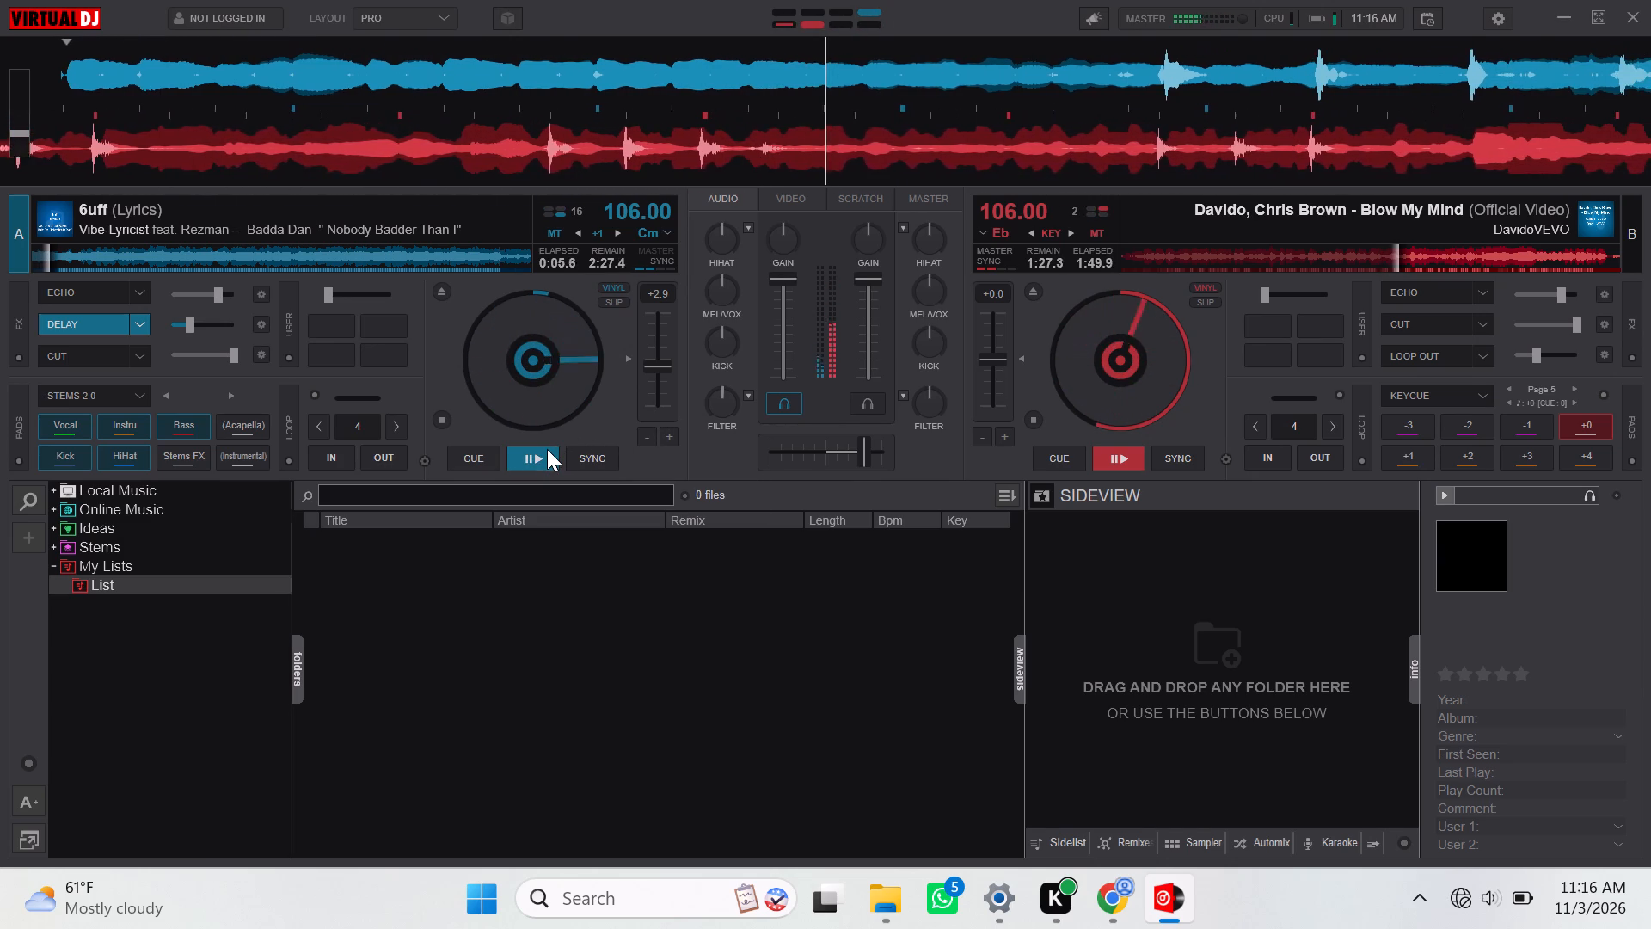
pyautogui.tripleClick(547, 449)
pyautogui.tripleClick(547, 449)
pyautogui.moveTo(547, 449); pyautogui.dragTo(545, 452)
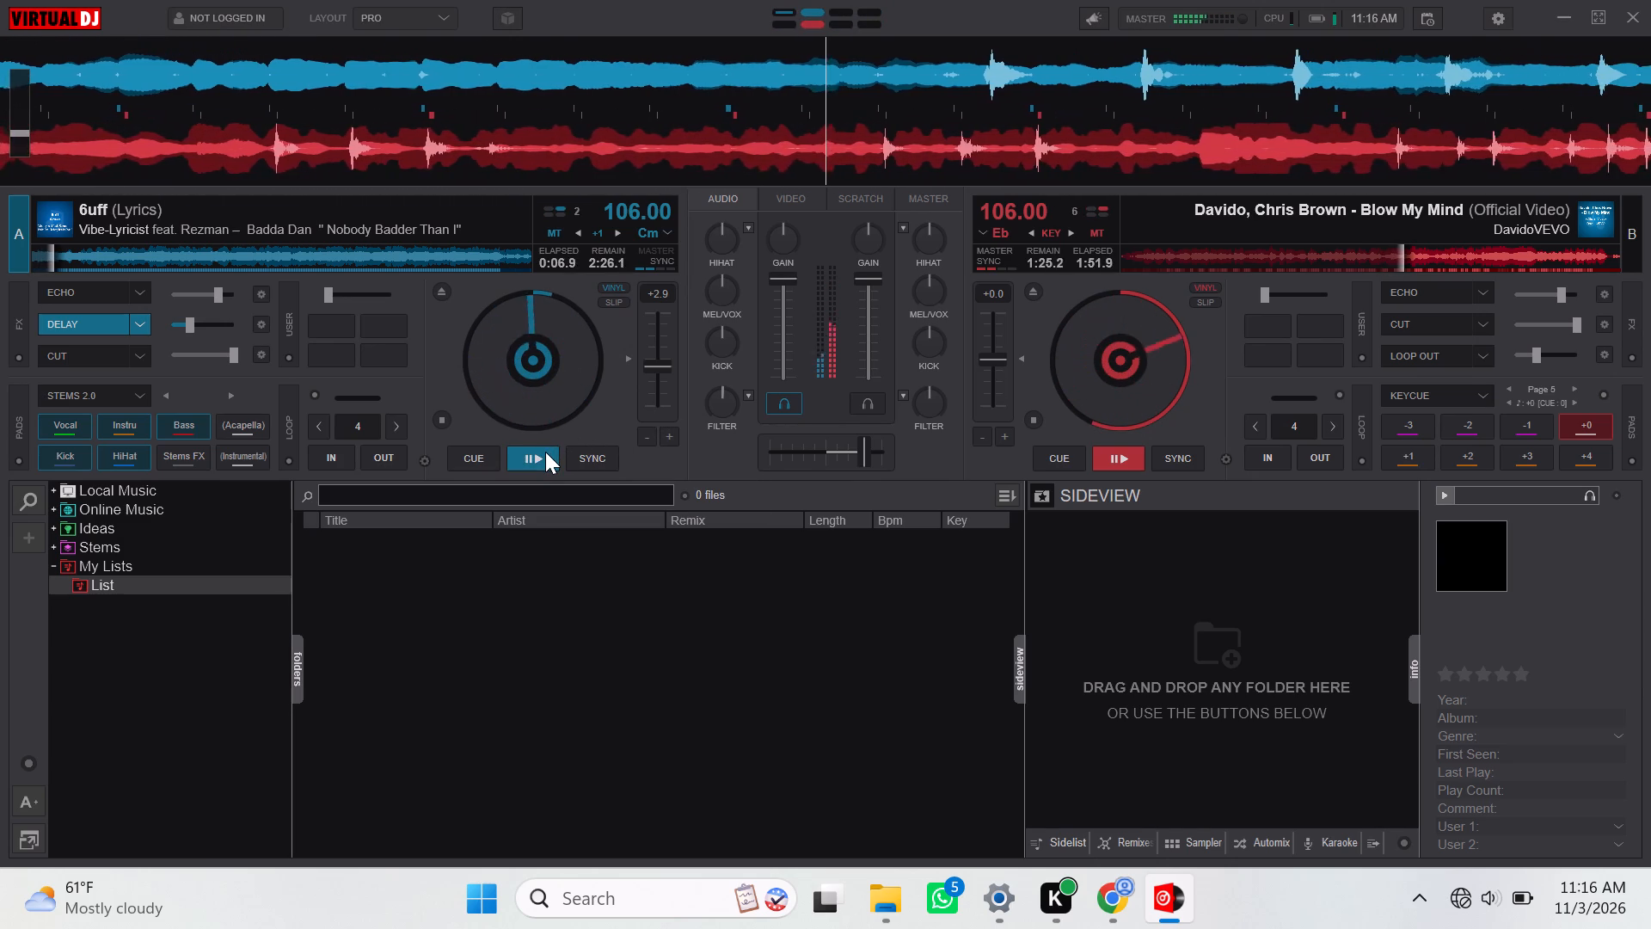
pyautogui.moveTo(545, 452); pyautogui.dragTo(545, 448)
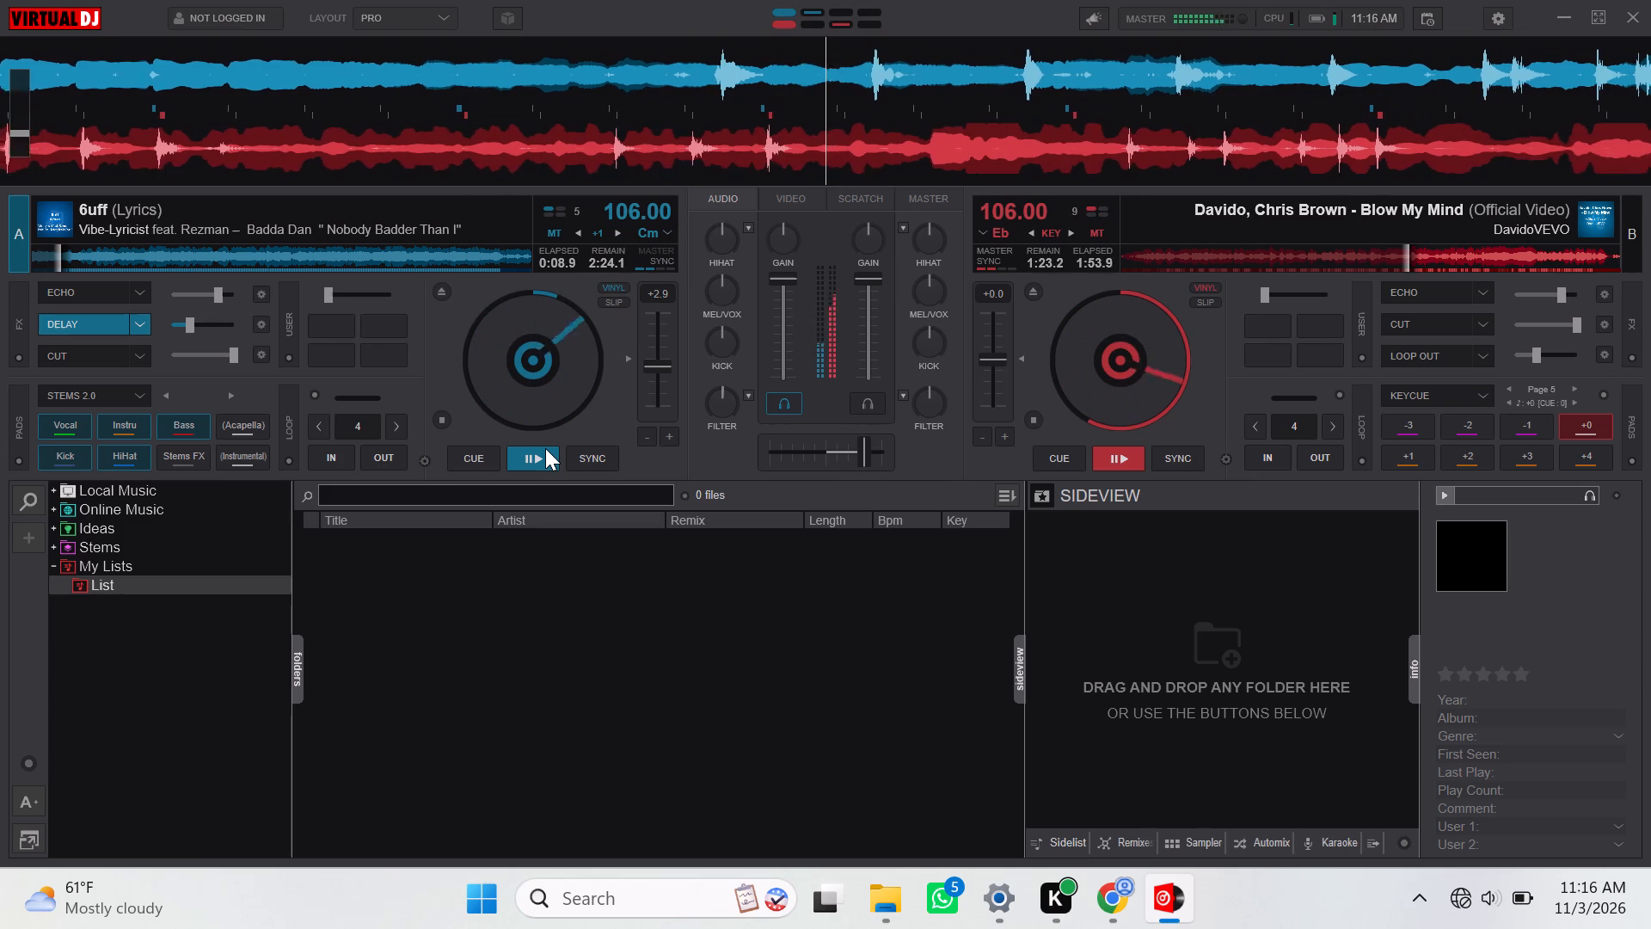
# Activate the Loop Out effect on deck 2 to fade out Blow My Mind.
pyautogui.moveTo(545, 448); pyautogui.dragTo(819, 436)
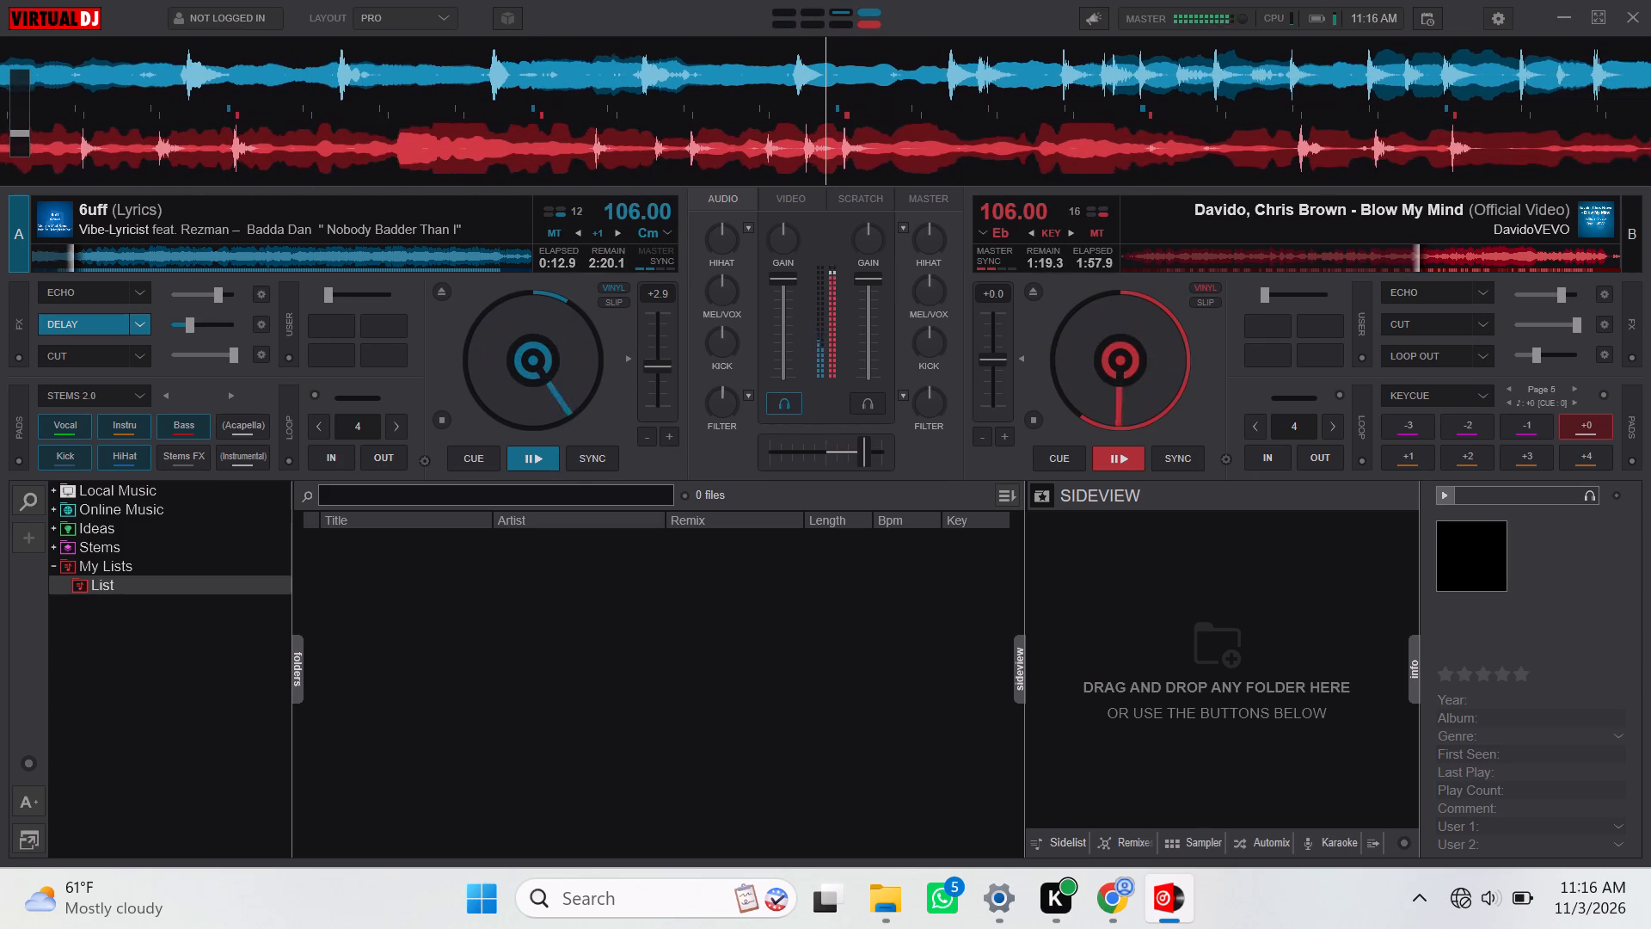
pyautogui.click(1431, 350)
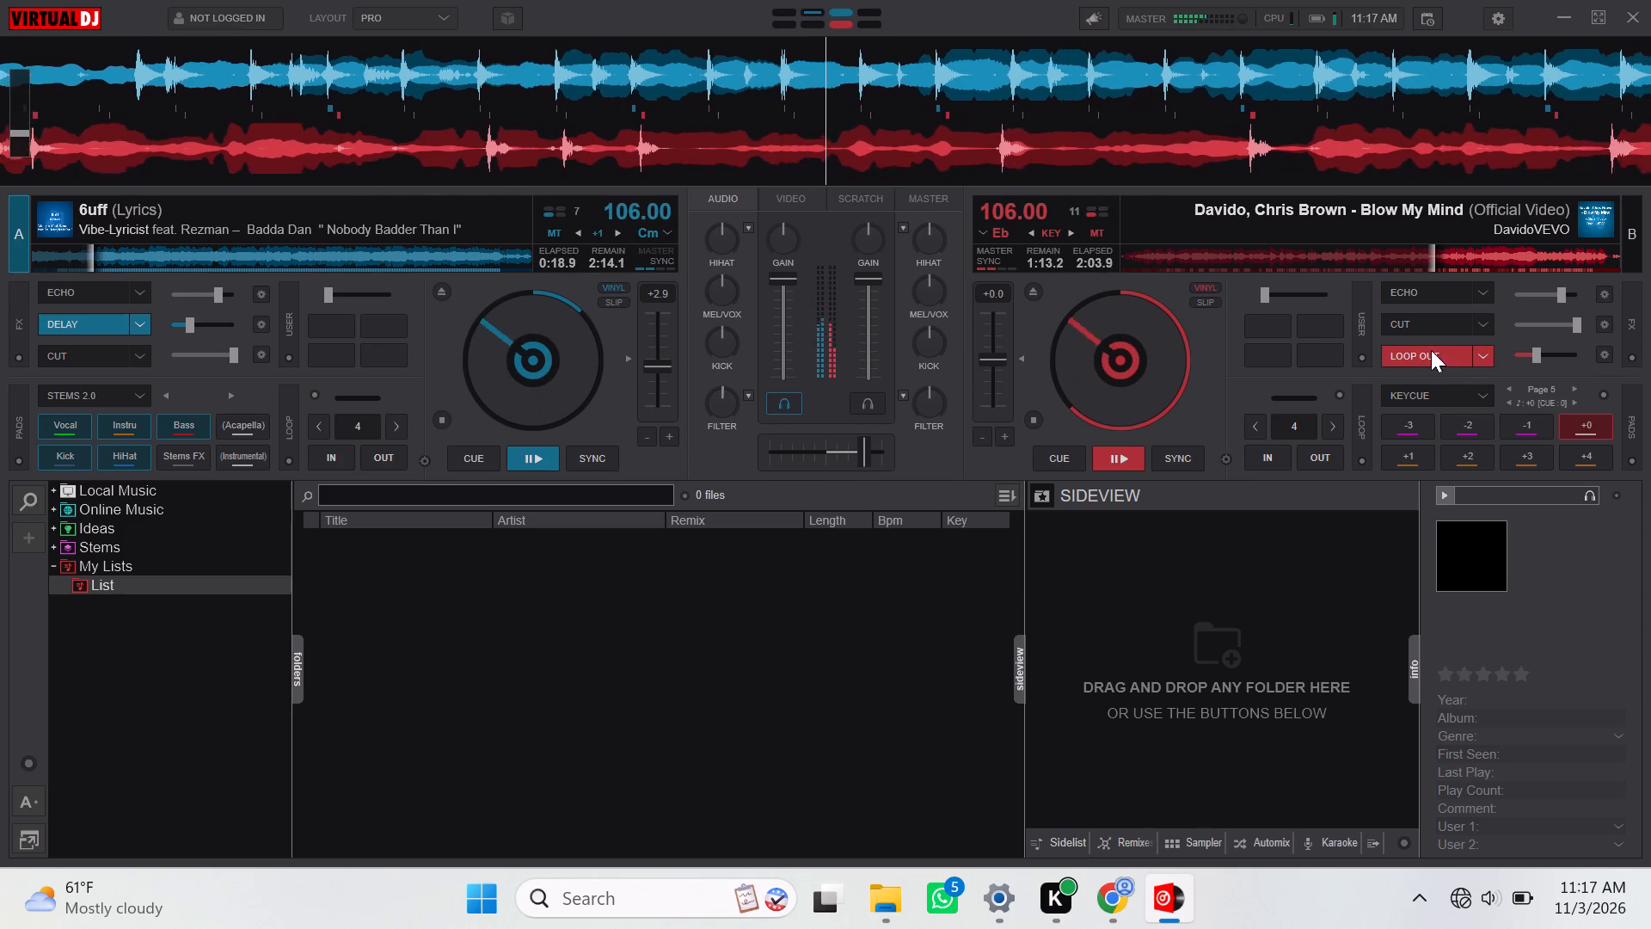
# Turn off Delay on deck 1 and bring the crossfader back to about the centre.
pyautogui.click(102, 316)
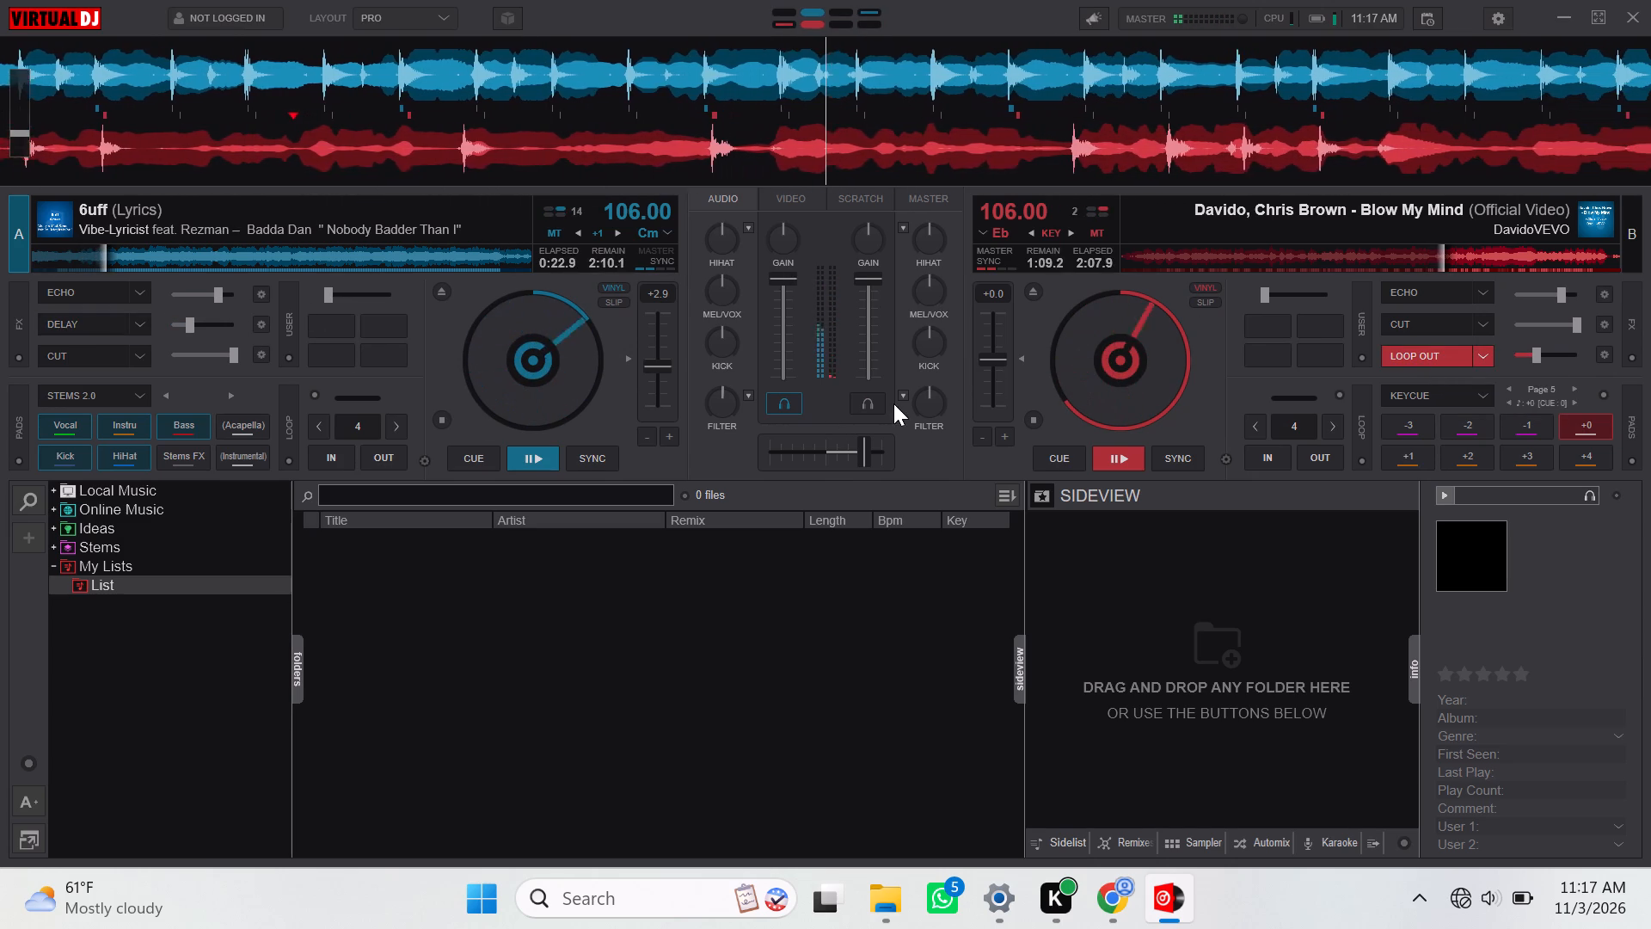
pyautogui.click(837, 445)
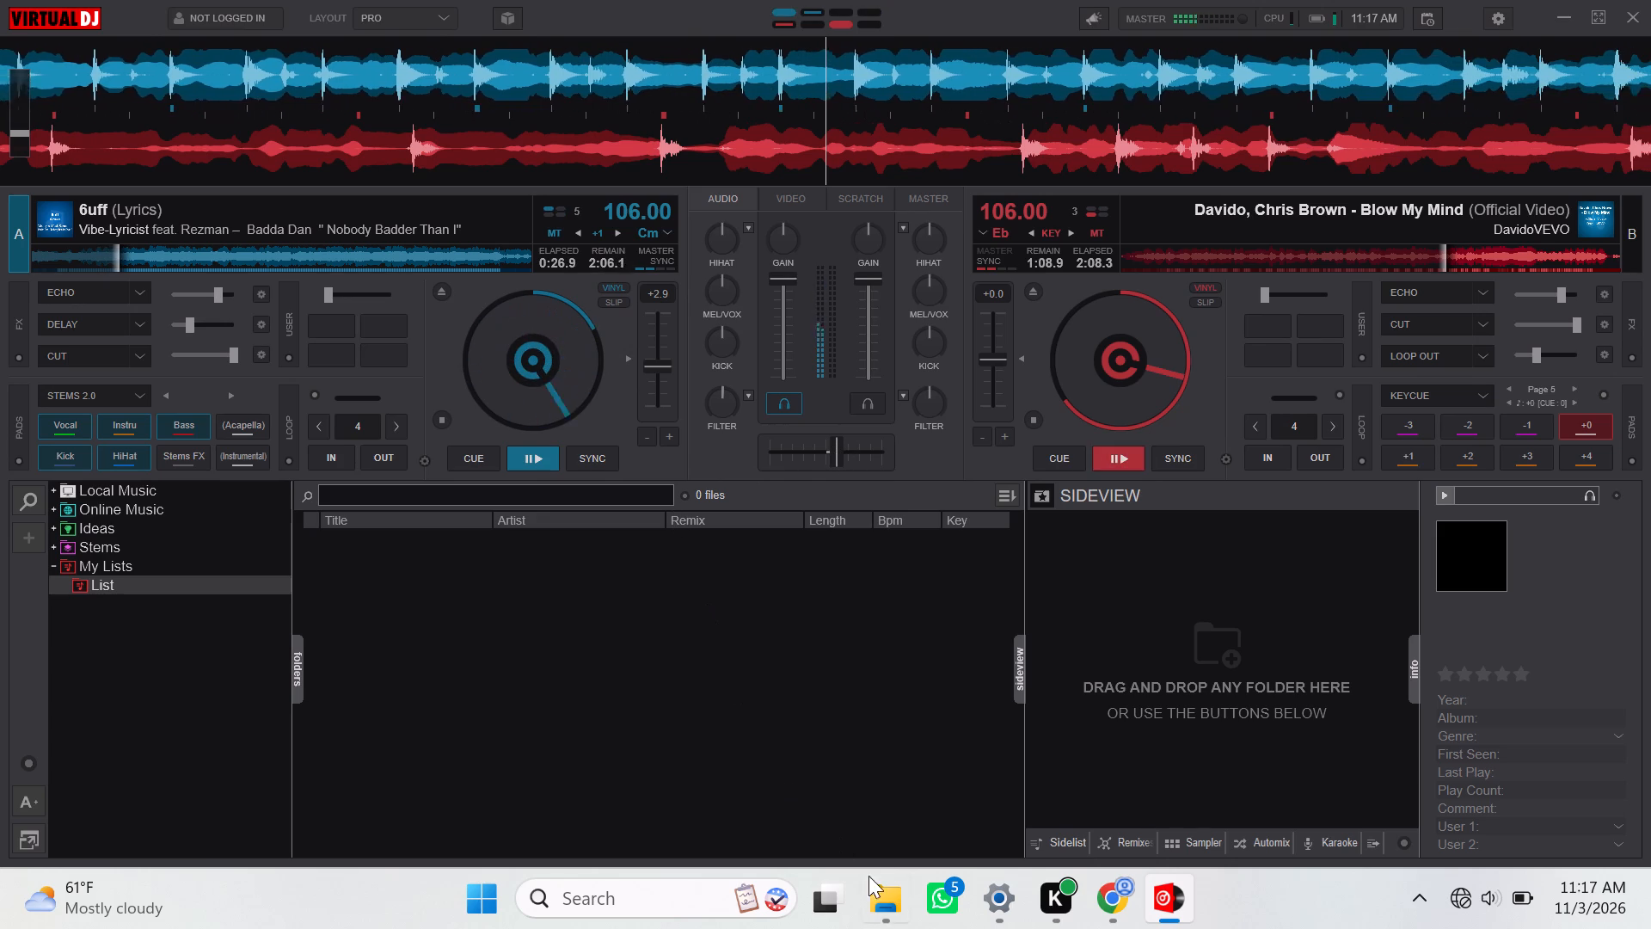
# Load Harmonize – Single Again from File Explorer's Downloads folder onto deck 2 and return to VirtualDJ.
pyautogui.click(894, 926)
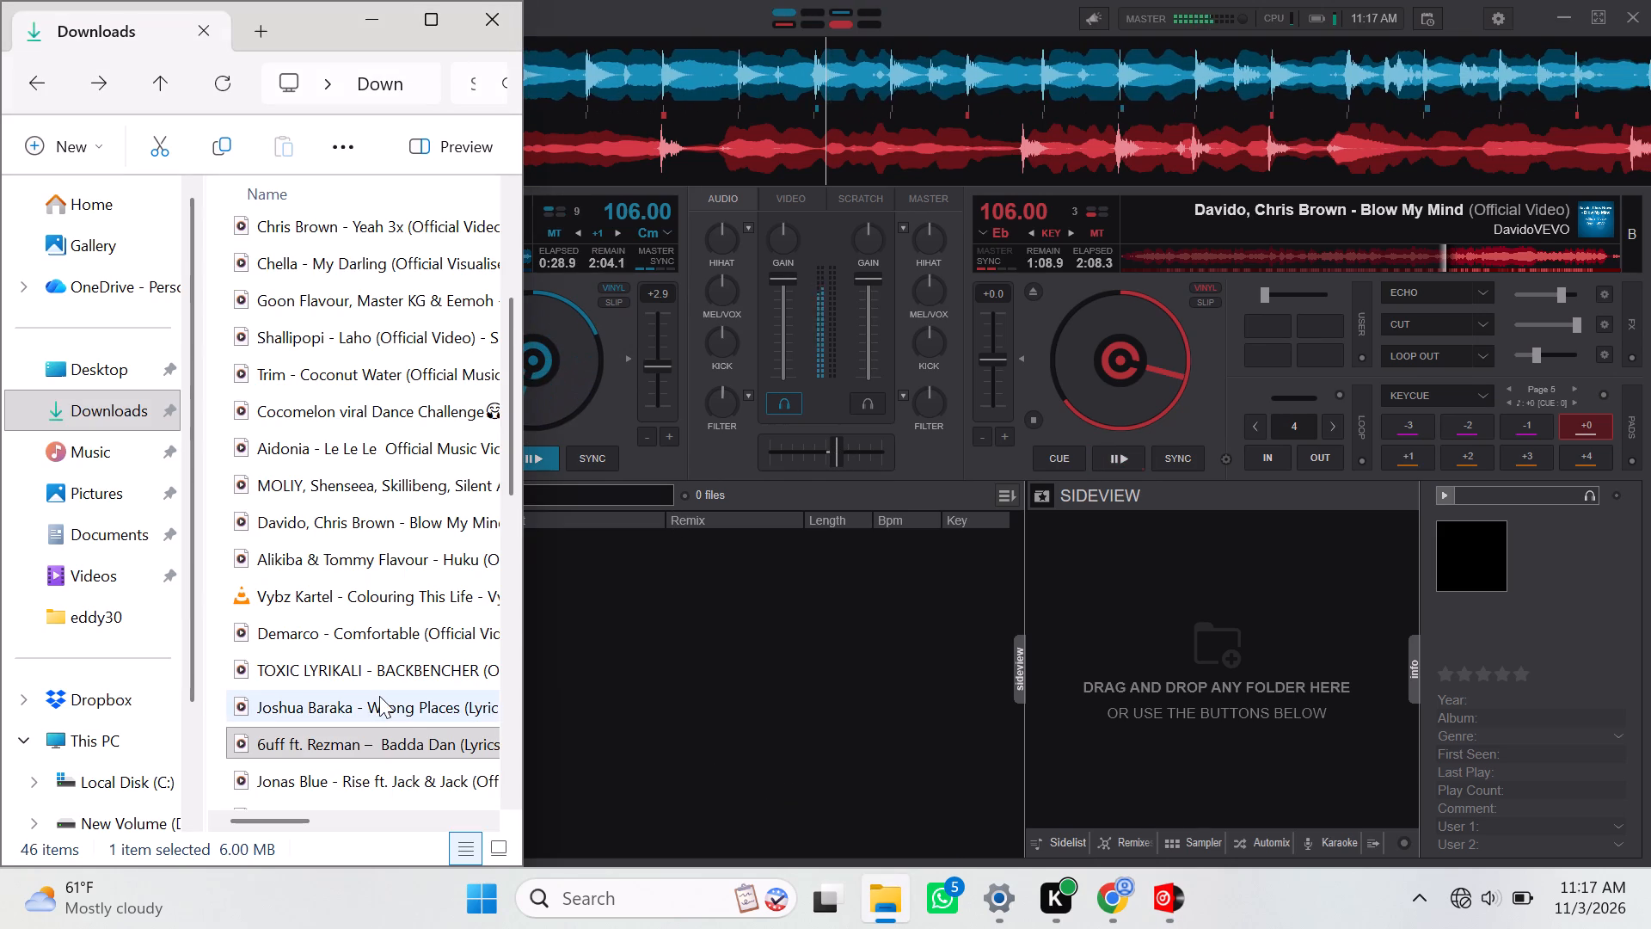
pyautogui.scroll(-1, 379, 696)
pyautogui.scroll(-1, 415, 593)
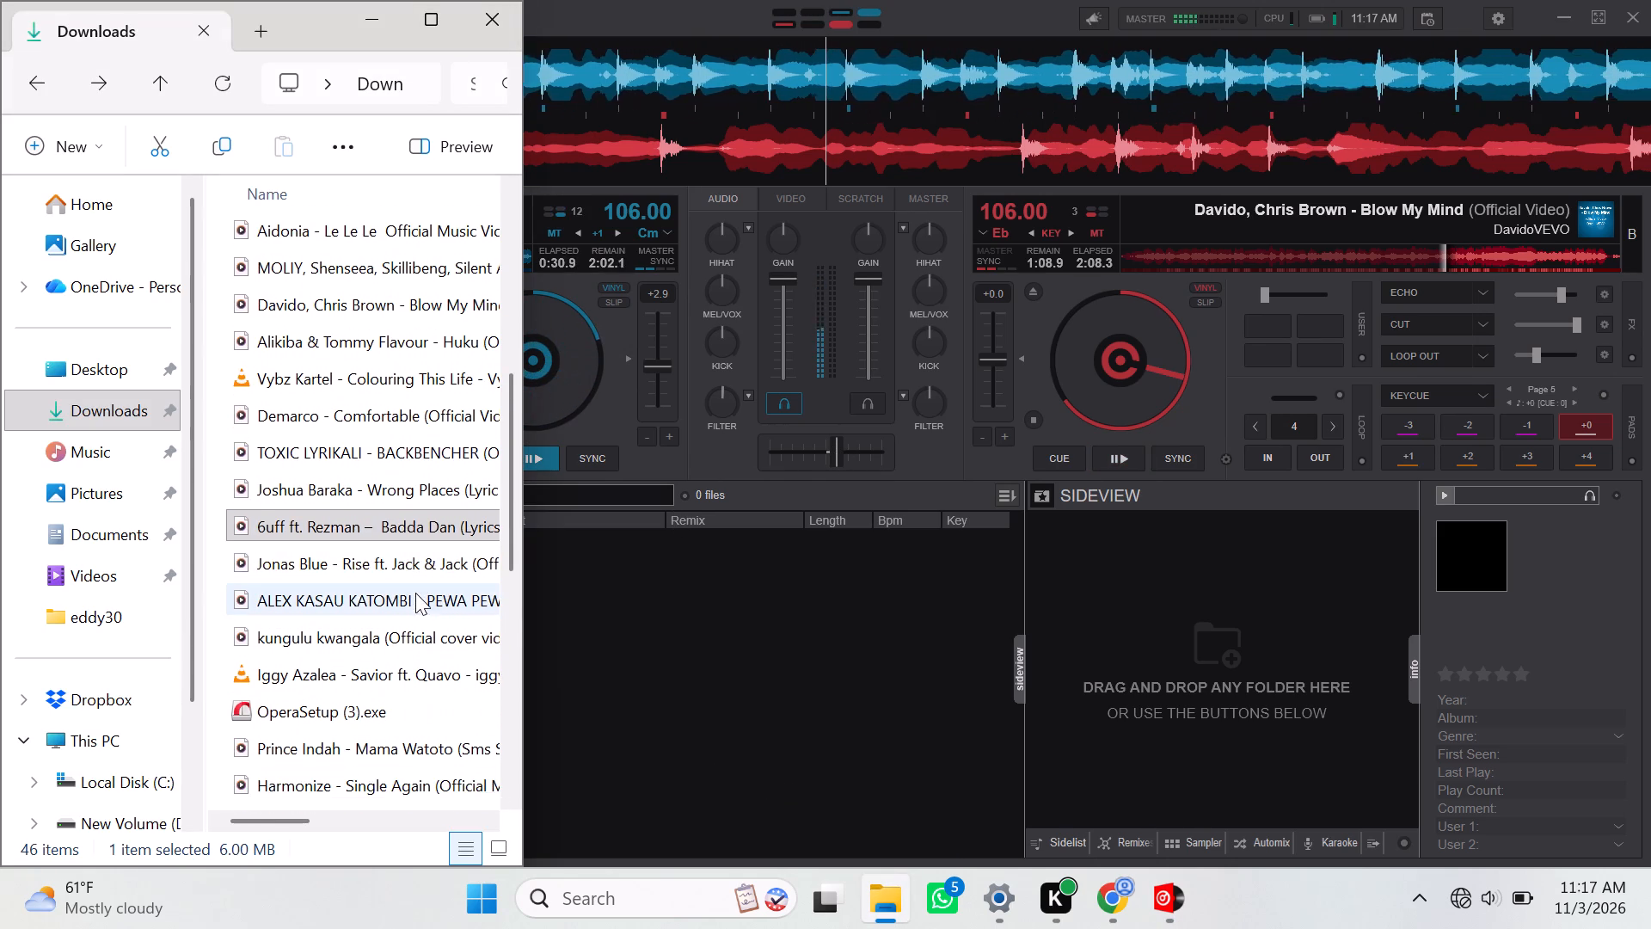
pyautogui.scroll(-1, 415, 593)
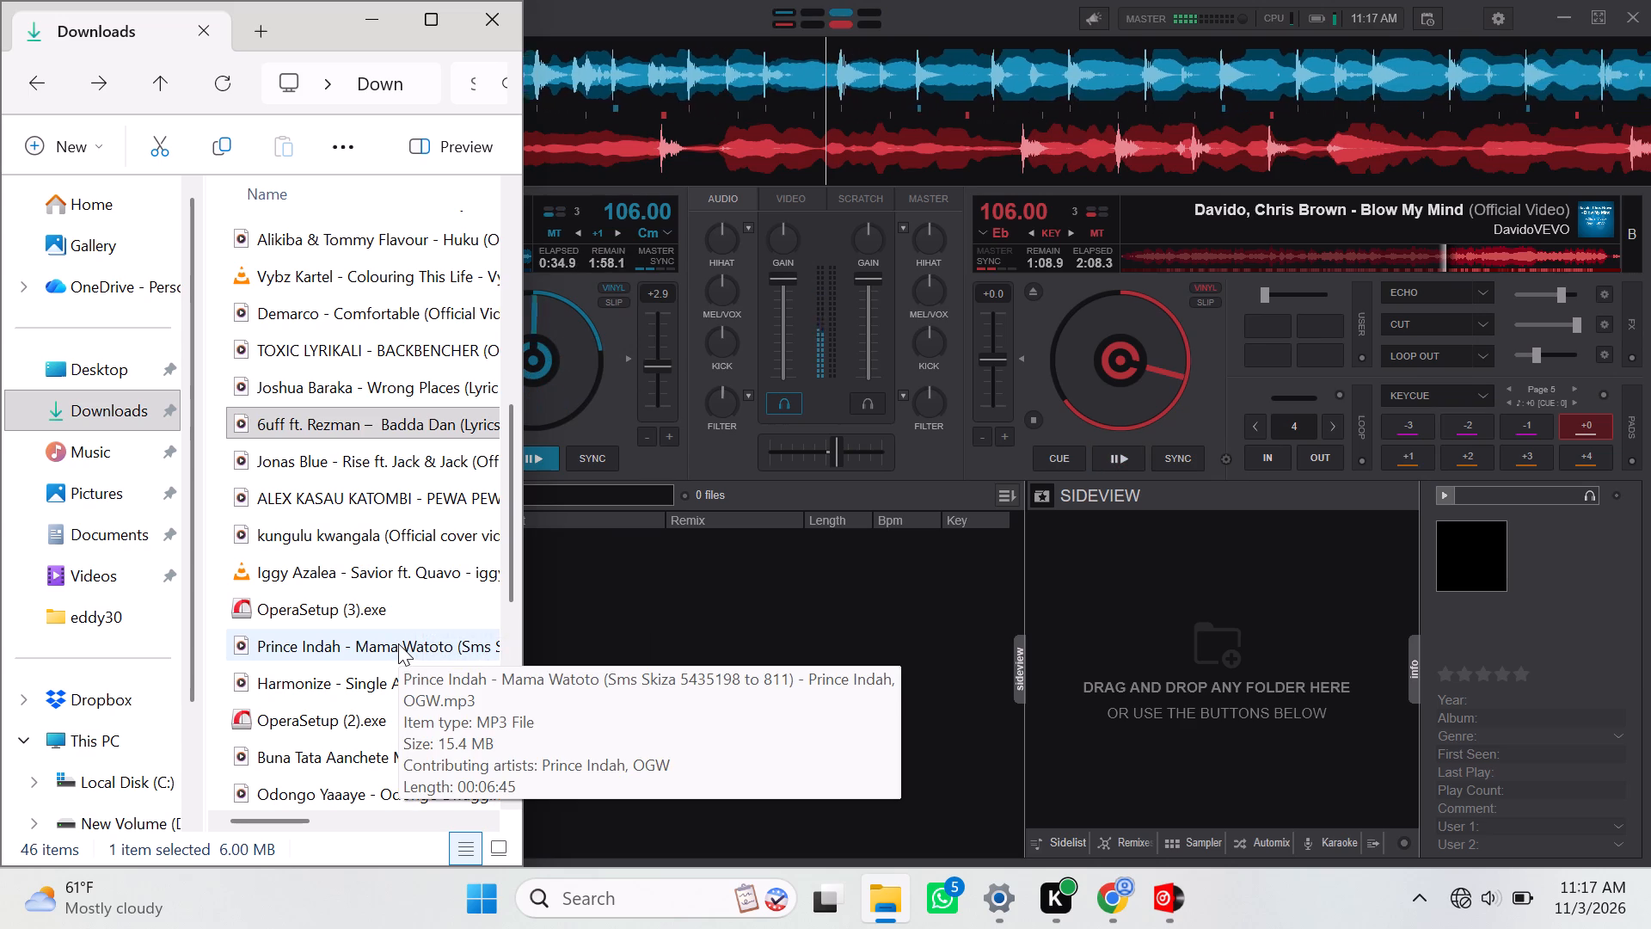
pyautogui.moveTo(382, 676); pyautogui.dragTo(804, 560)
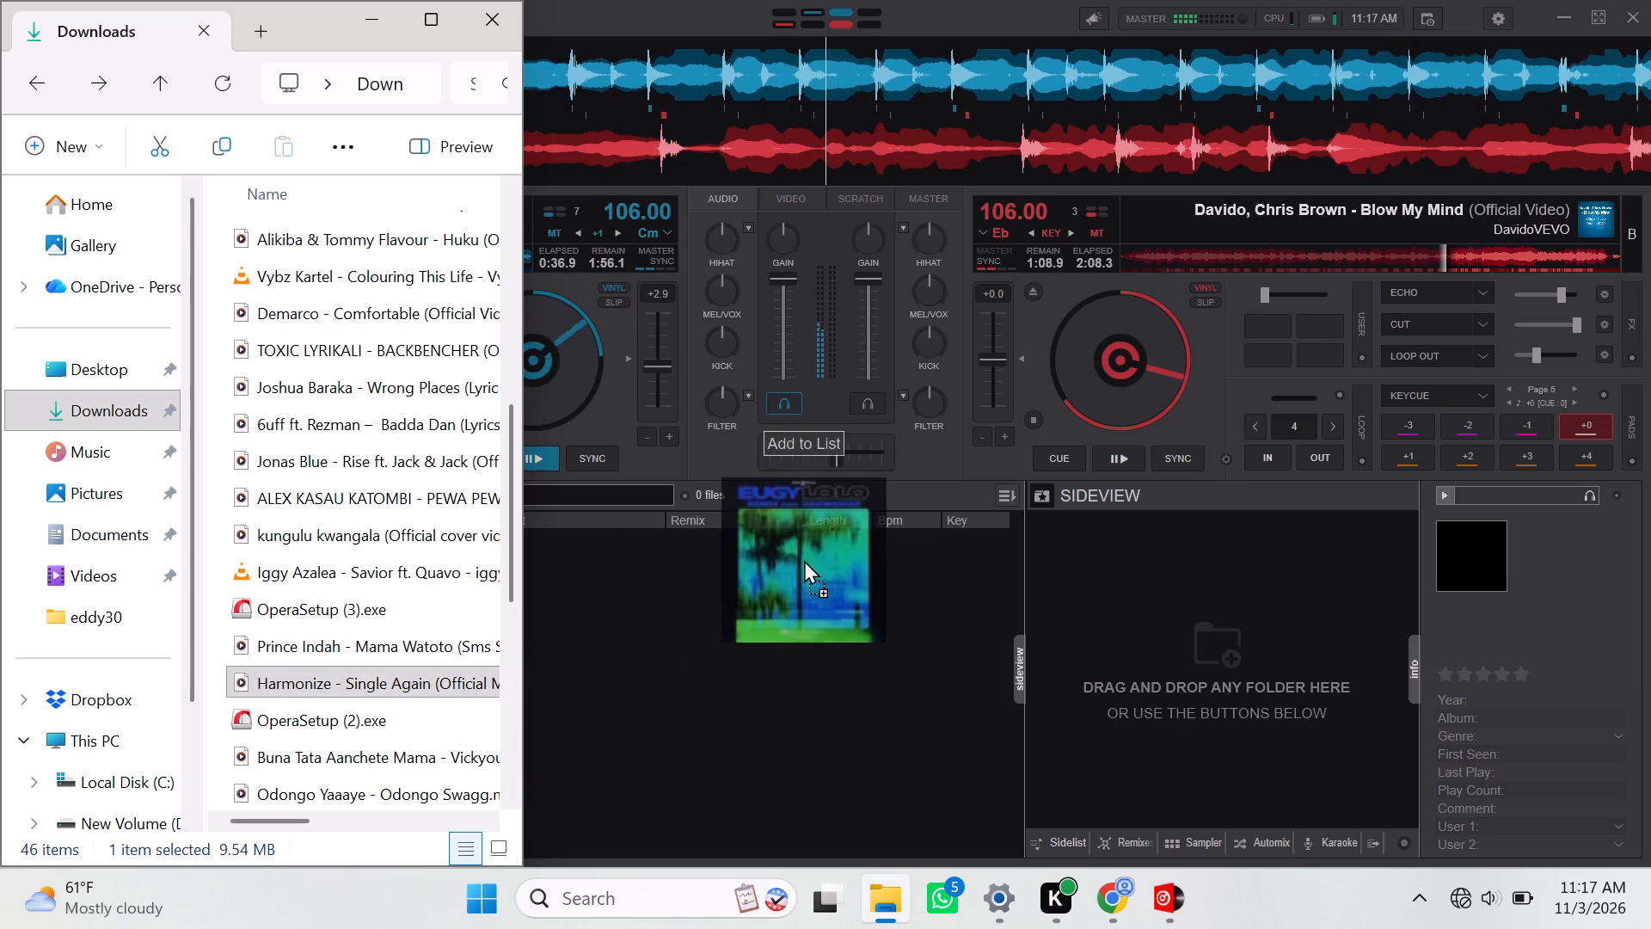
pyautogui.moveTo(804, 560); pyautogui.dragTo(1120, 378)
pyautogui.click(905, 737)
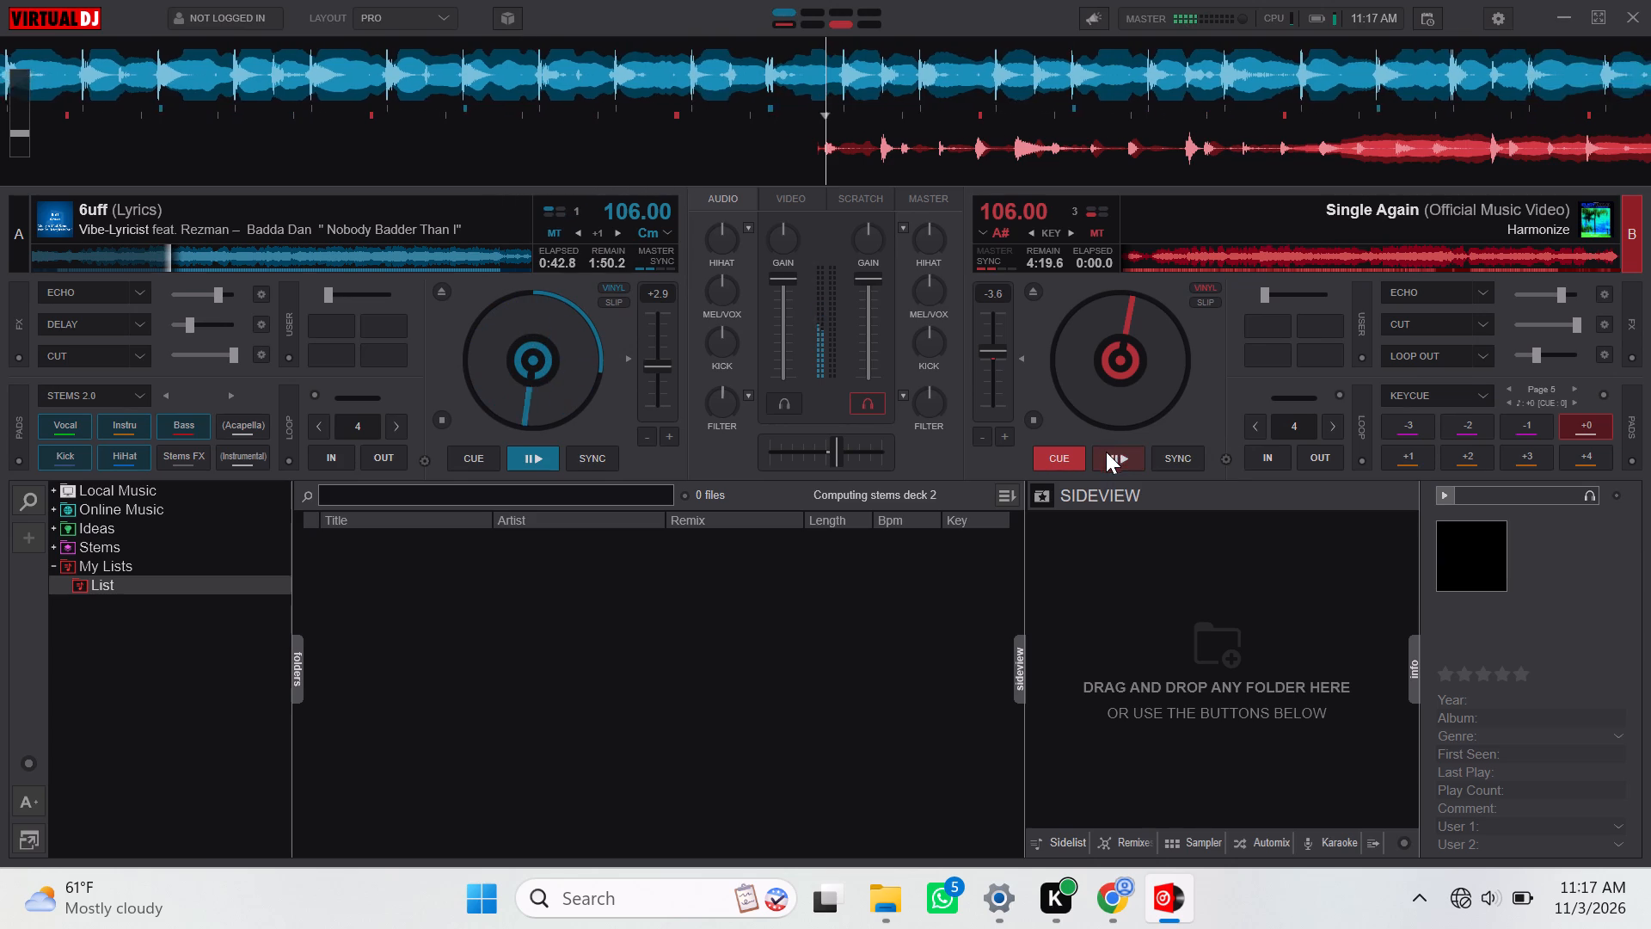
# Turn deck 2's filter down to <20hz and start playing Single Again.
pyautogui.moveTo(930, 385); pyautogui.dragTo(921, 415)
pyautogui.moveTo(923, 403); pyautogui.dragTo(882, 494)
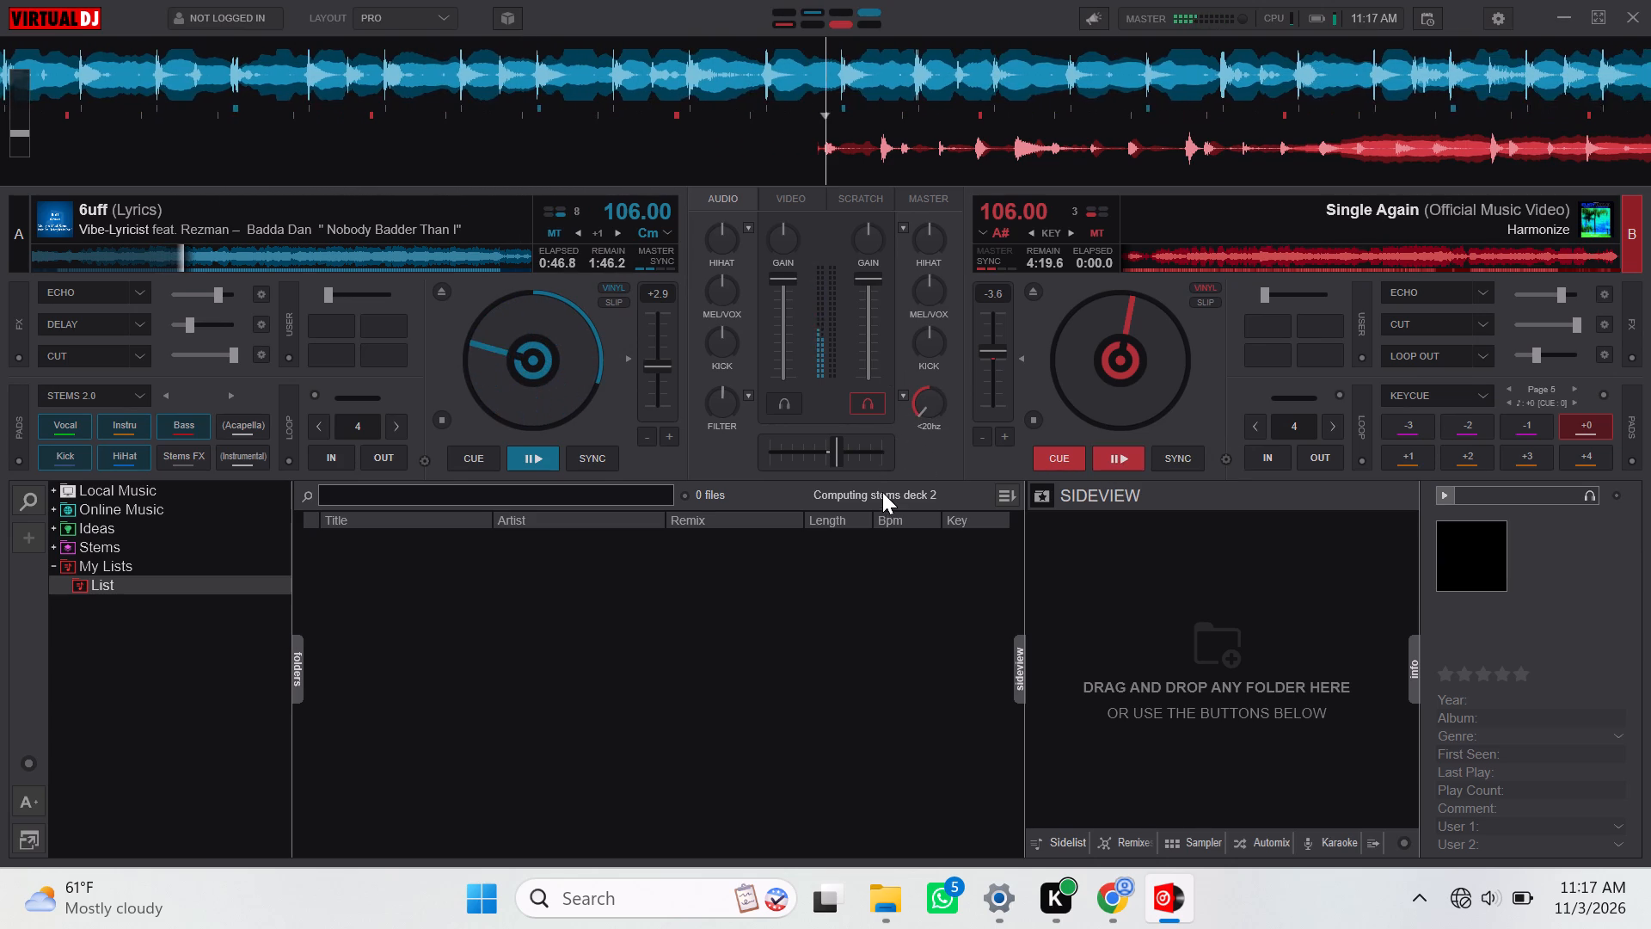
pyautogui.click(1126, 458)
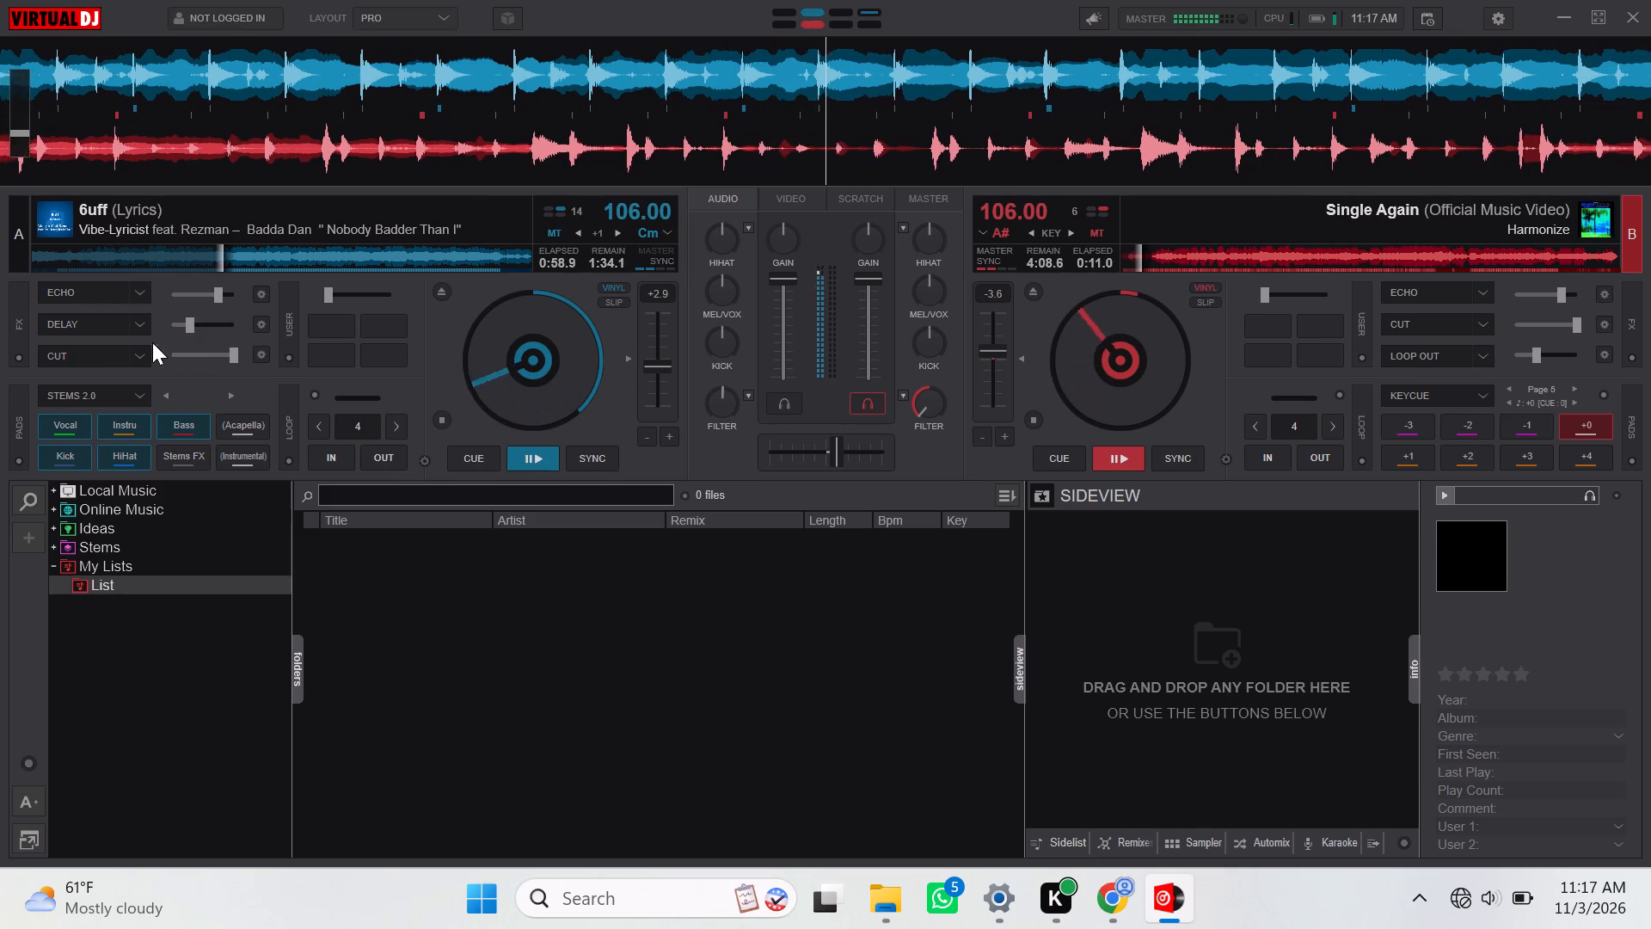
# Activate Delay on deck 1 and reset deck 2's filter to neutral to bring Single Again in.
pyautogui.click(119, 324)
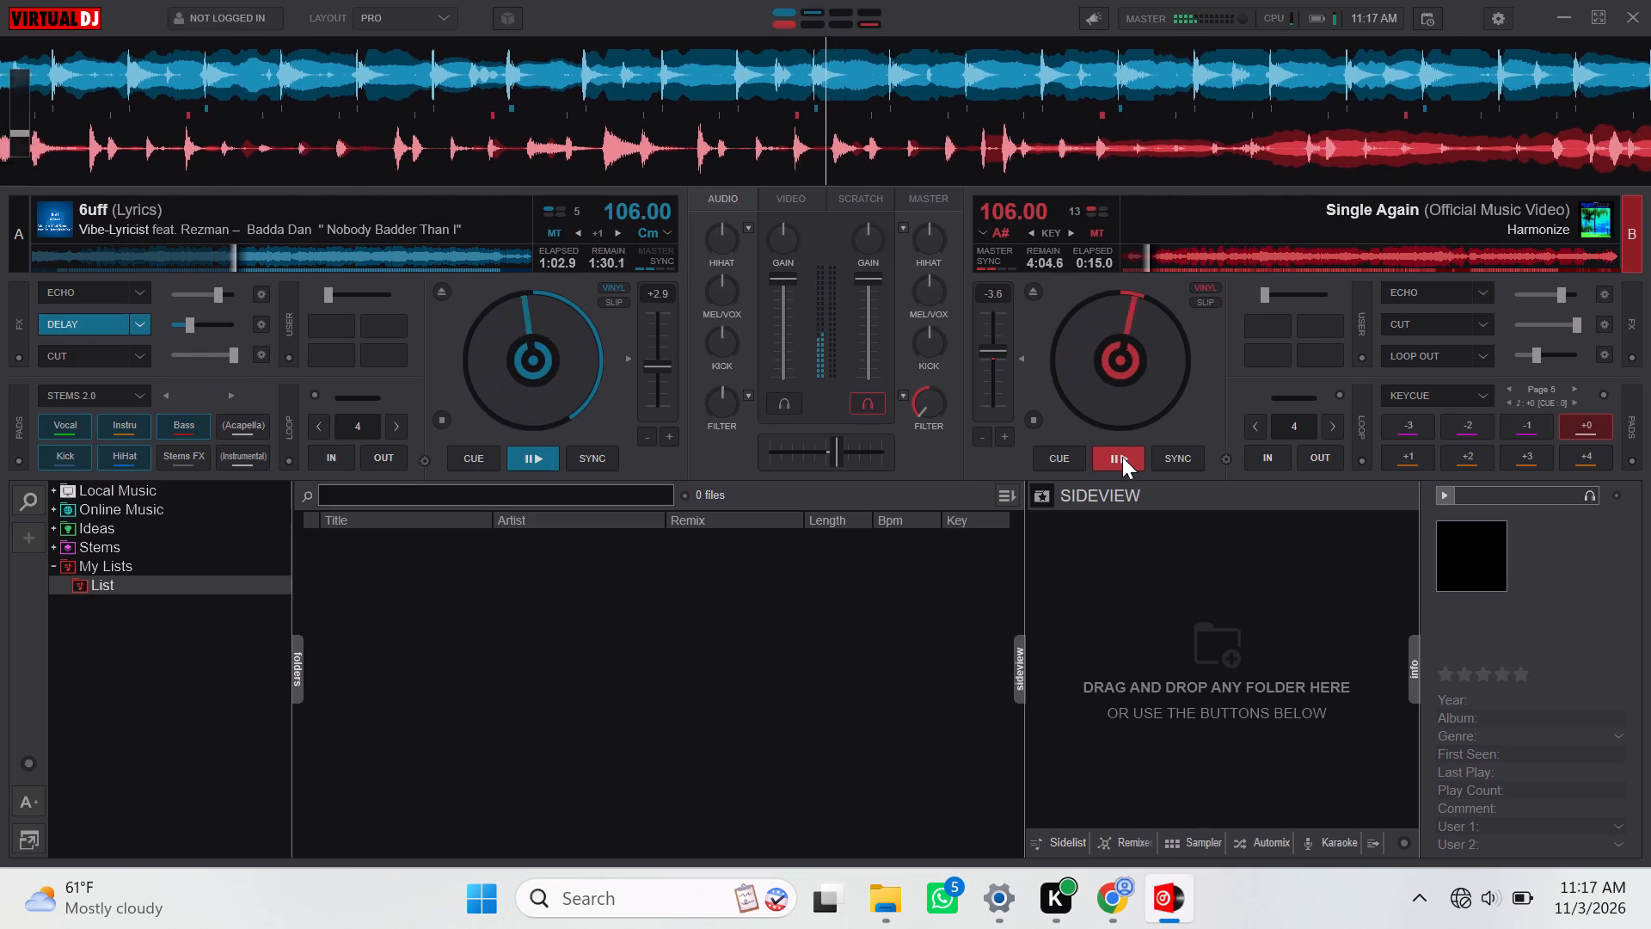
pyautogui.doubleClick(932, 385)
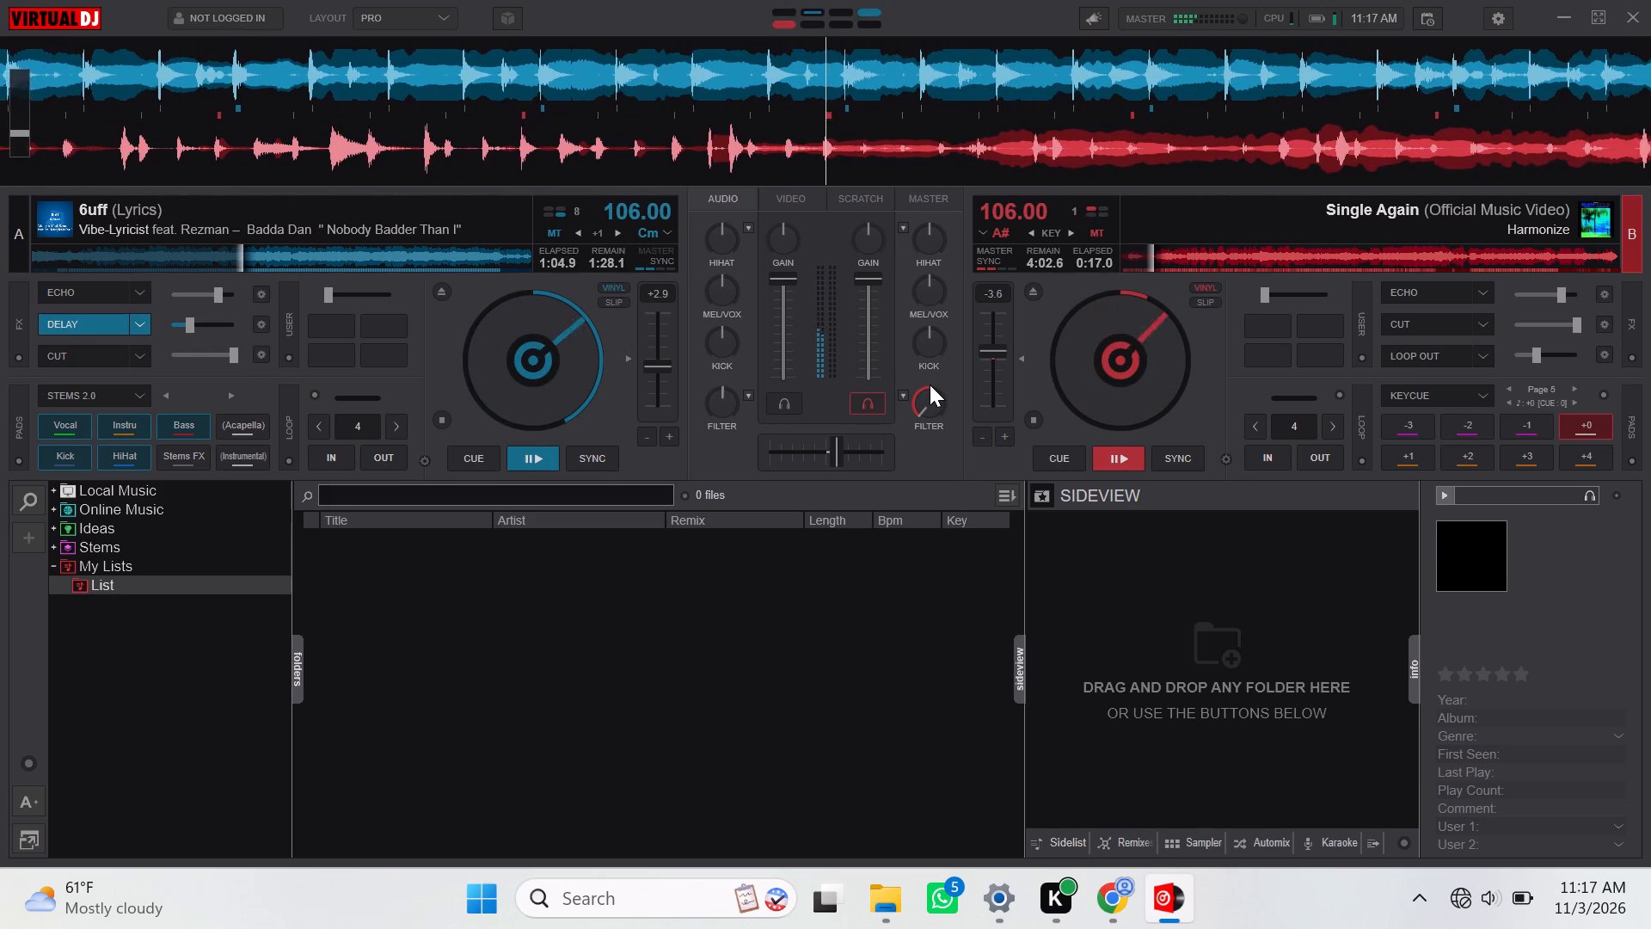
pyautogui.click(929, 385)
pyautogui.click(929, 385)
pyautogui.click(930, 395)
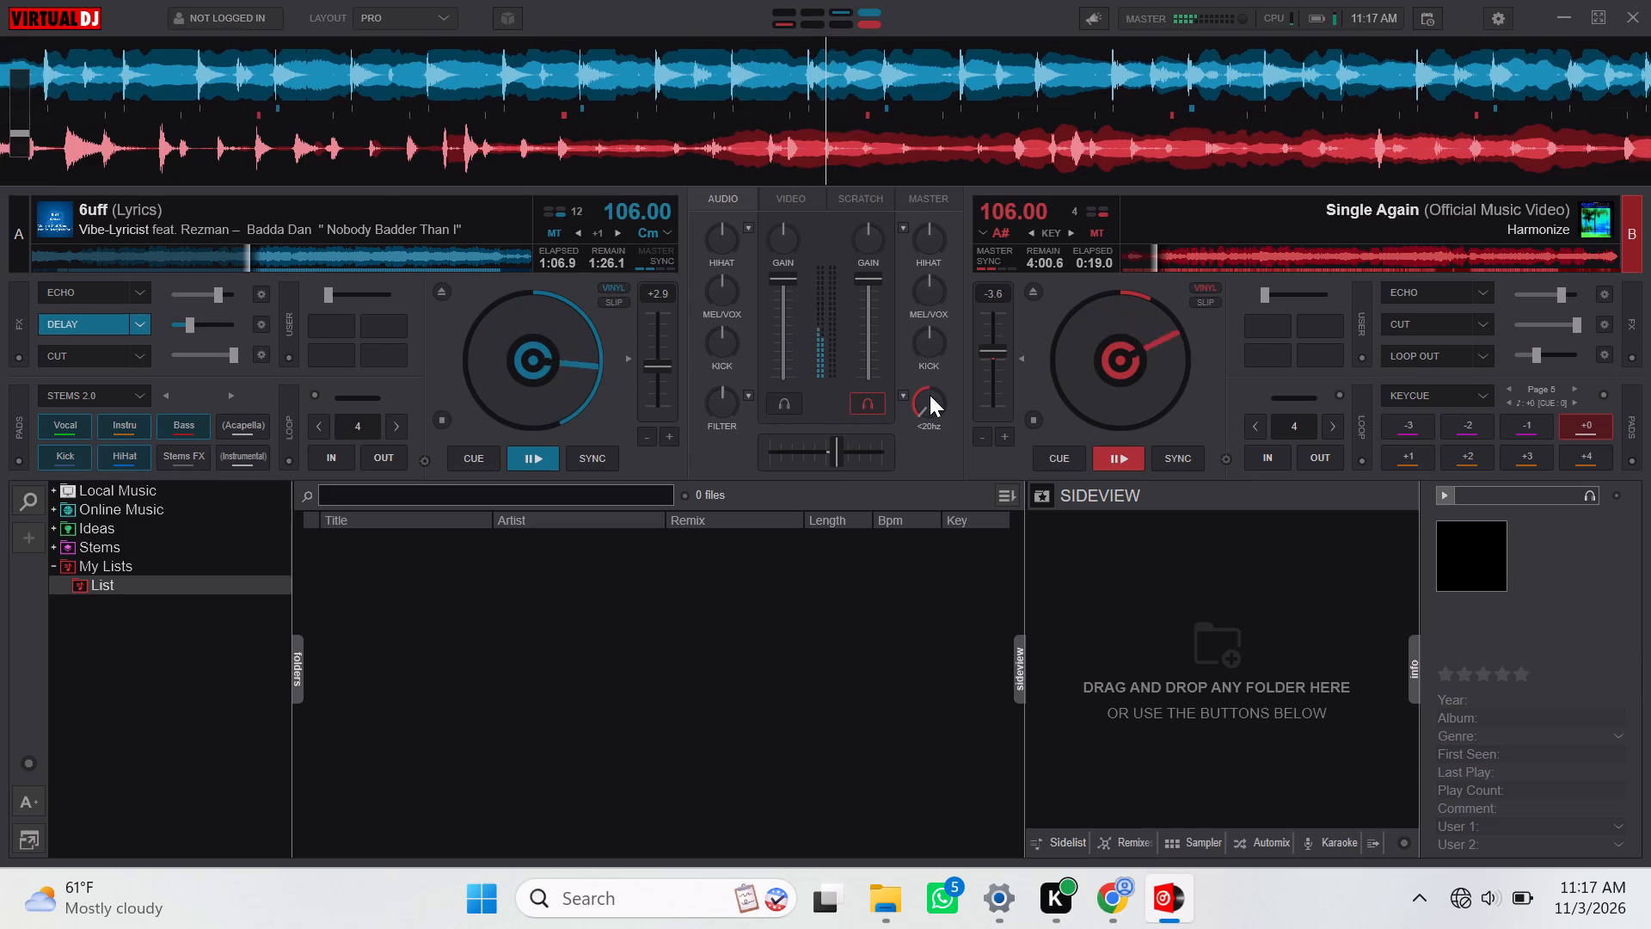
pyautogui.click(930, 395)
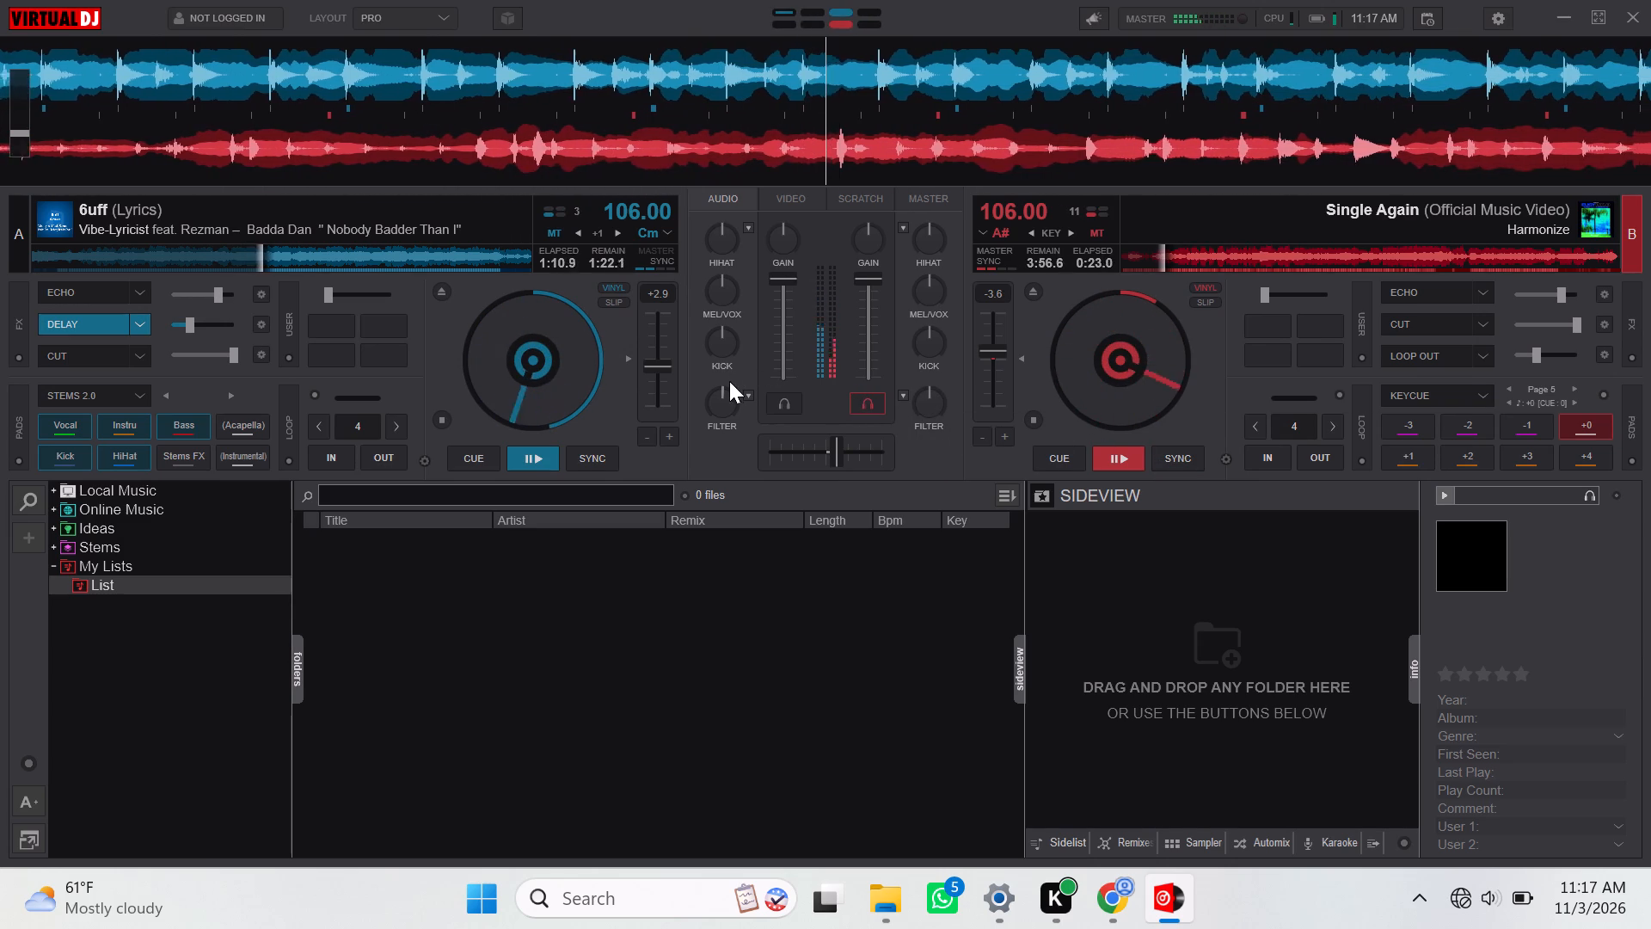
# Turn deck 1's filter all the way down and stop the deck's playback.
pyautogui.moveTo(729, 386); pyautogui.dragTo(718, 477)
pyautogui.click(531, 457)
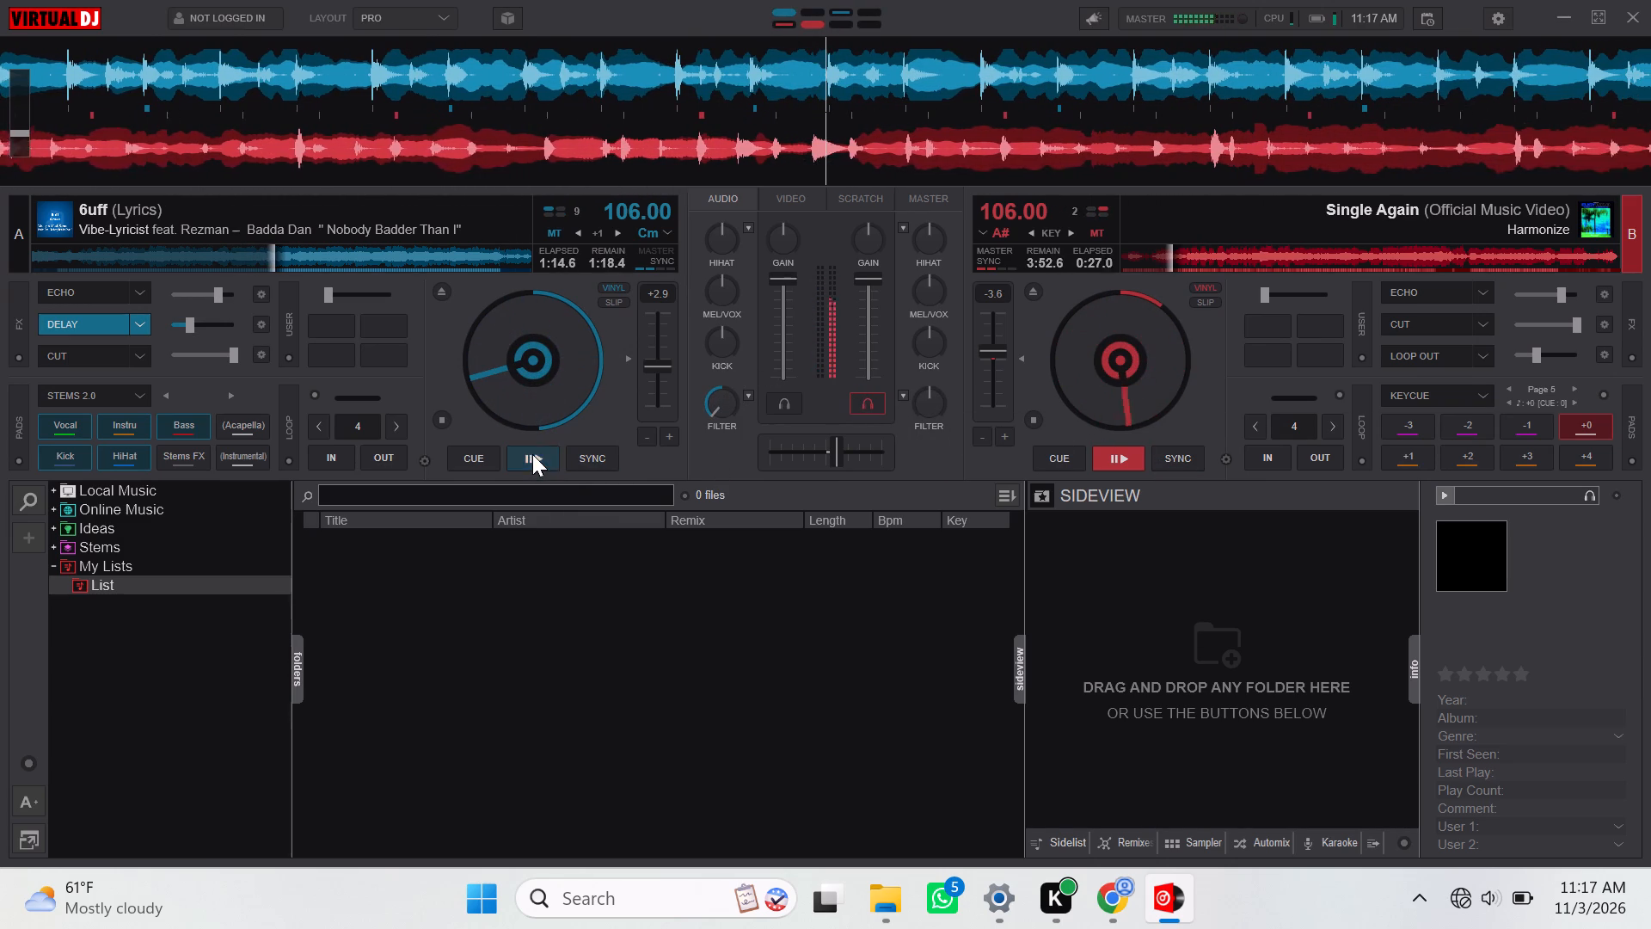
# Switch to File Explorer and look through the Downloads folder for the next track.
pyautogui.click(872, 904)
pyautogui.scroll(-2, 382, 719)
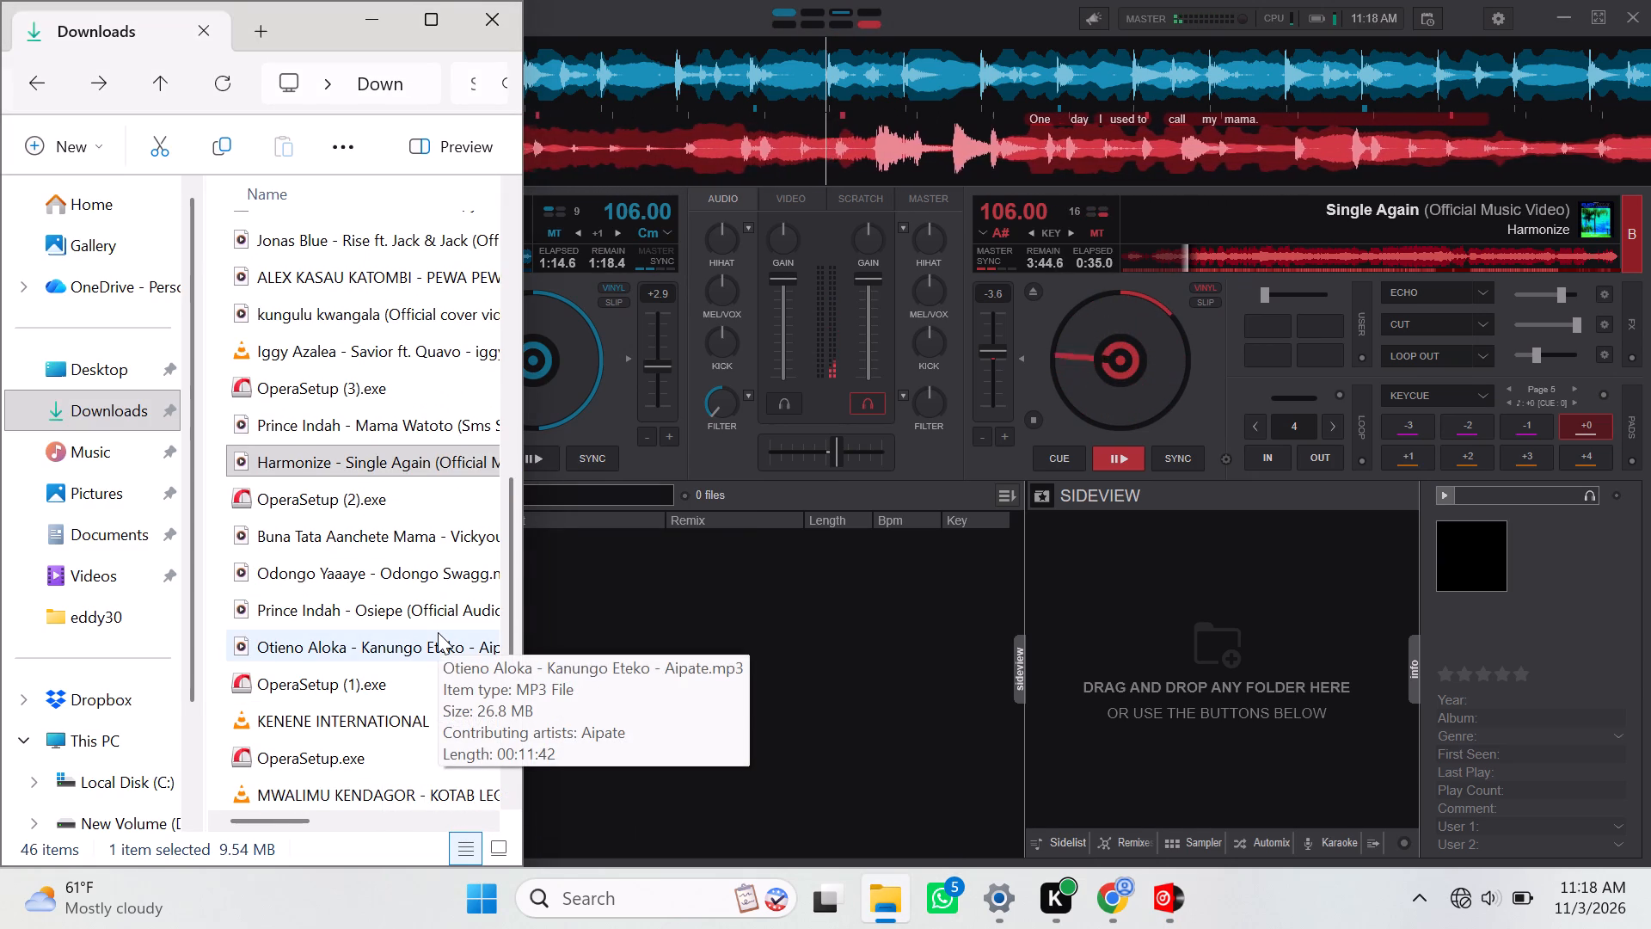
pyautogui.scroll(-1, 427, 665)
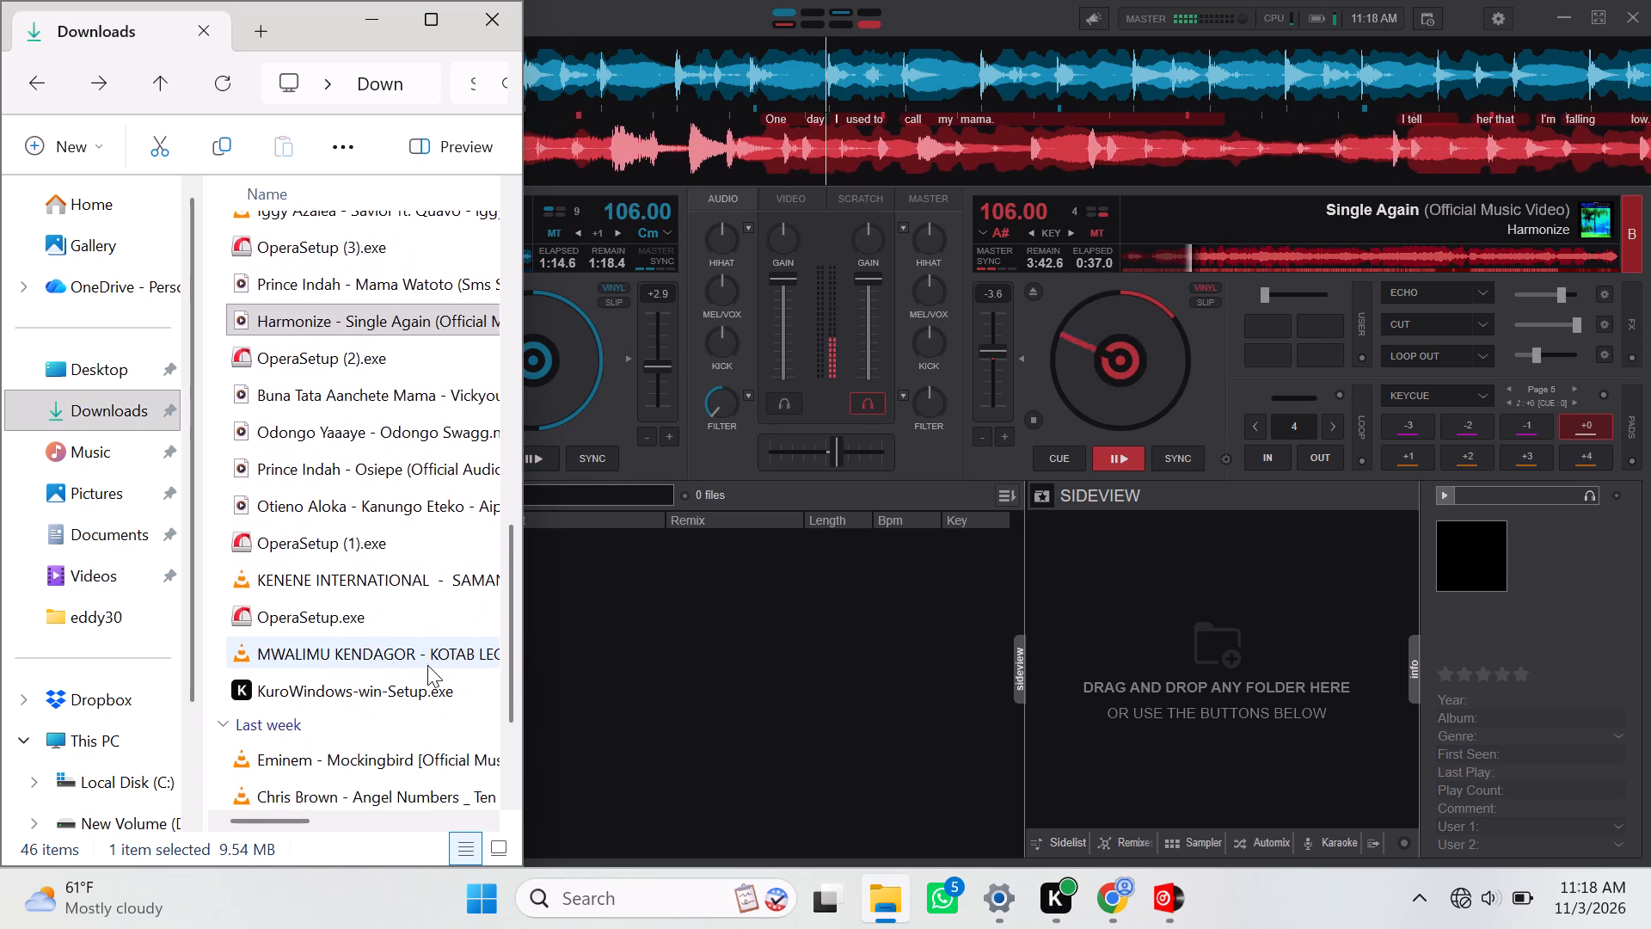
pyautogui.scroll(-1, 427, 665)
pyautogui.scroll(2, 427, 665)
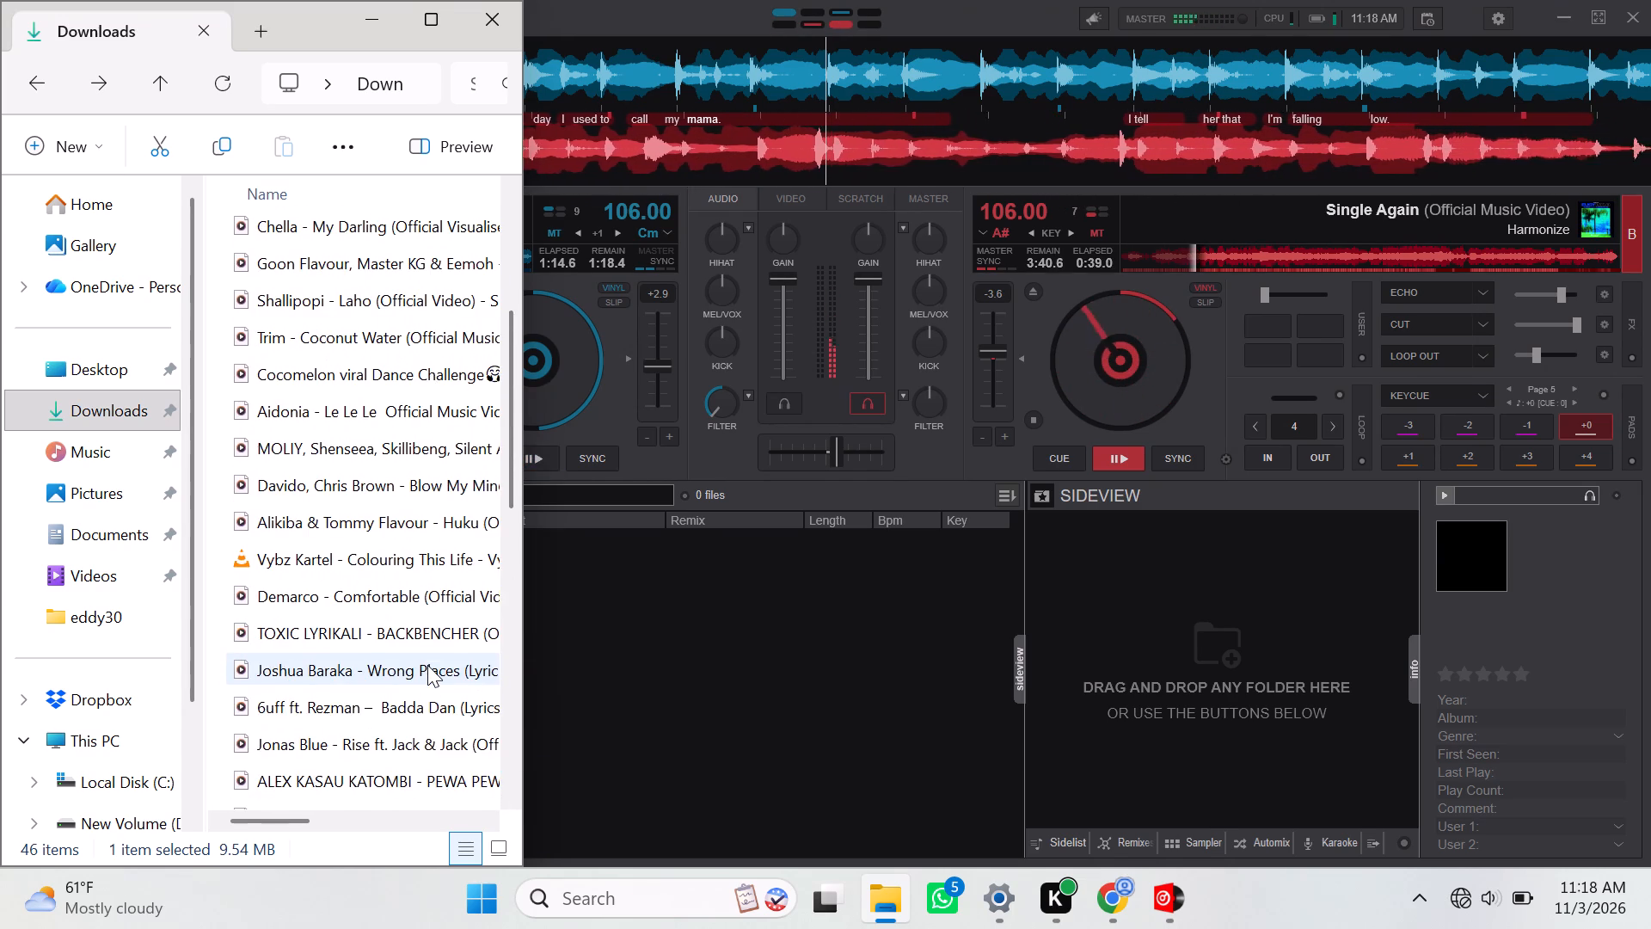
pyautogui.scroll(3, 427, 665)
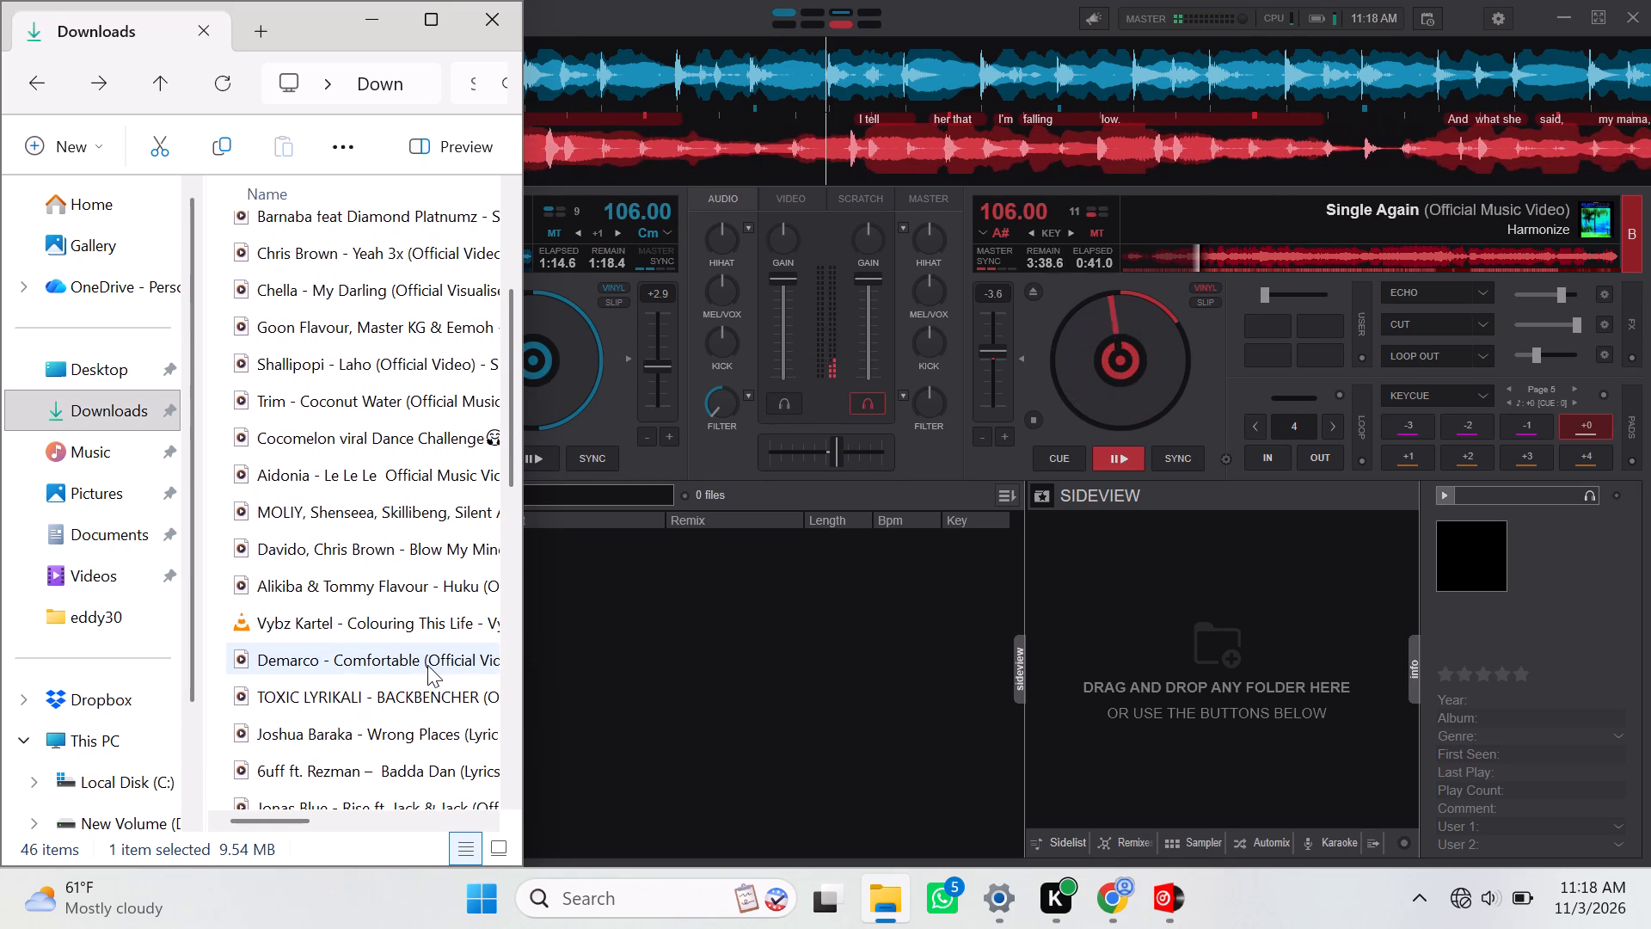
pyautogui.scroll(2, 427, 665)
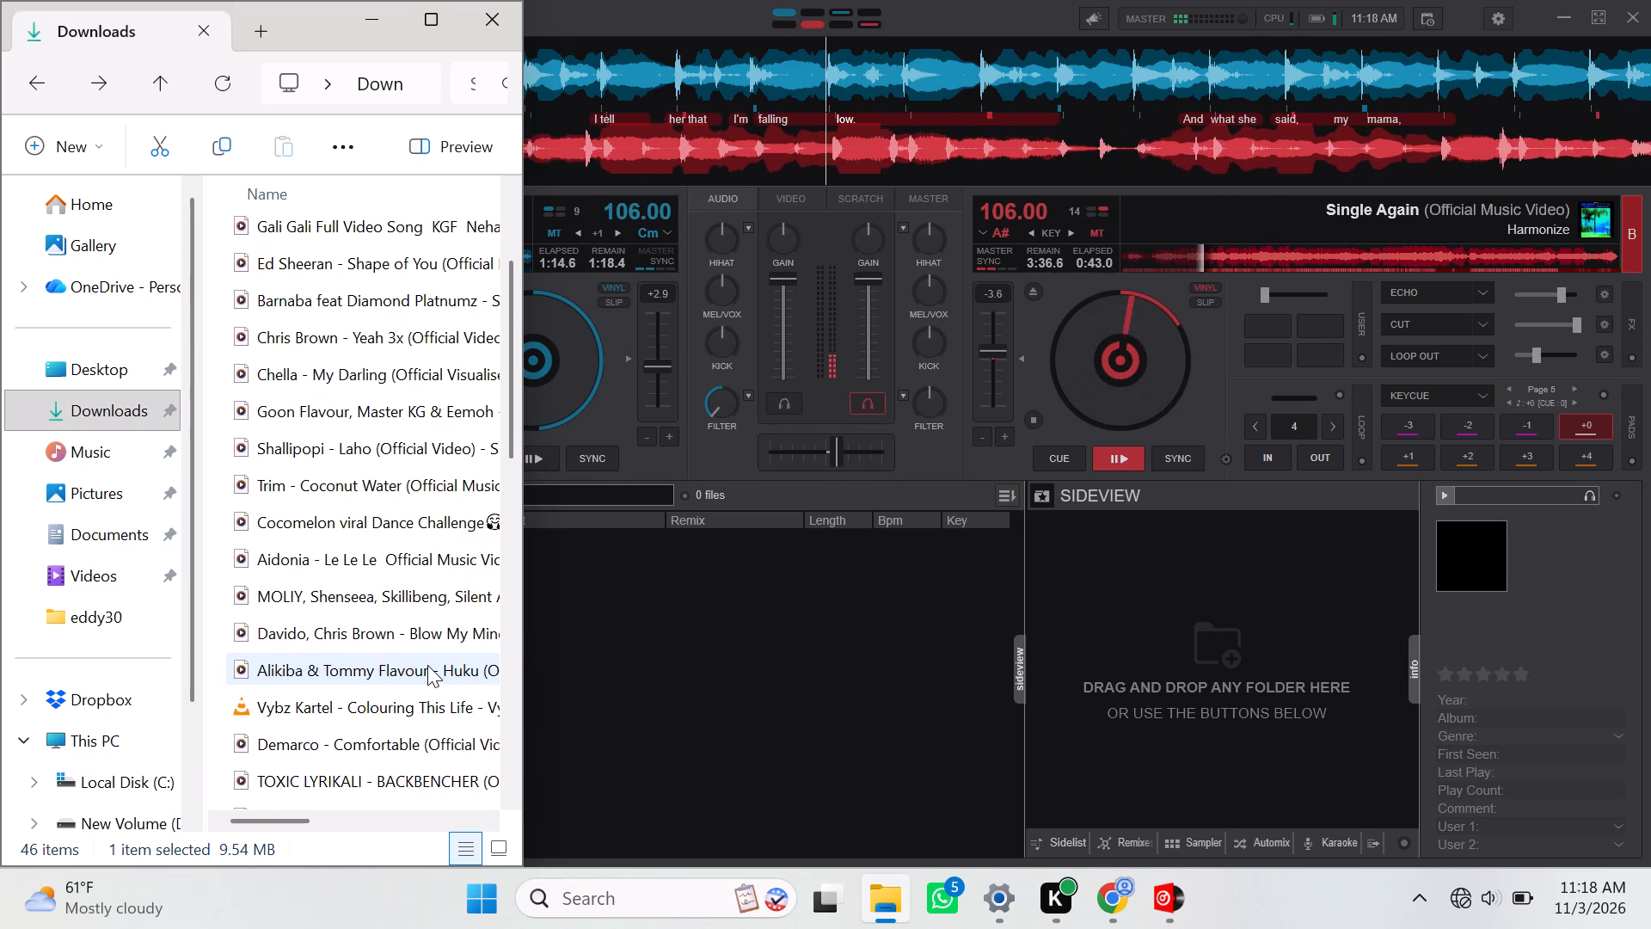
pyautogui.scroll(2, 427, 665)
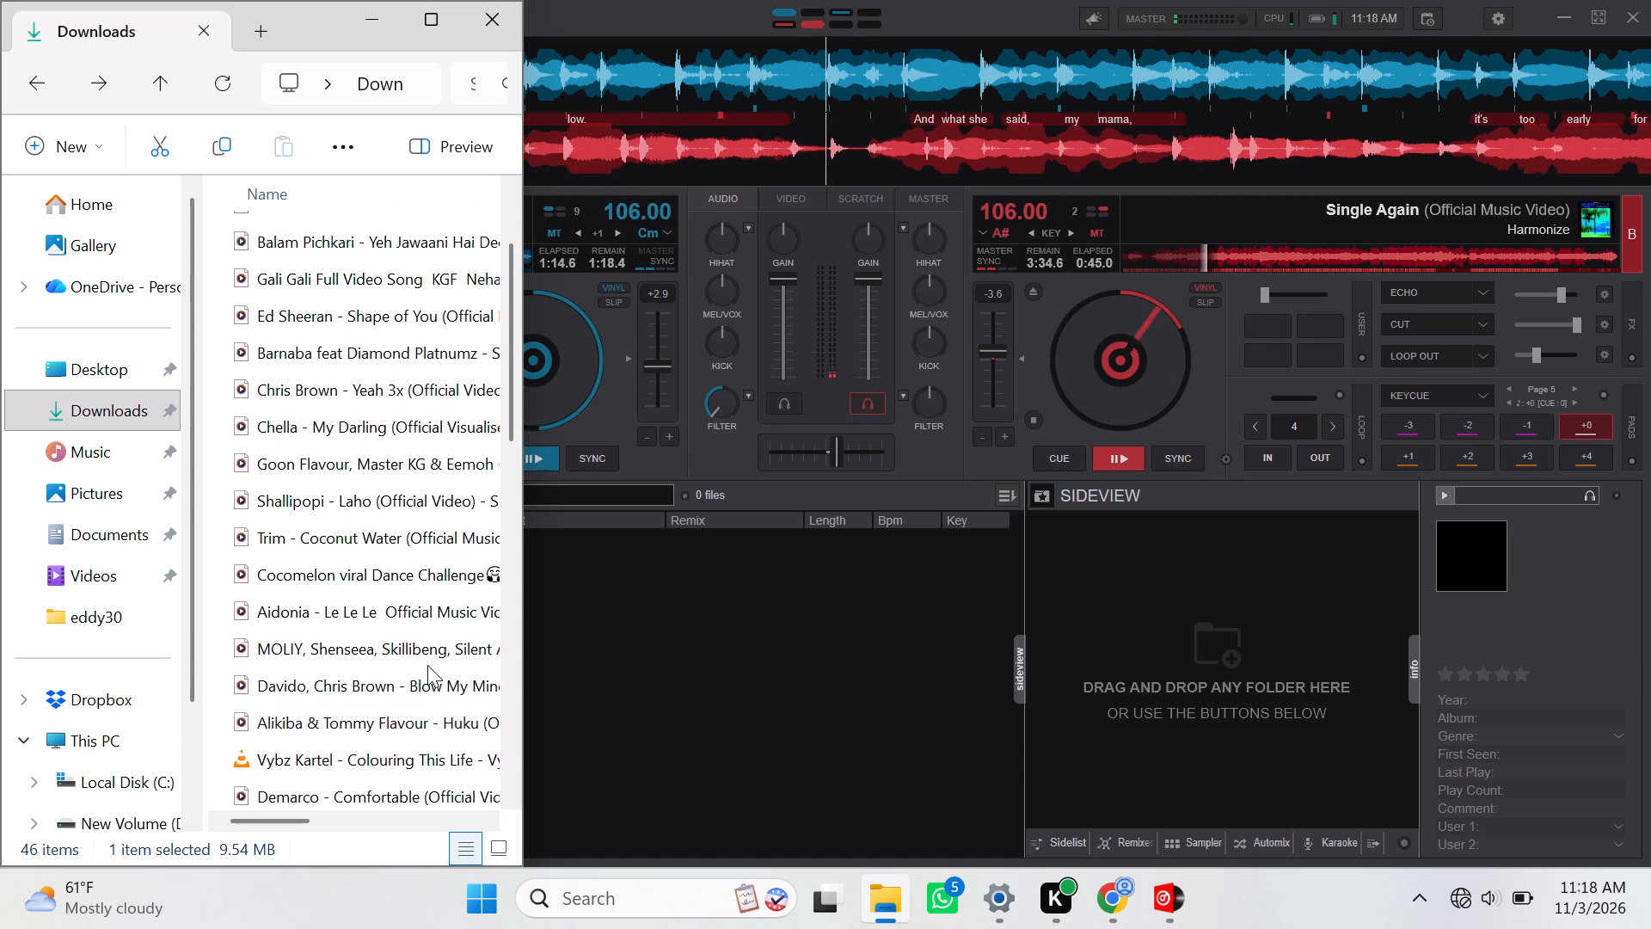
pyautogui.scroll(1, 427, 665)
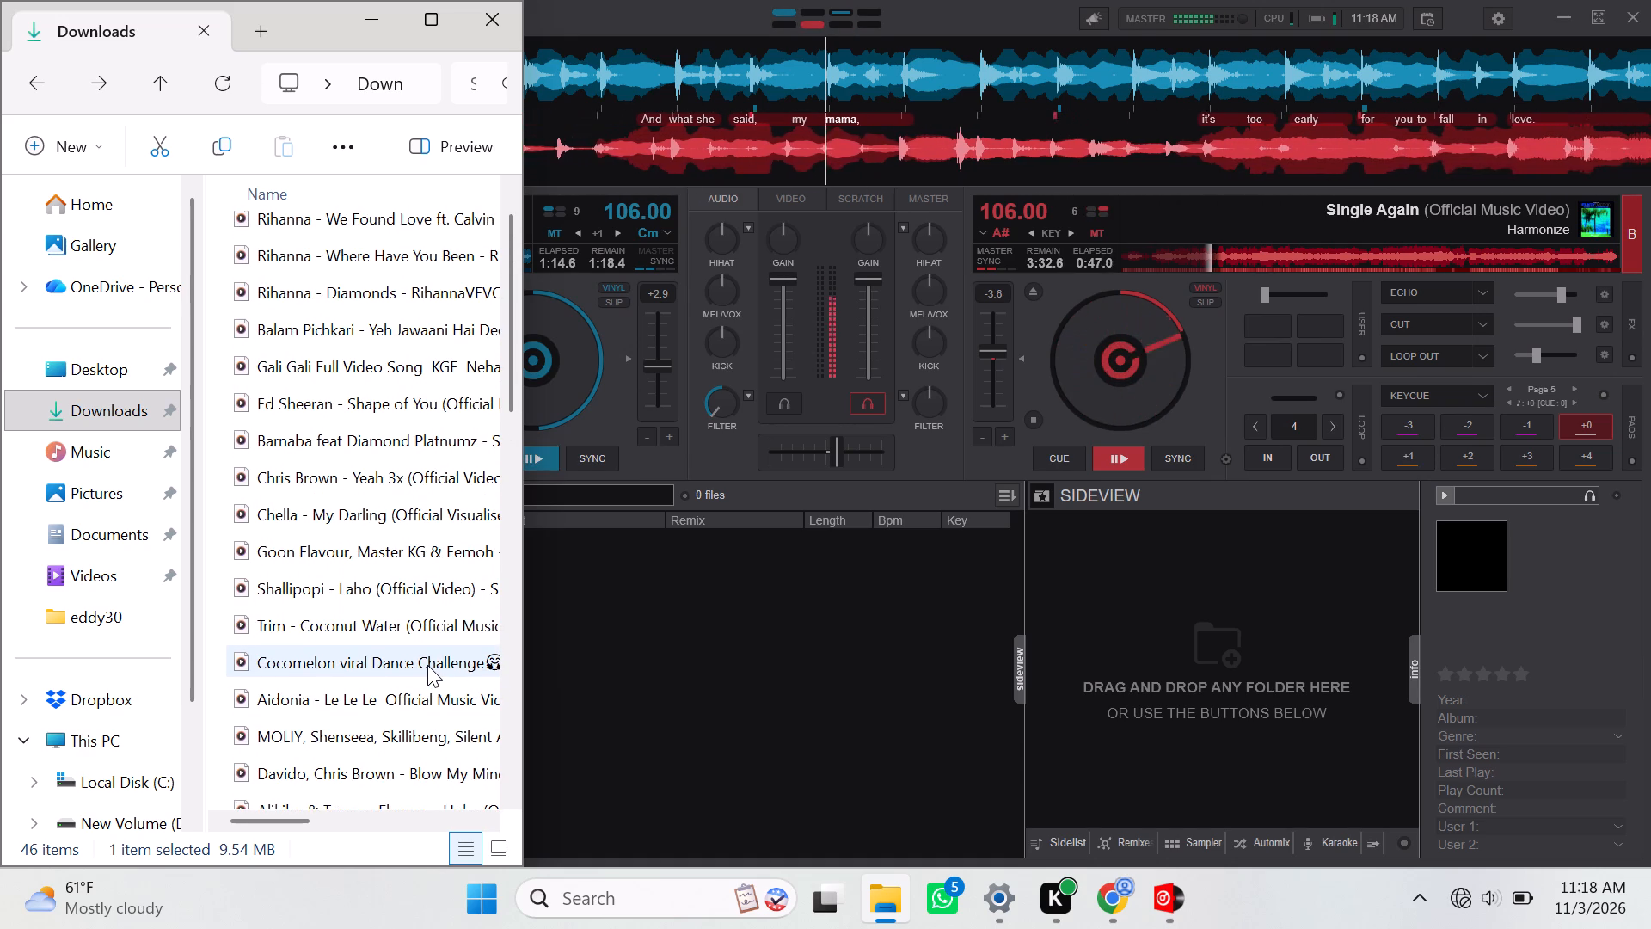
pyautogui.scroll(1, 427, 665)
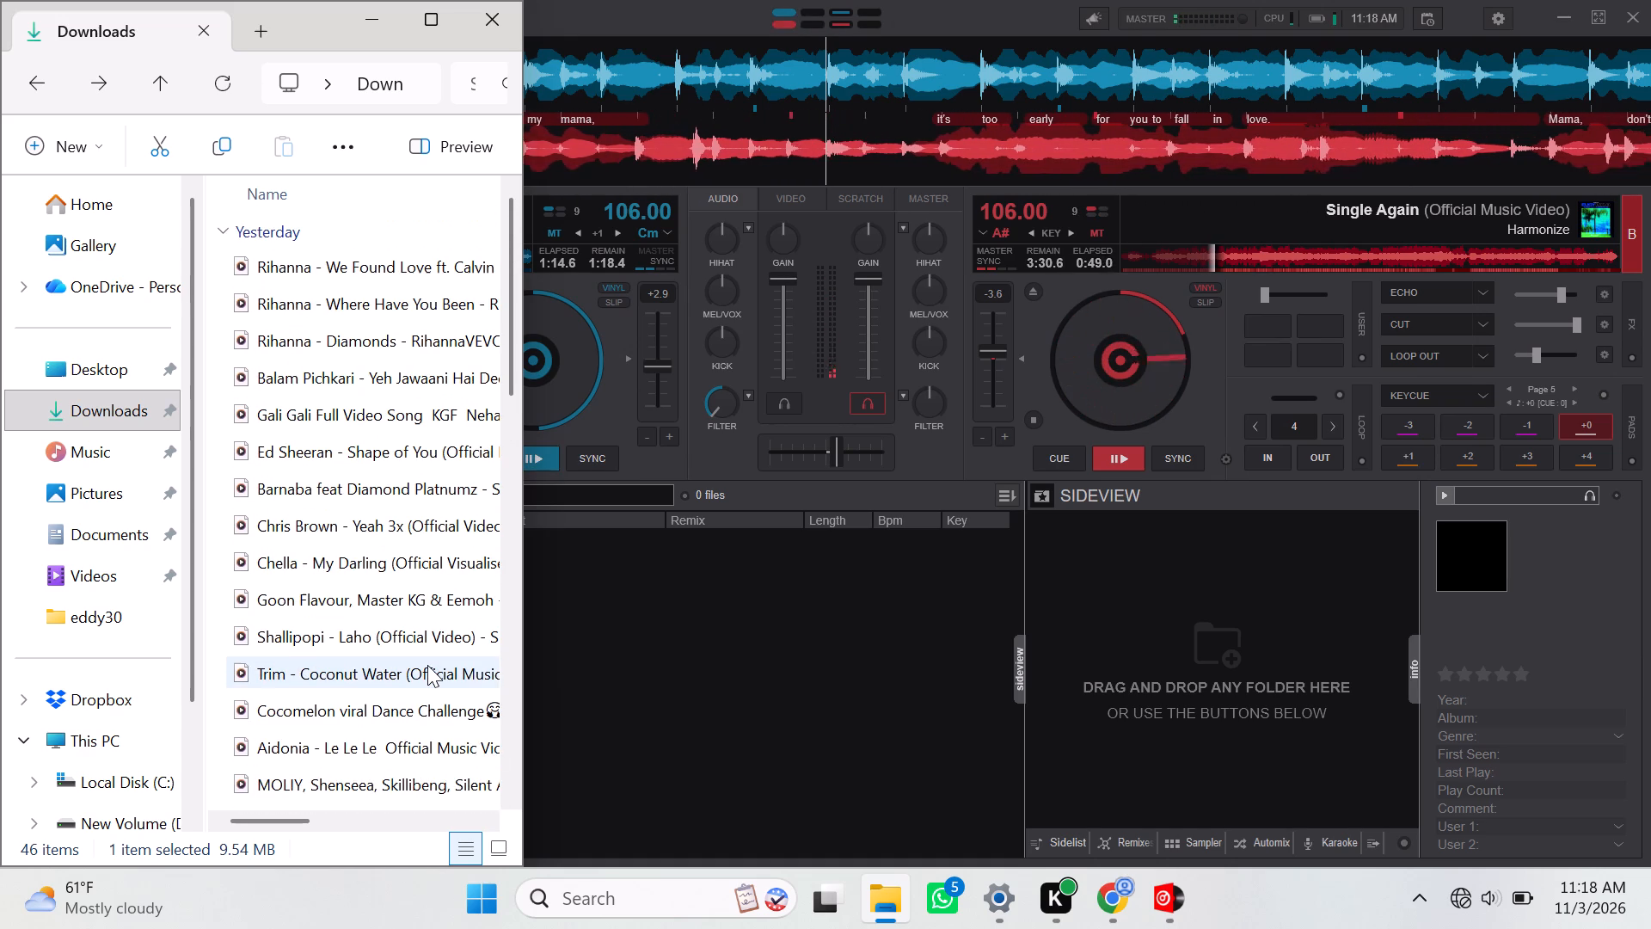
pyautogui.scroll(2, 427, 665)
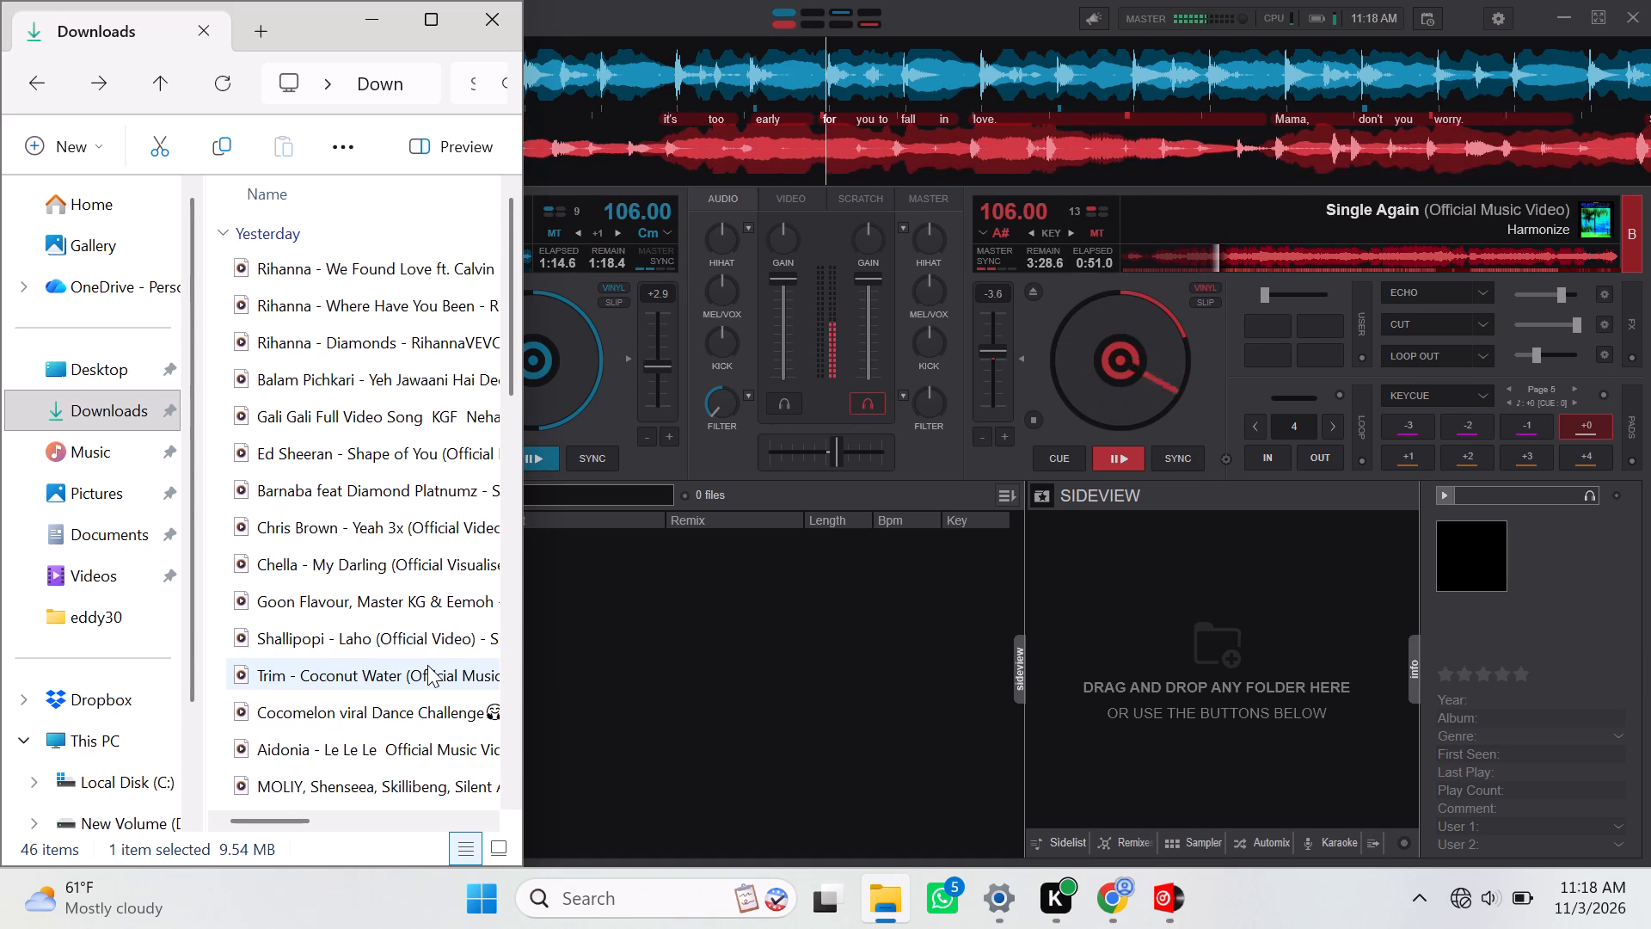
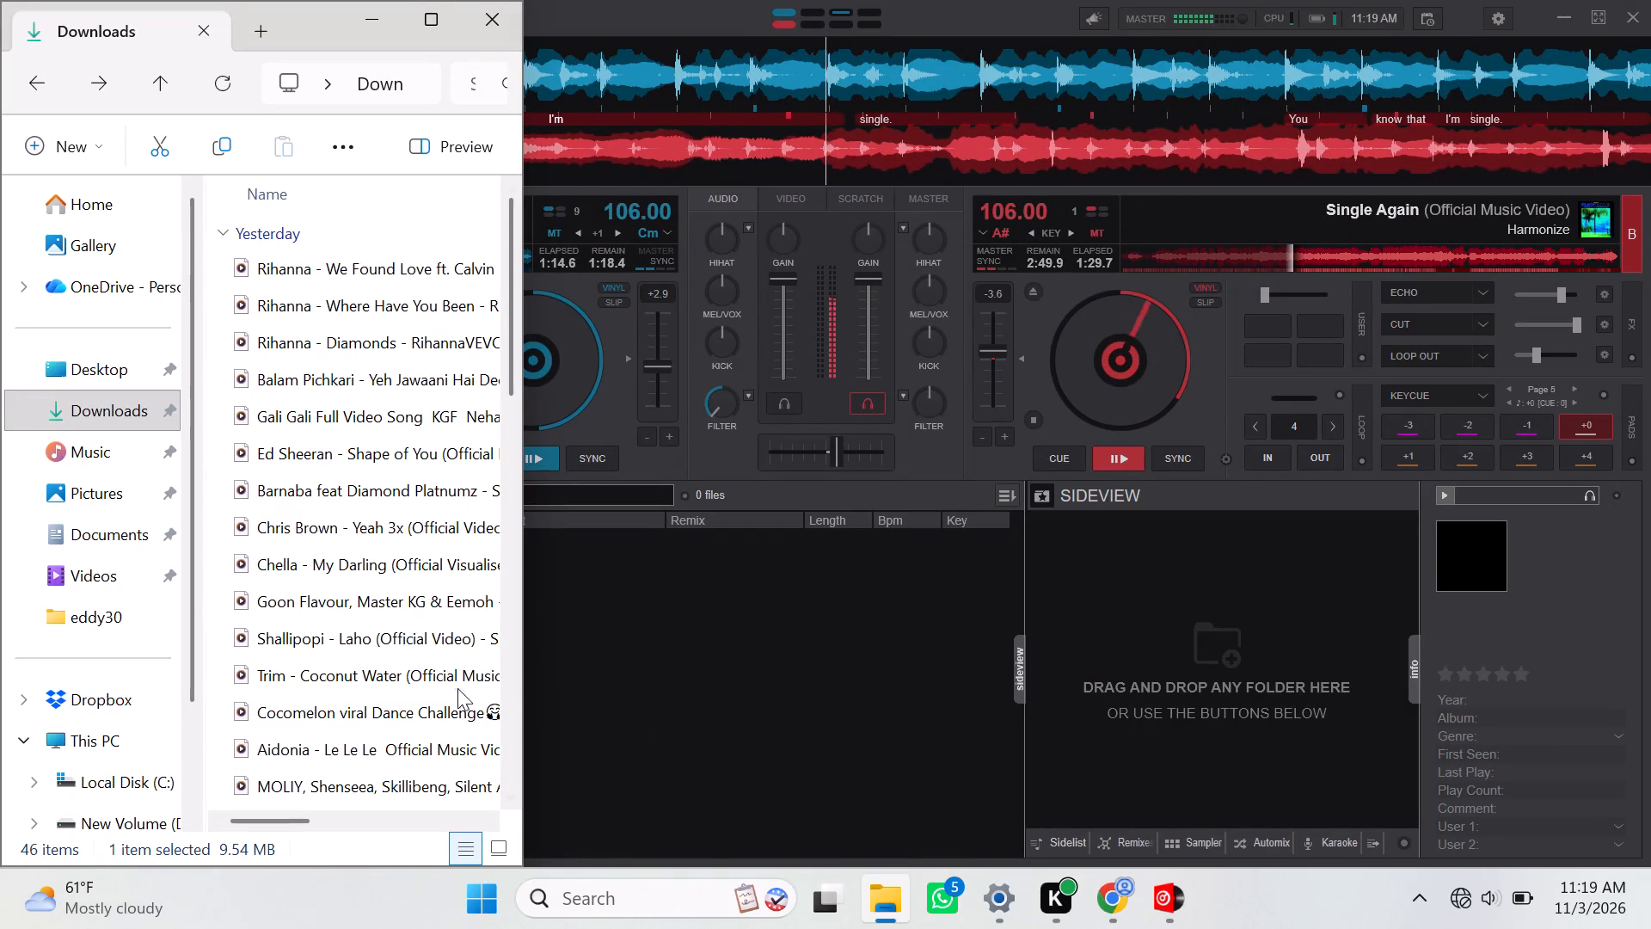
# Load the Gali Gali Full Video Song from File Explorer's Downloads folder onto deck 1 and return to VirtualDJ.
pyautogui.click(641, 667)
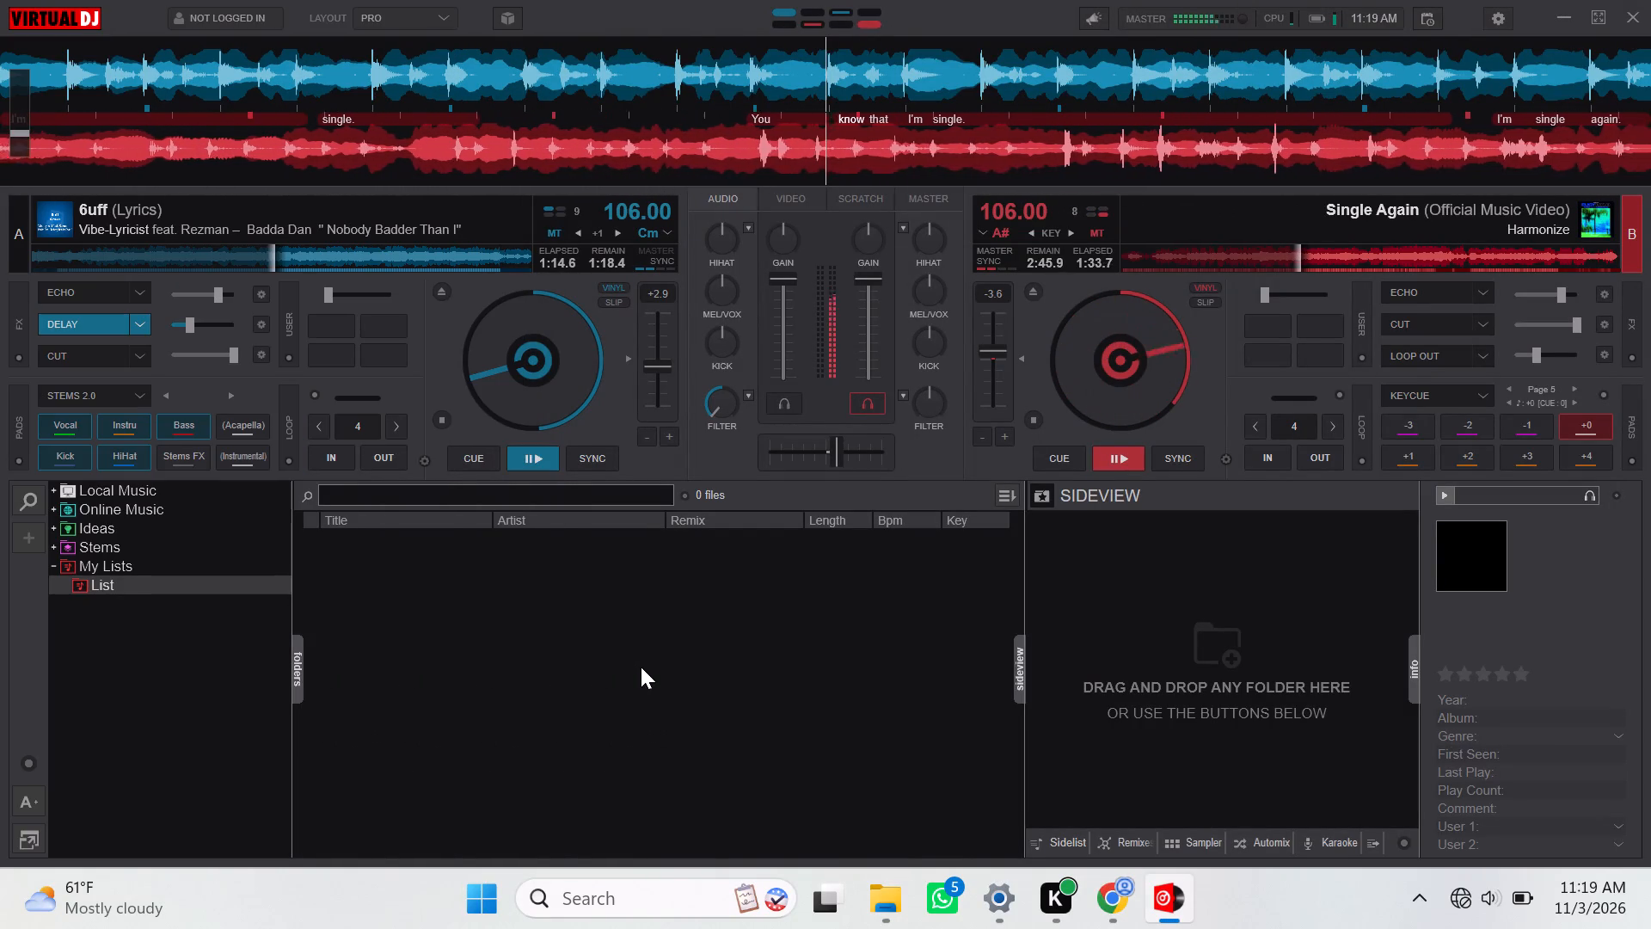
pyautogui.click(882, 905)
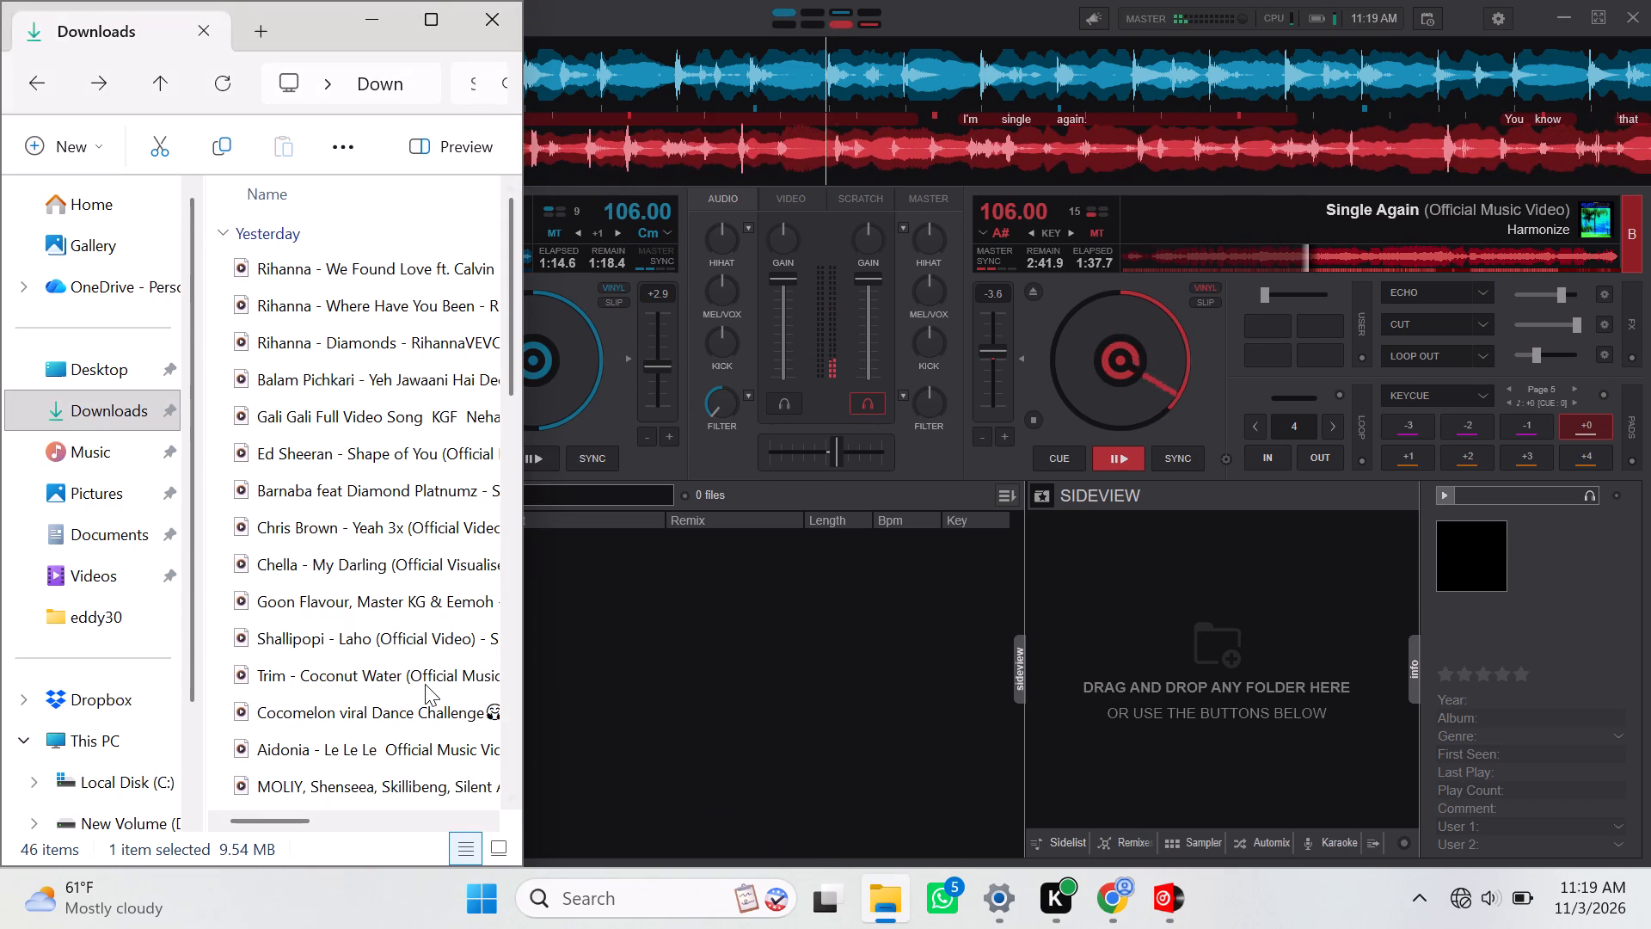
pyautogui.scroll(2, 421, 680)
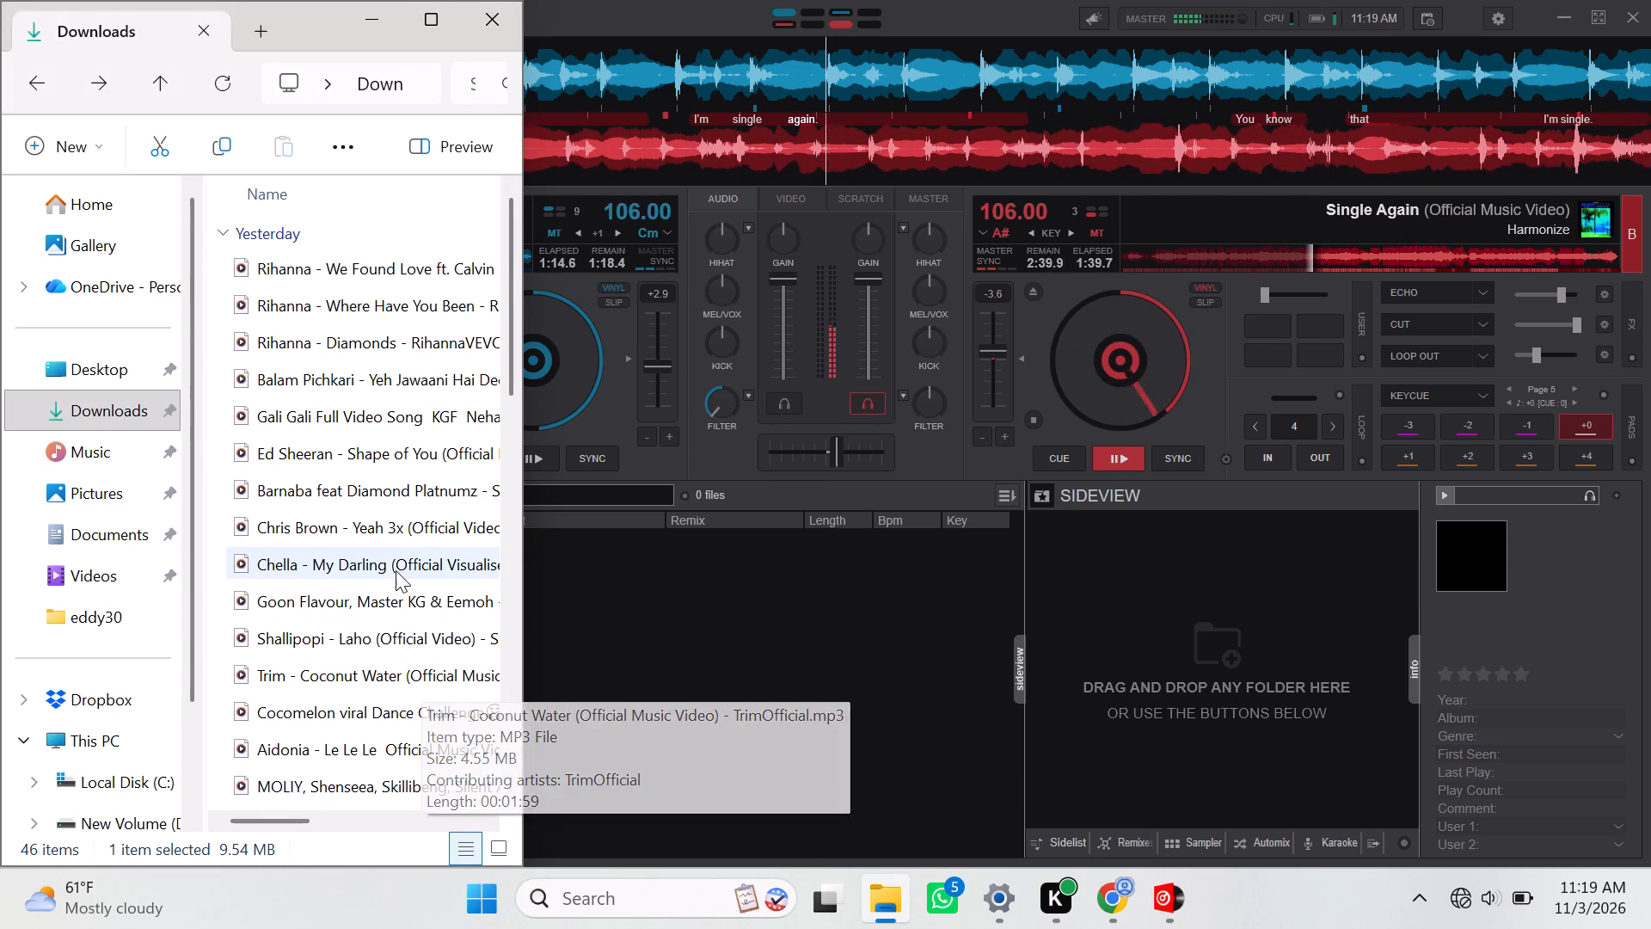
pyautogui.scroll(2, 384, 566)
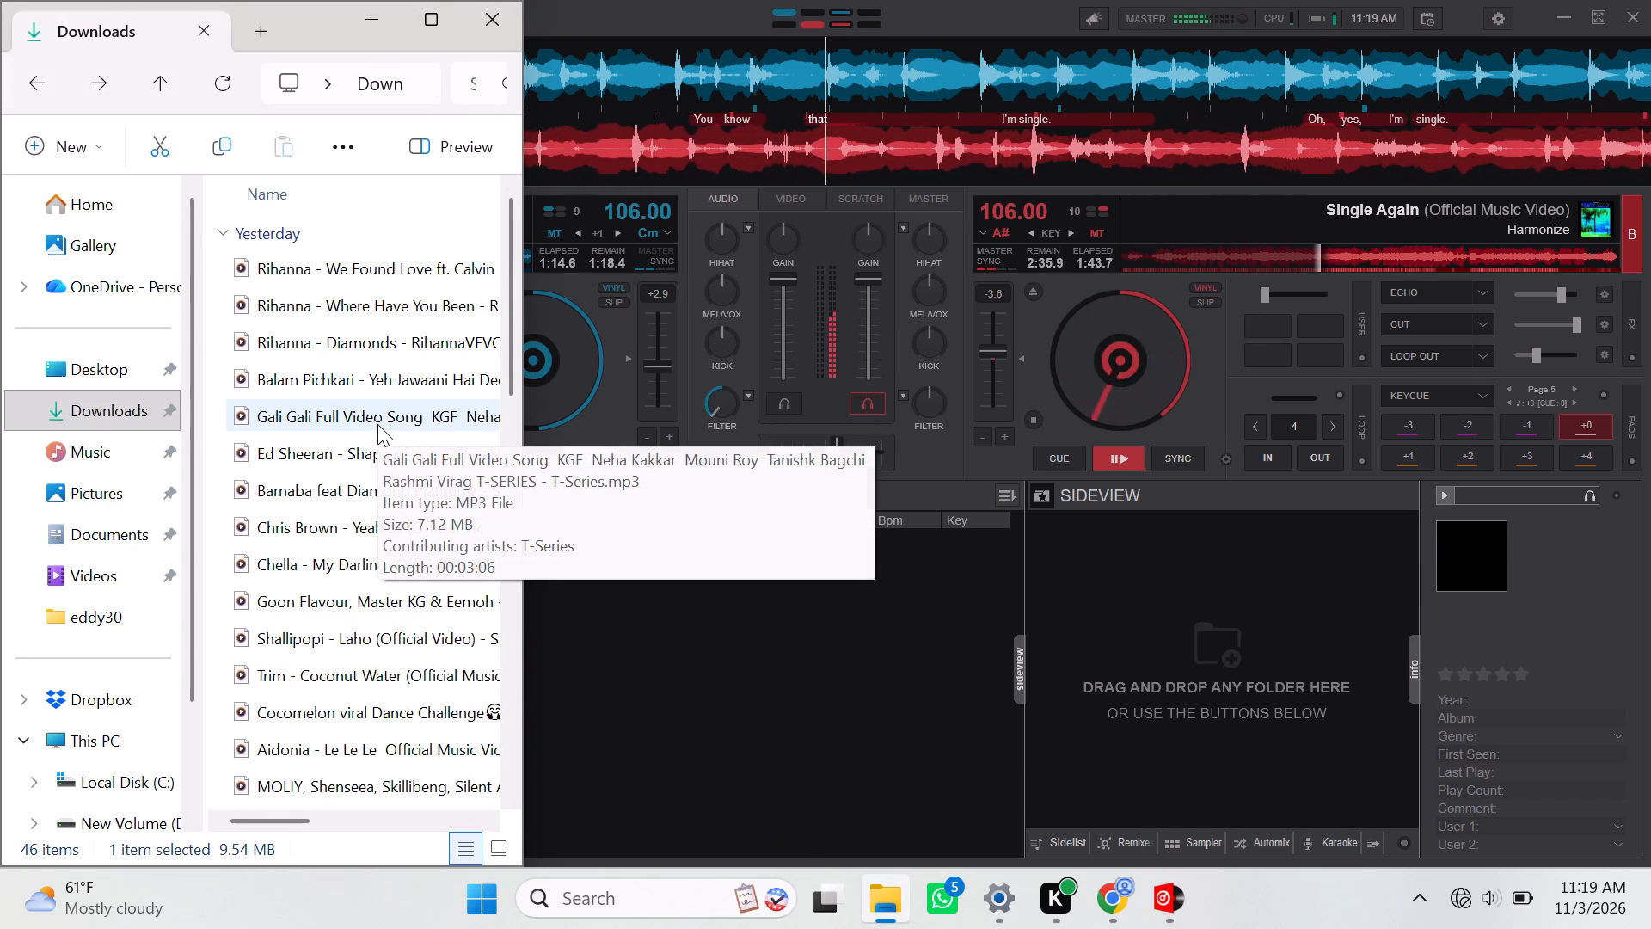
pyautogui.moveTo(377, 424); pyautogui.dragTo(579, 329)
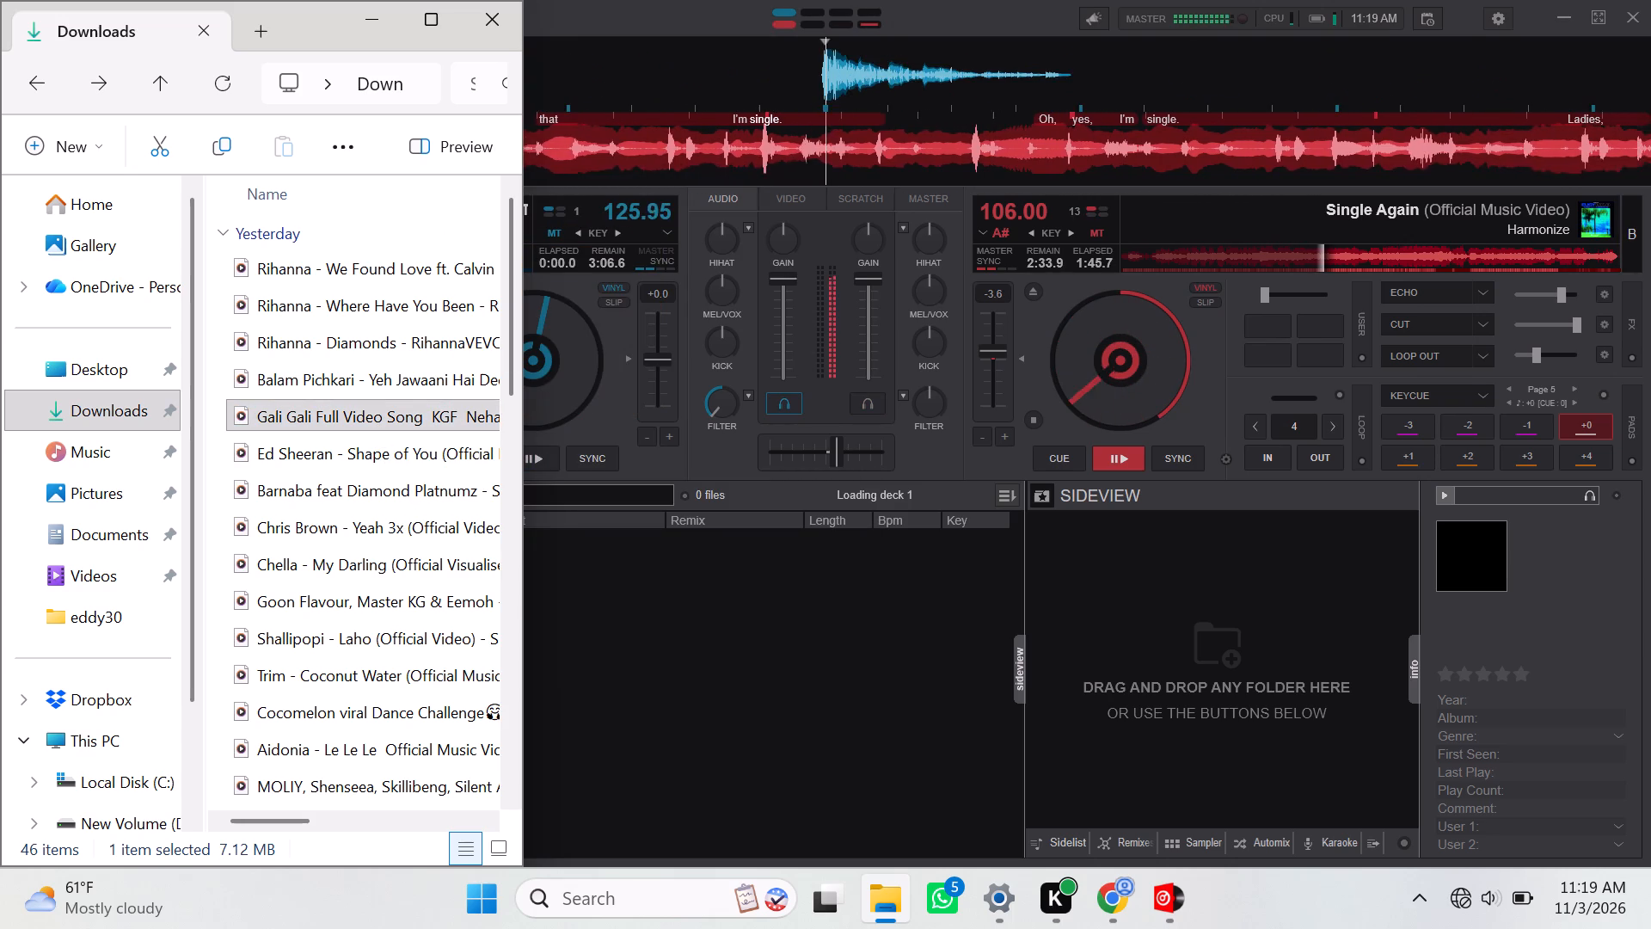
pyautogui.click(667, 587)
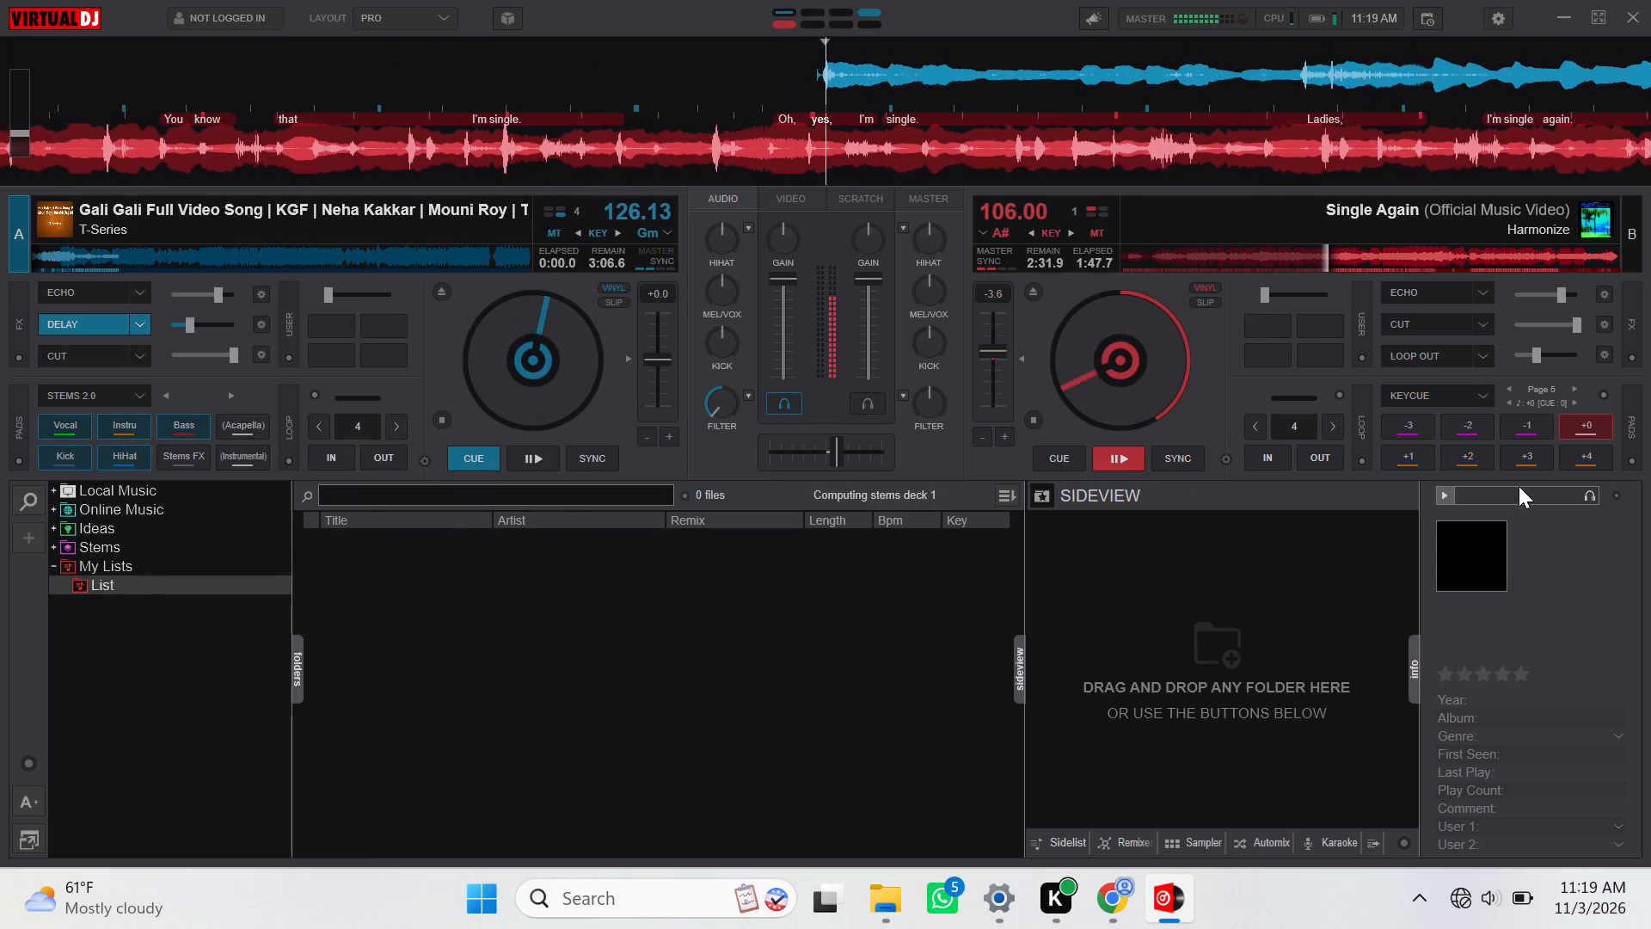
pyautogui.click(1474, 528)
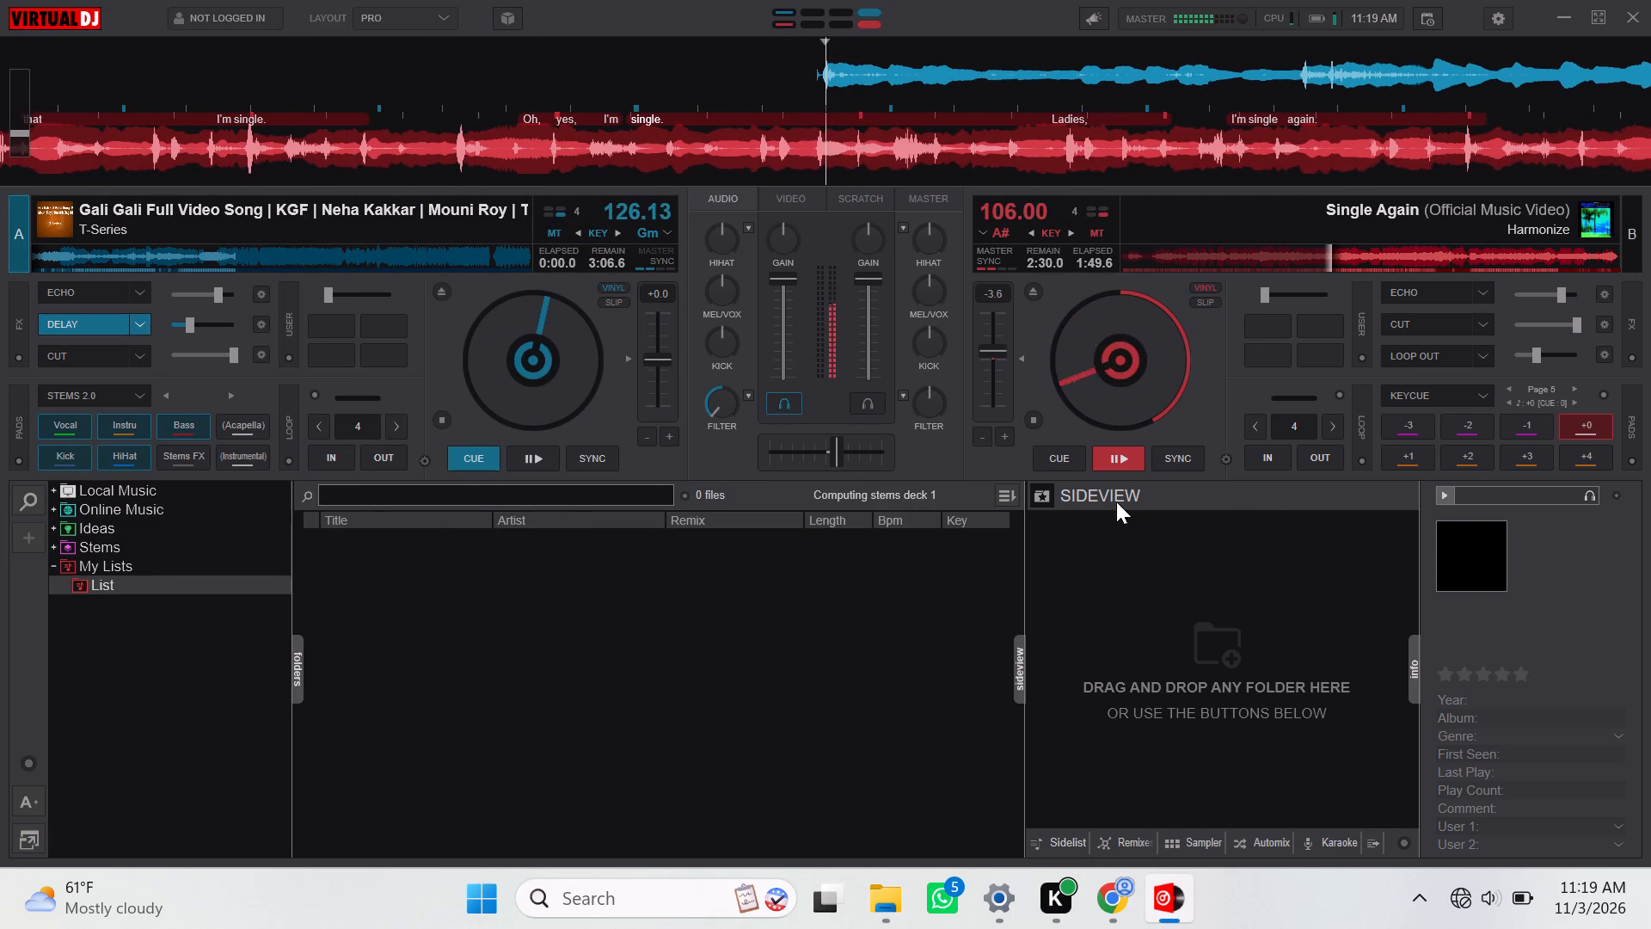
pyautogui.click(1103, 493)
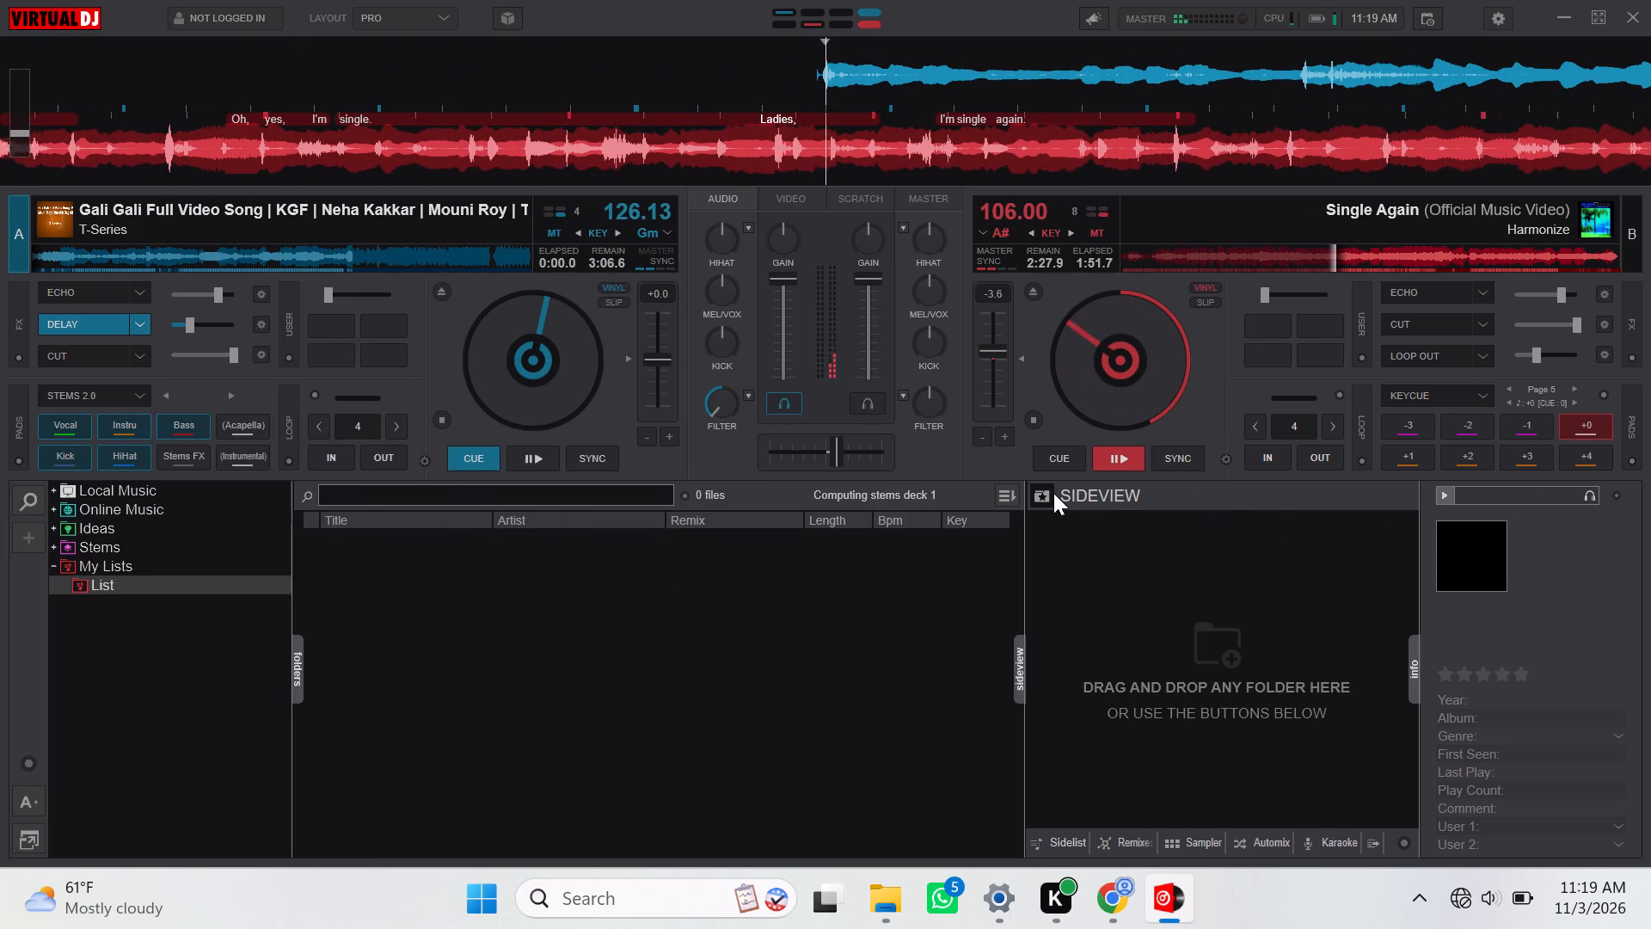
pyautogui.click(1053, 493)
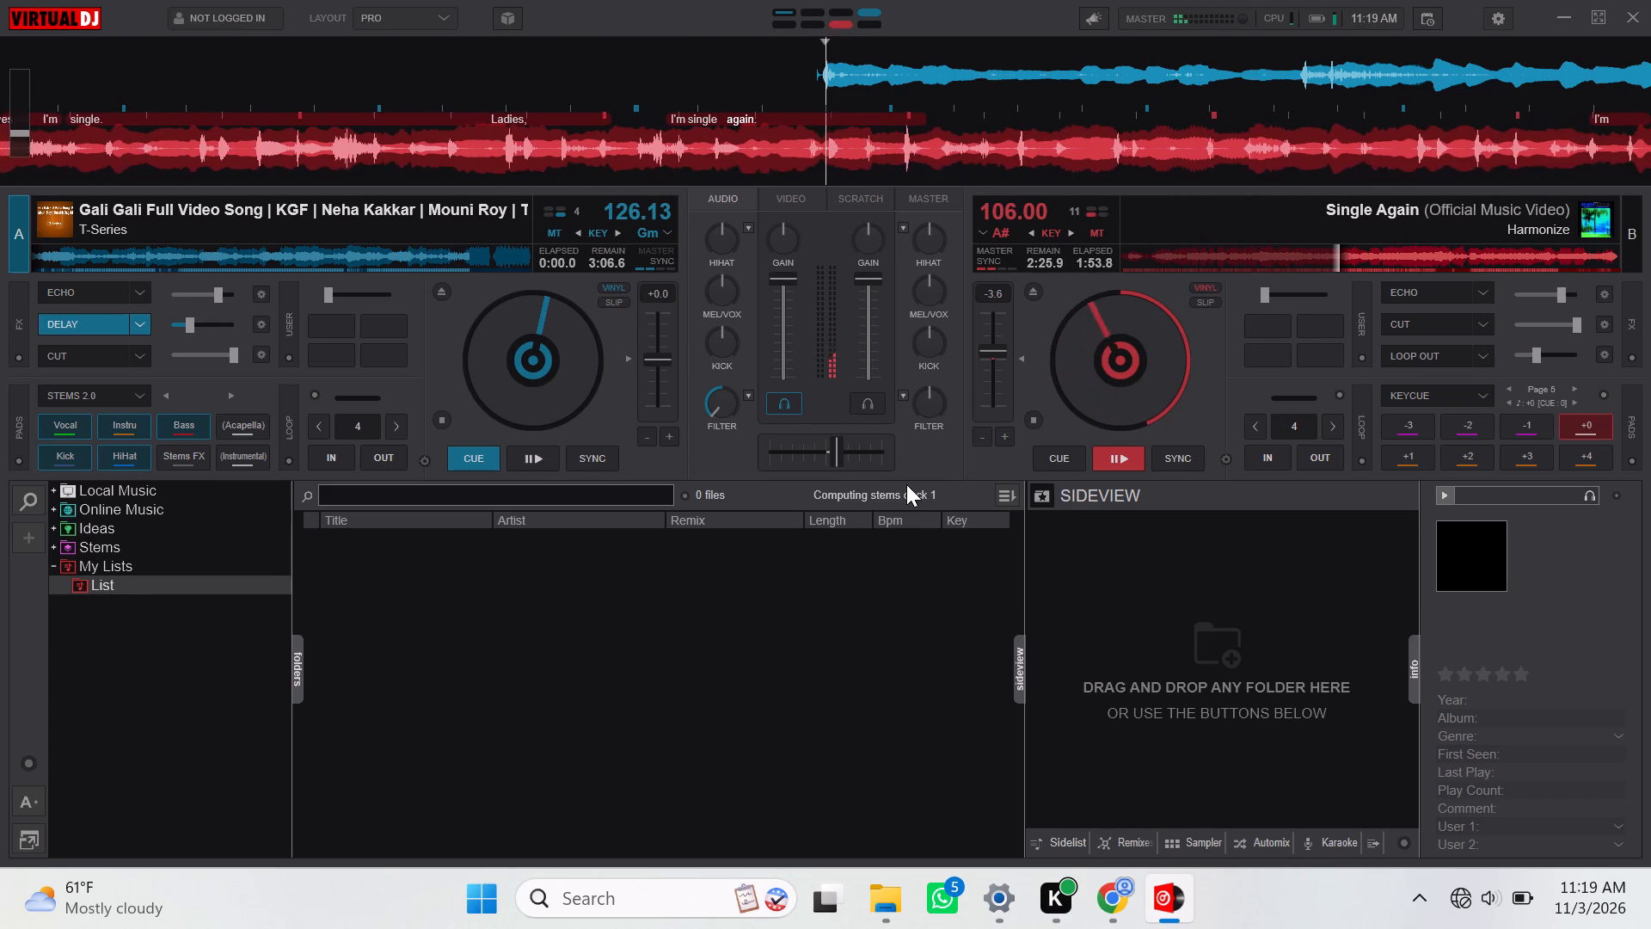
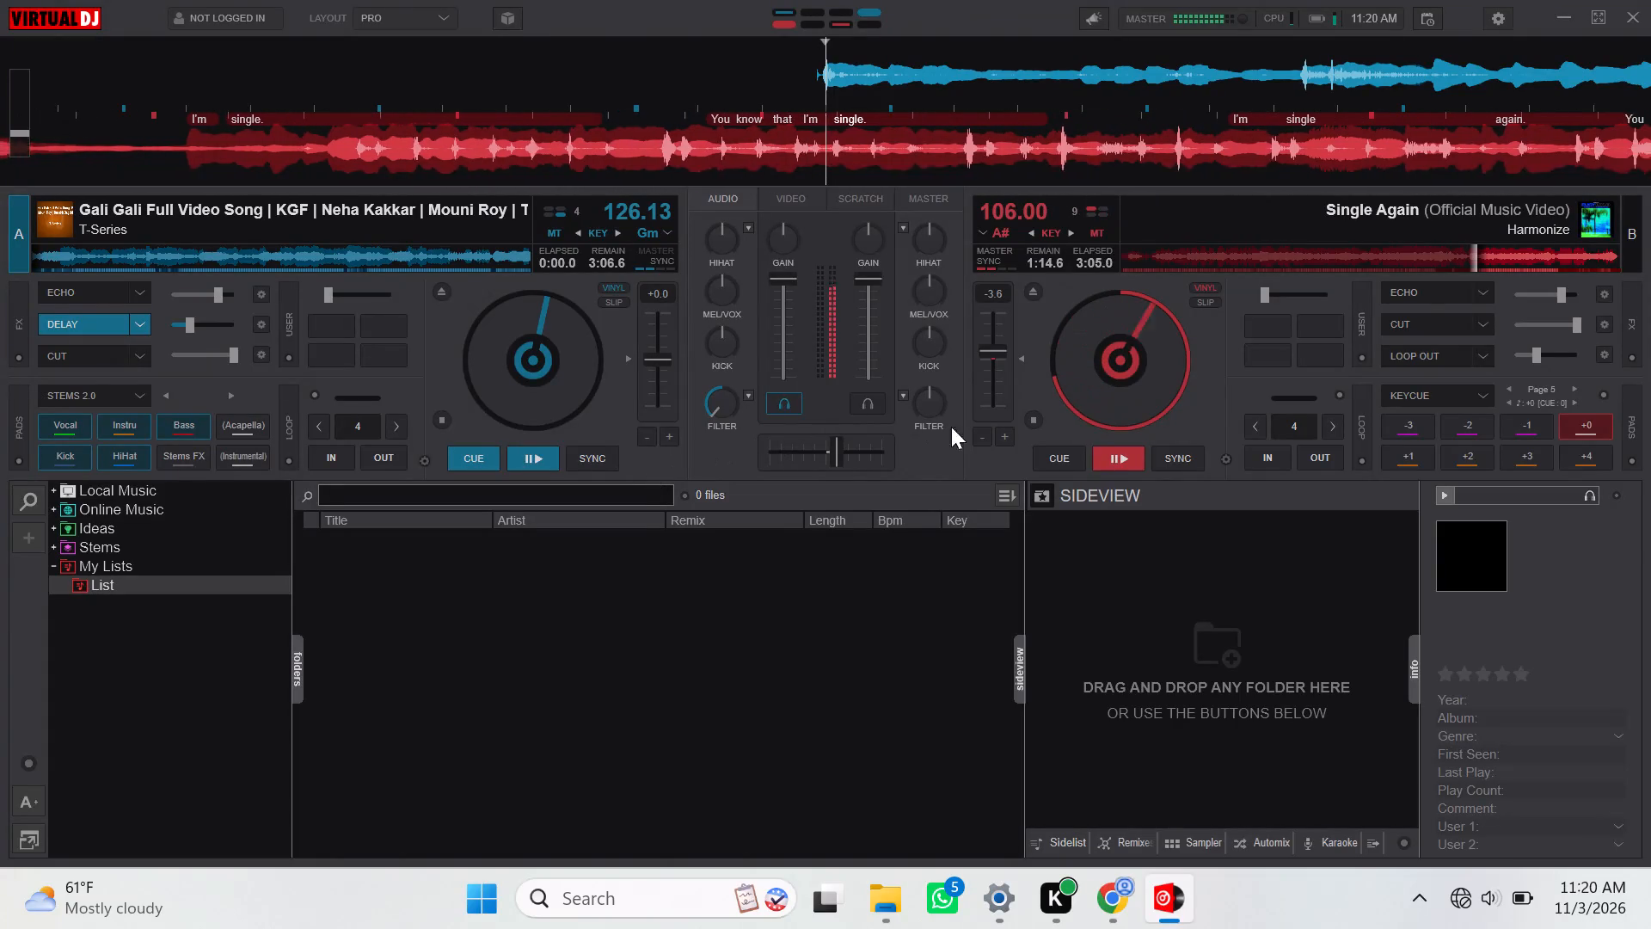
# Activate Loop Out on deck 2's Single Again and start Gali Gali on deck 1.
pyautogui.click(1426, 357)
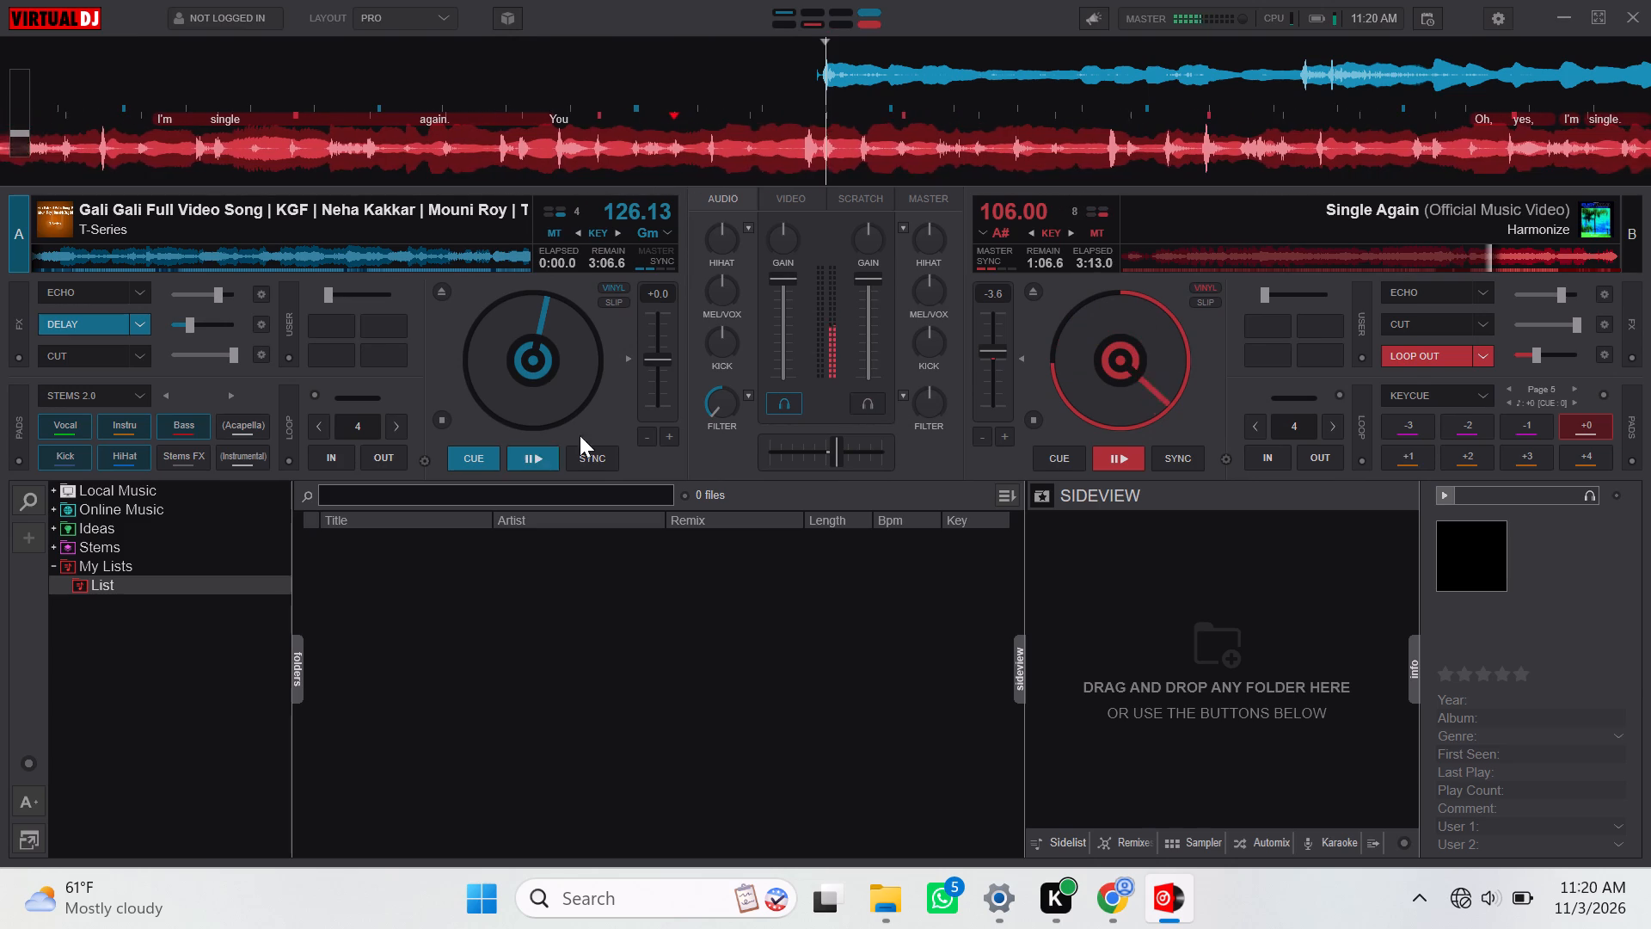
pyautogui.click(520, 450)
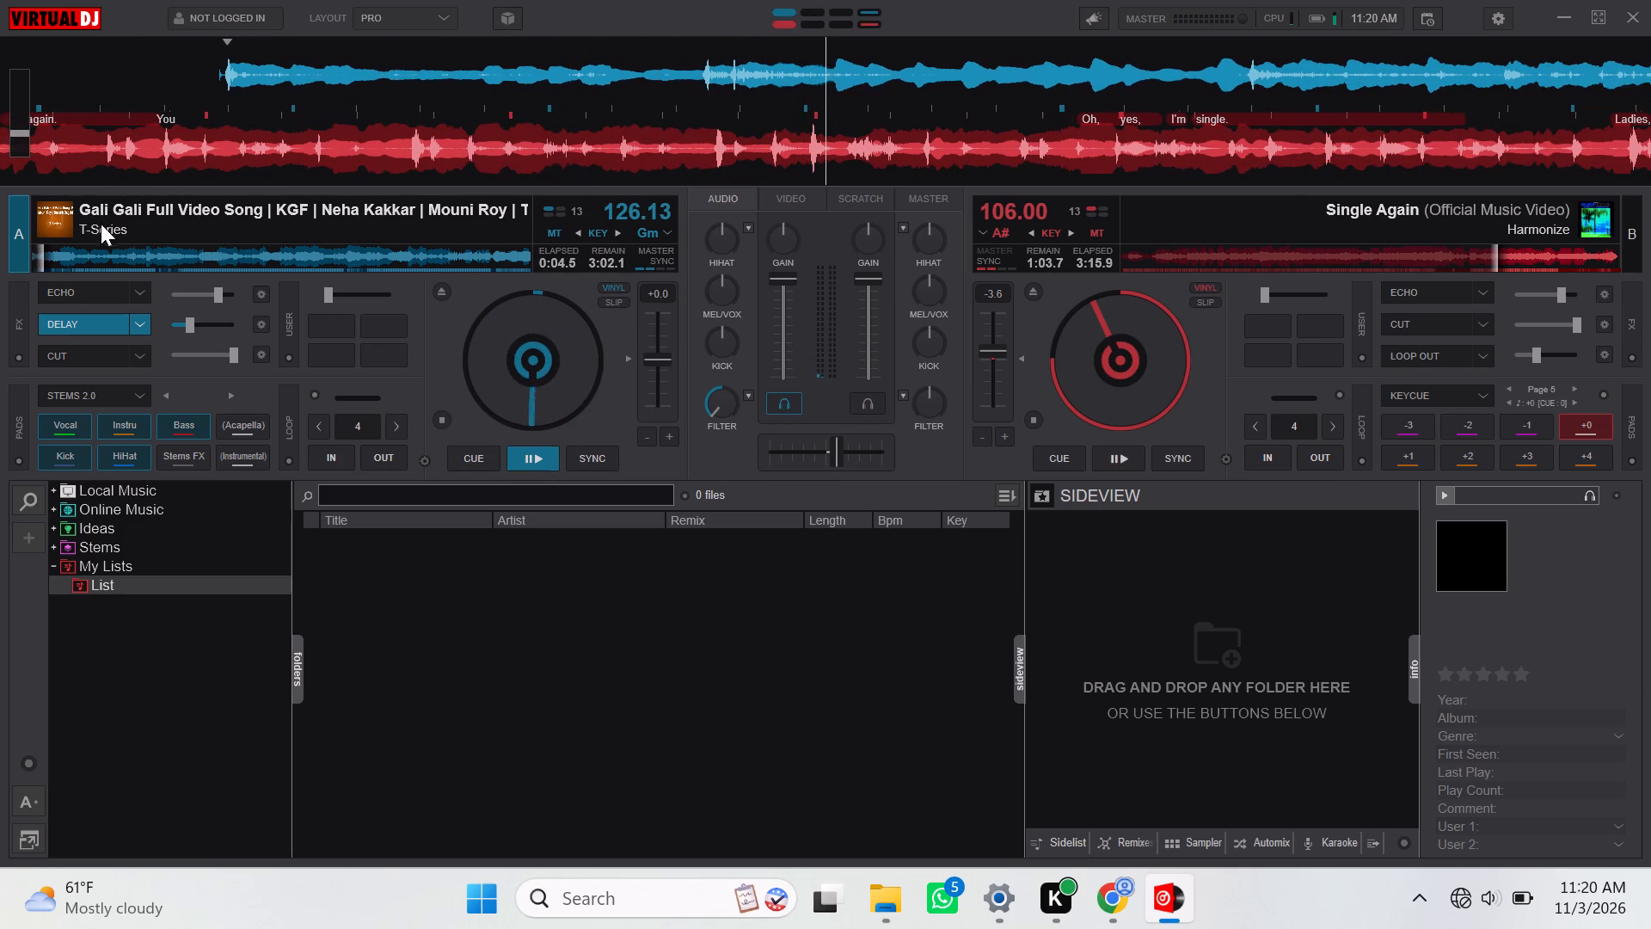
# Skip Gali Gali ahead on deck 1, ending at about 0:36.
pyautogui.click(80, 248)
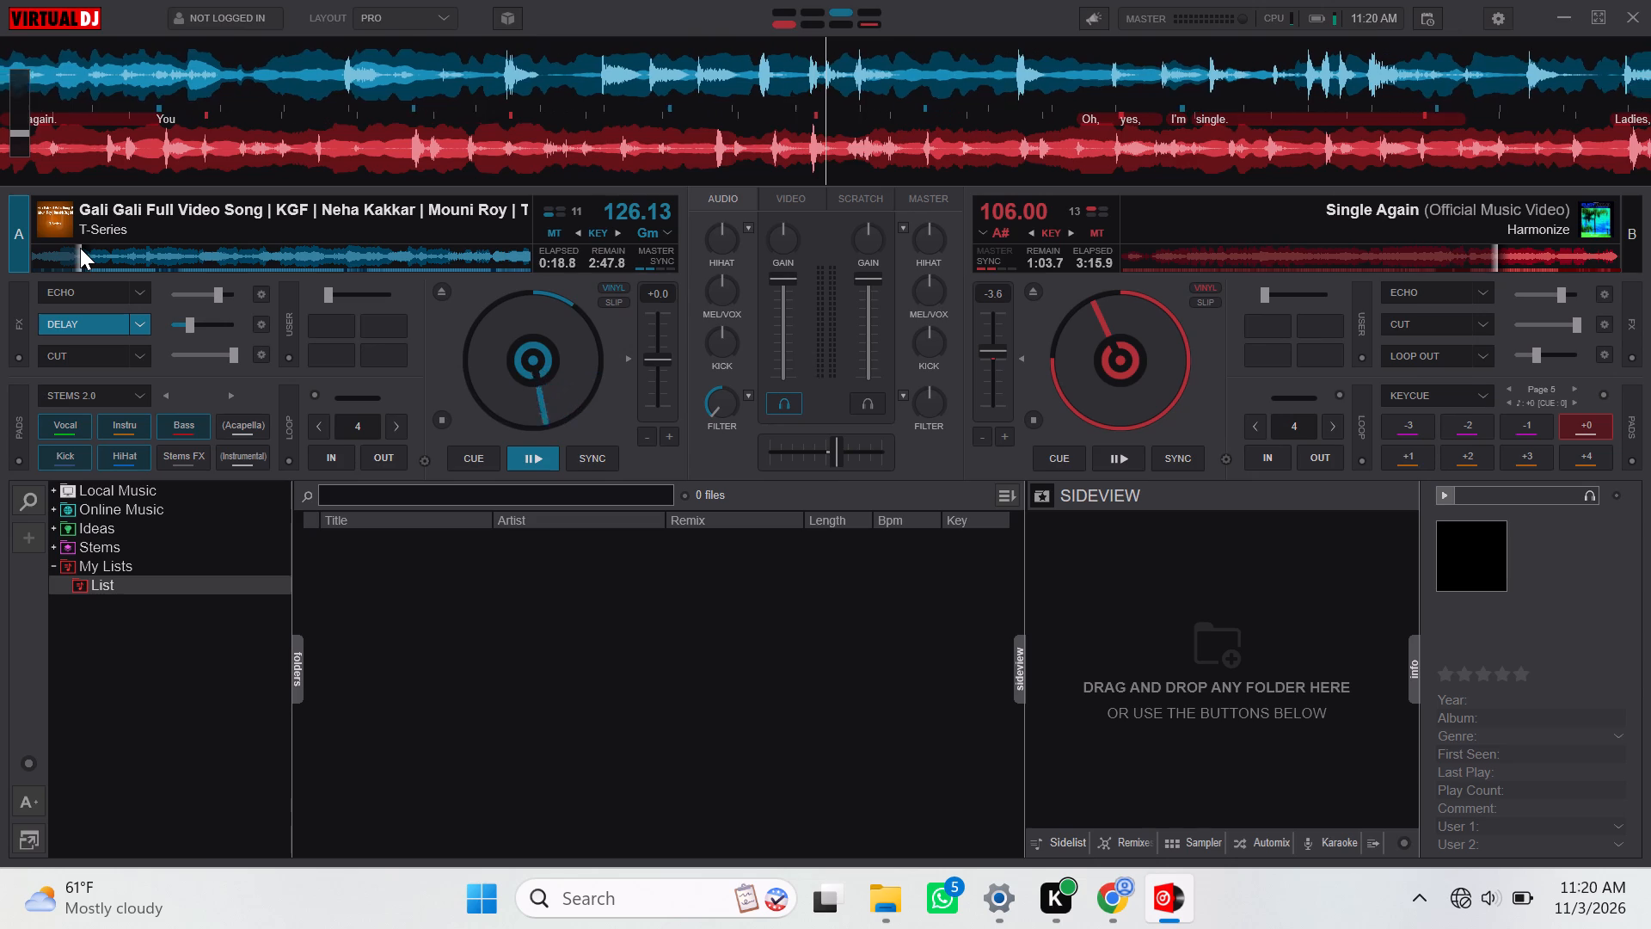
pyautogui.click(130, 246)
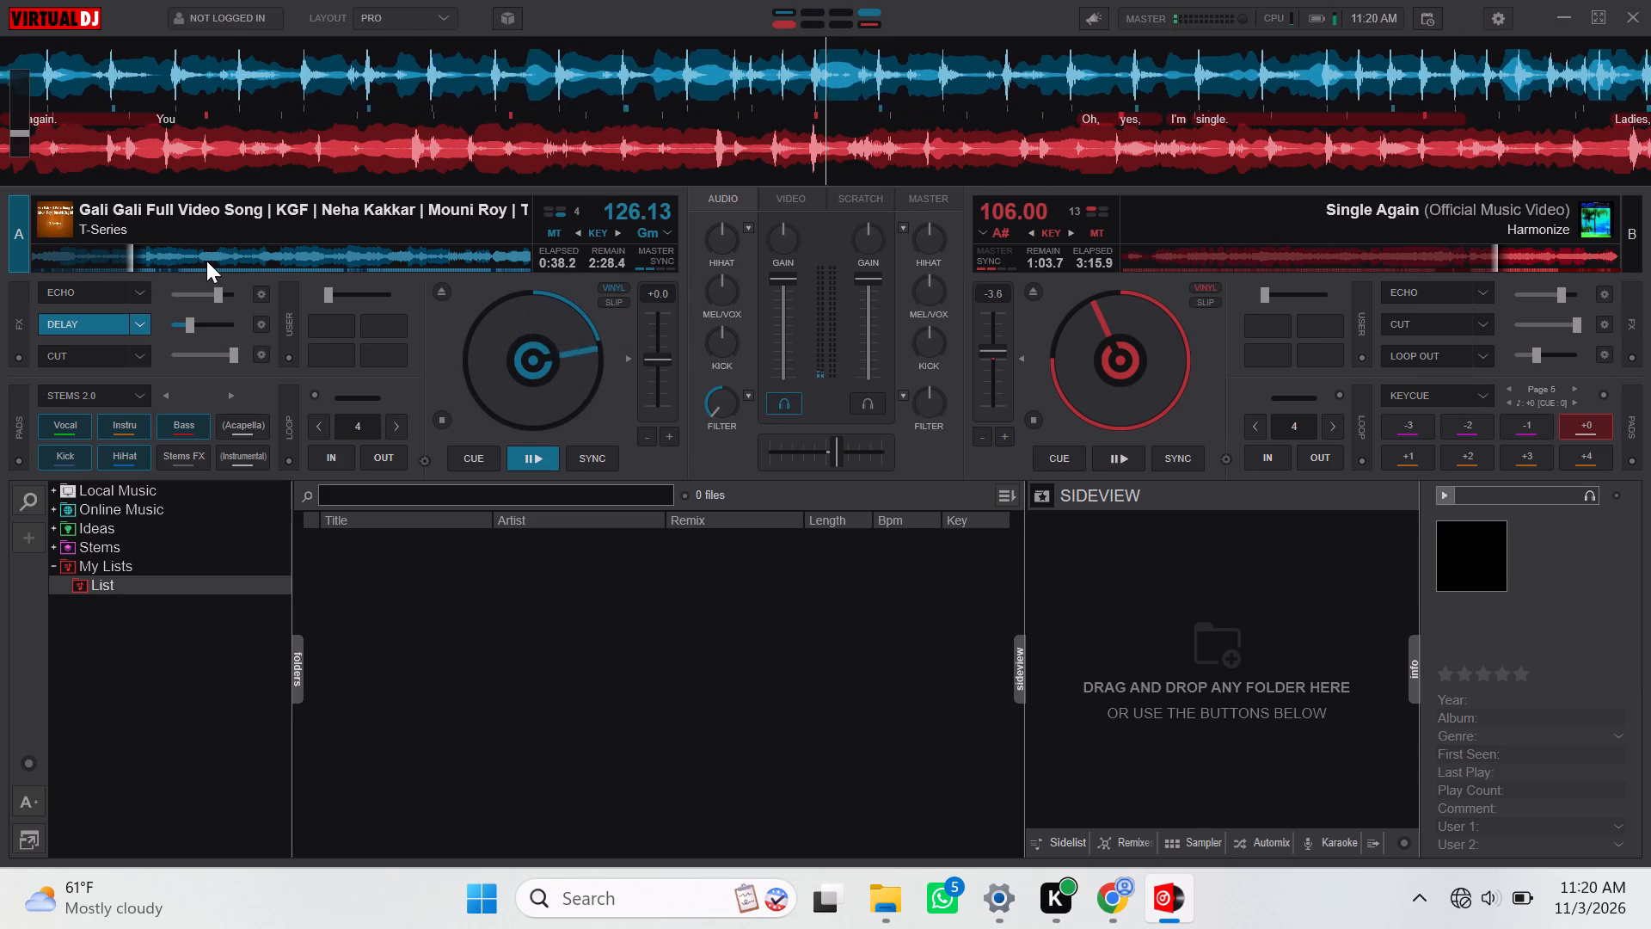
# Clear the transition settings by centring the crossfader, resetting deck 1's filter to neutral and turning off its Delay effect.
pyautogui.click(828, 436)
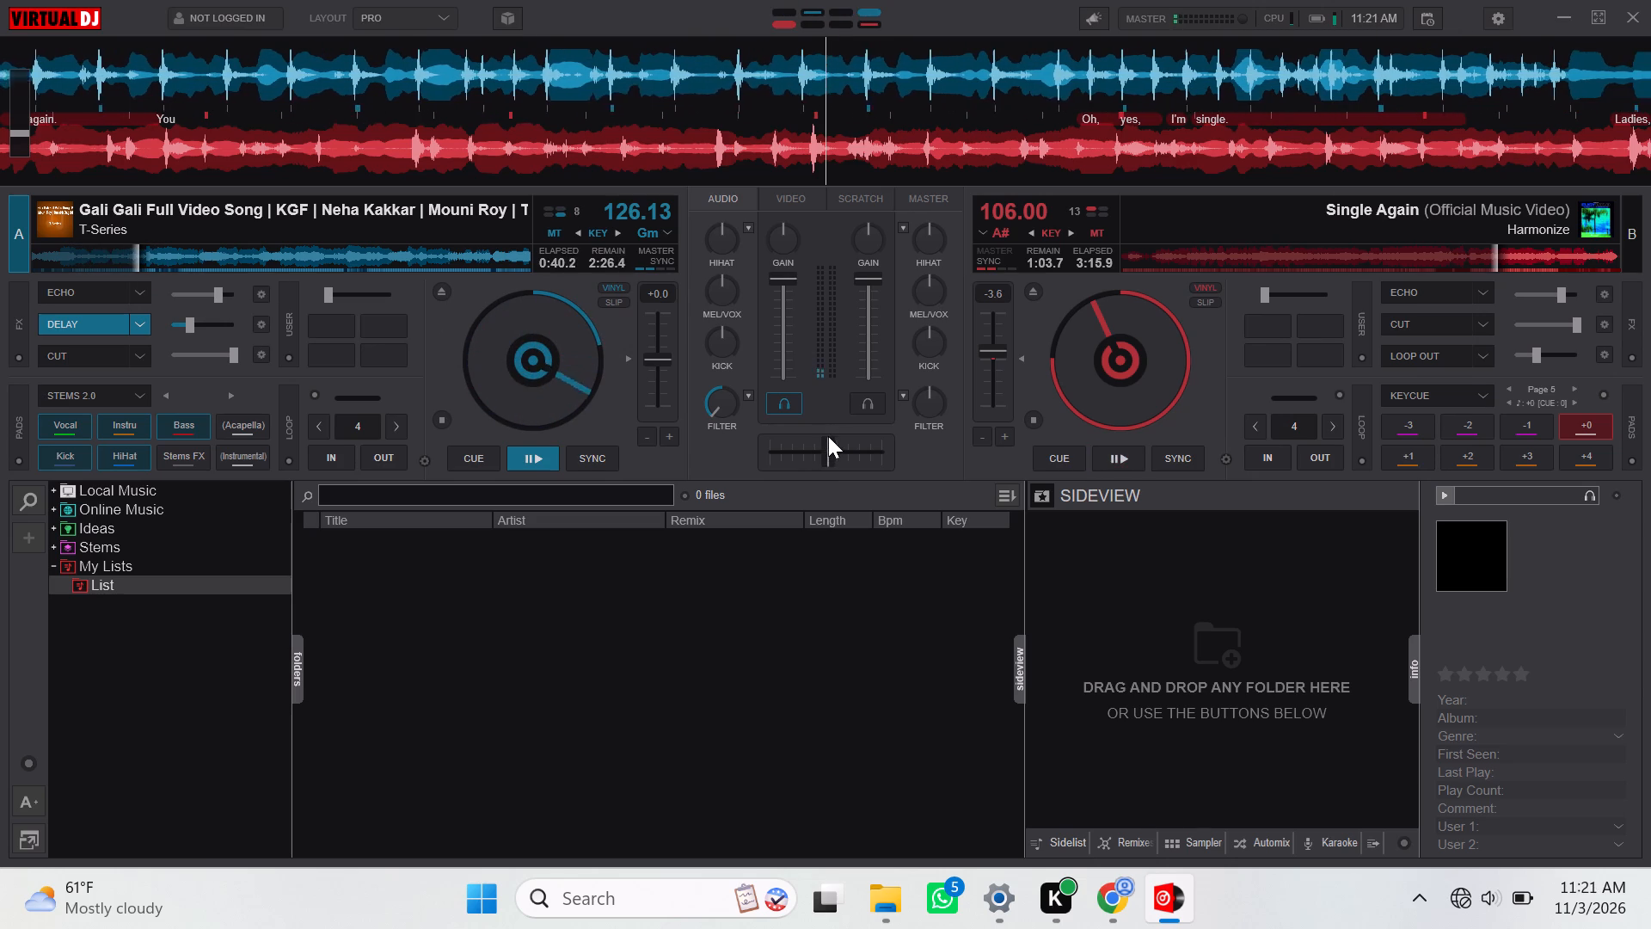
pyautogui.doubleClick(727, 407)
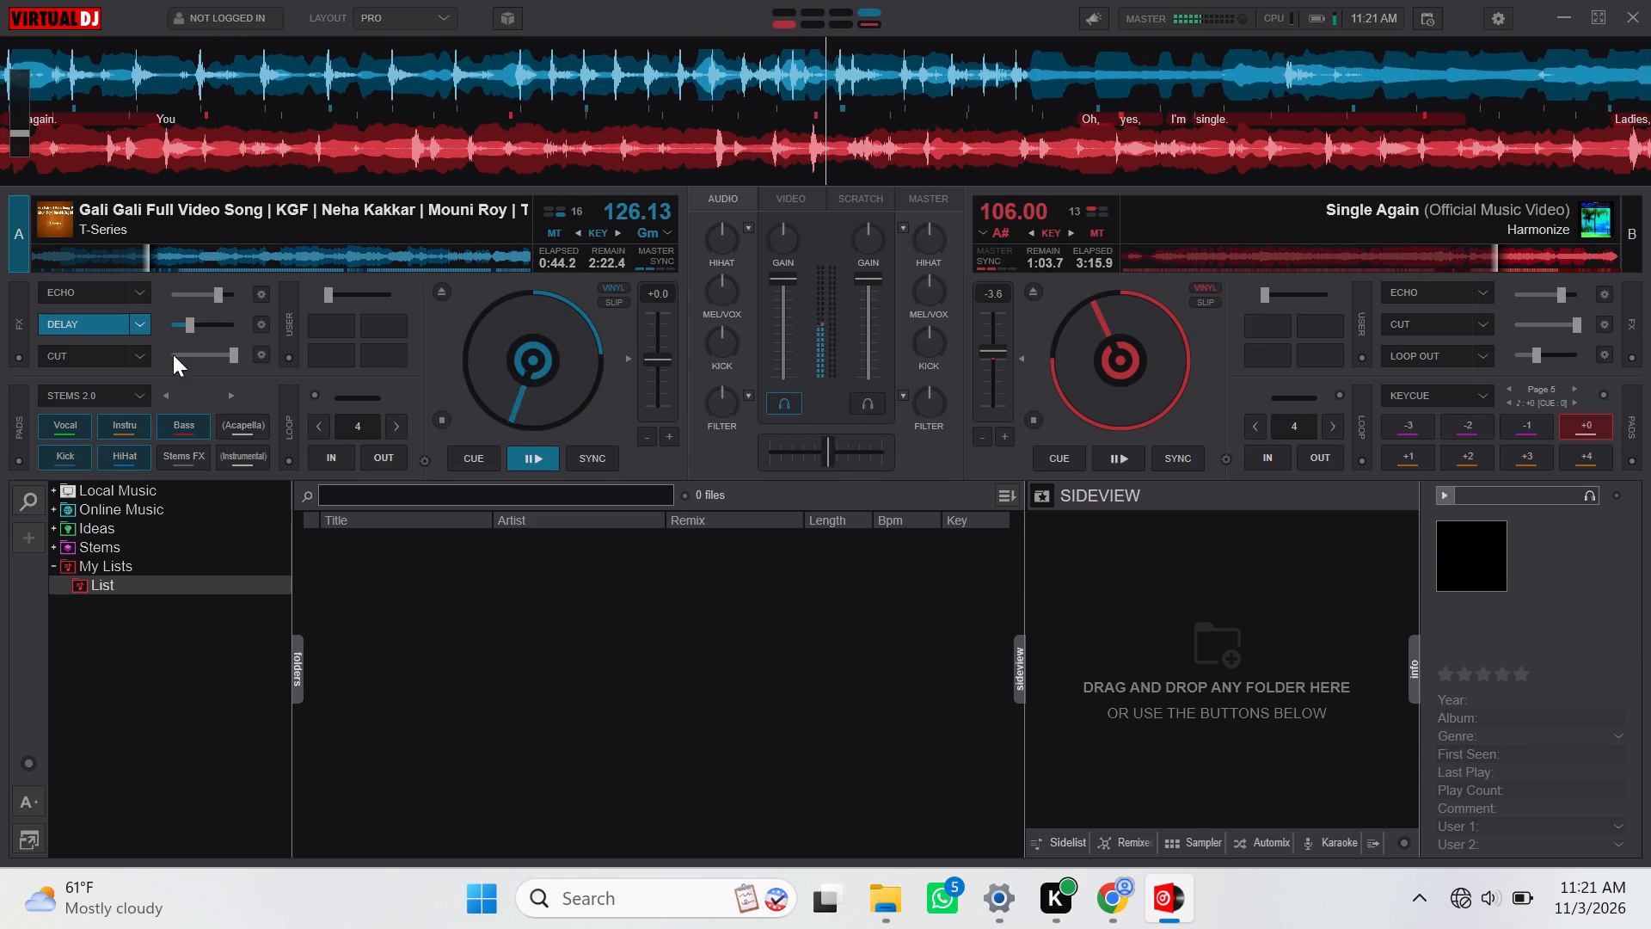
pyautogui.click(114, 318)
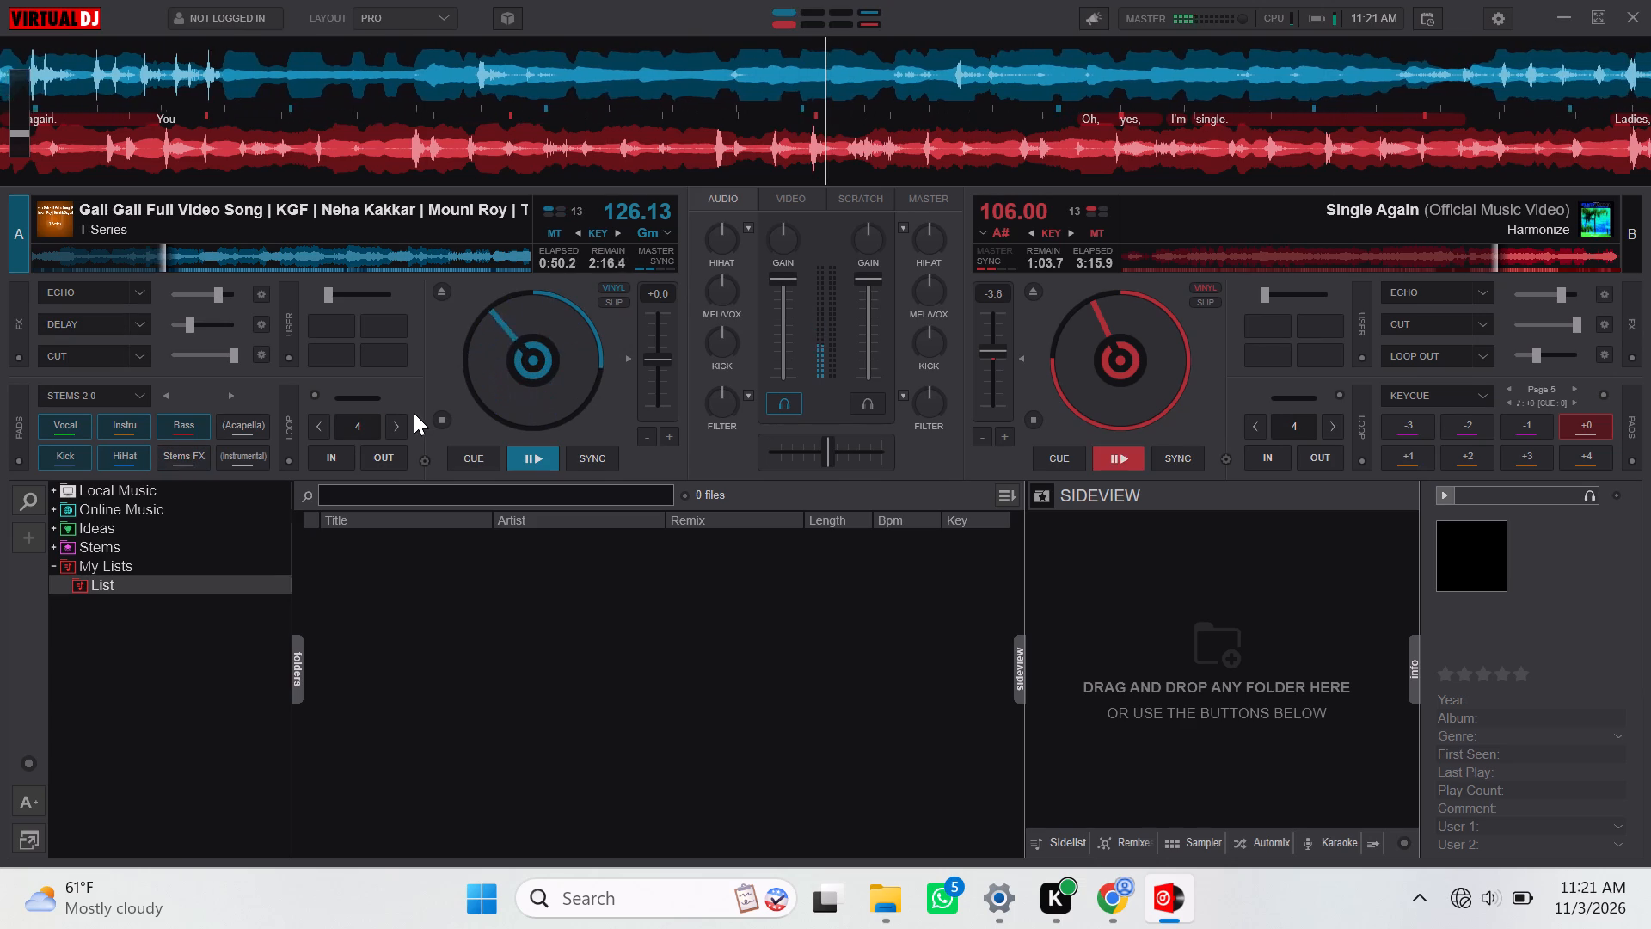
# Pause Gali Gali on deck 1 and reposition it at about 0:25.
pyautogui.click(530, 456)
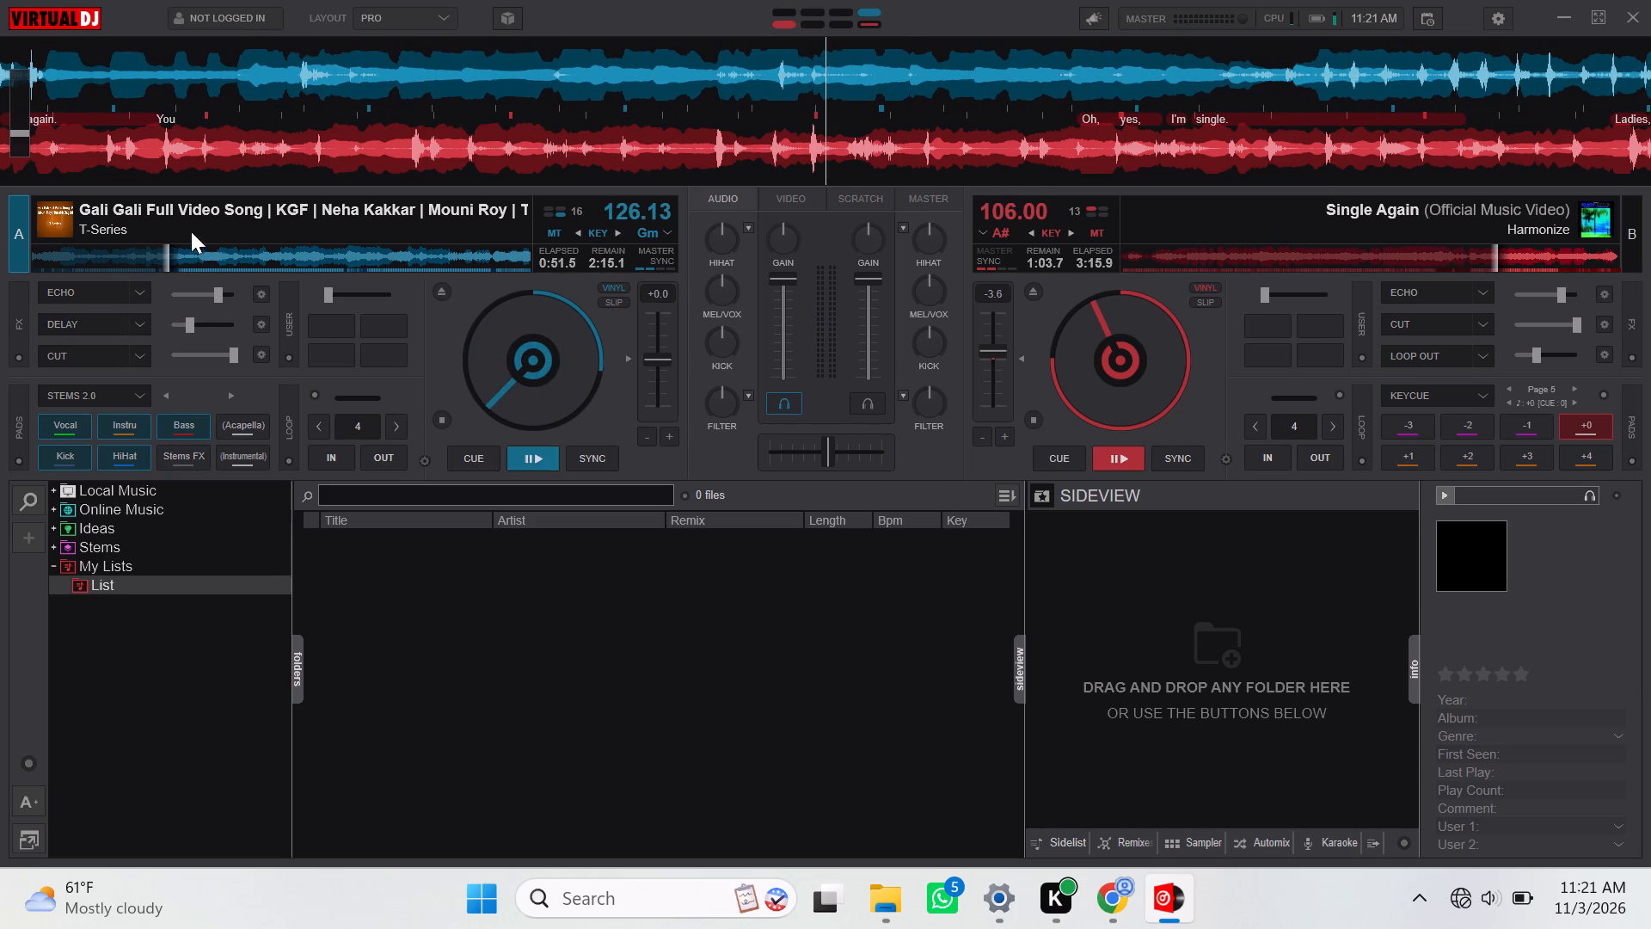
pyautogui.click(100, 253)
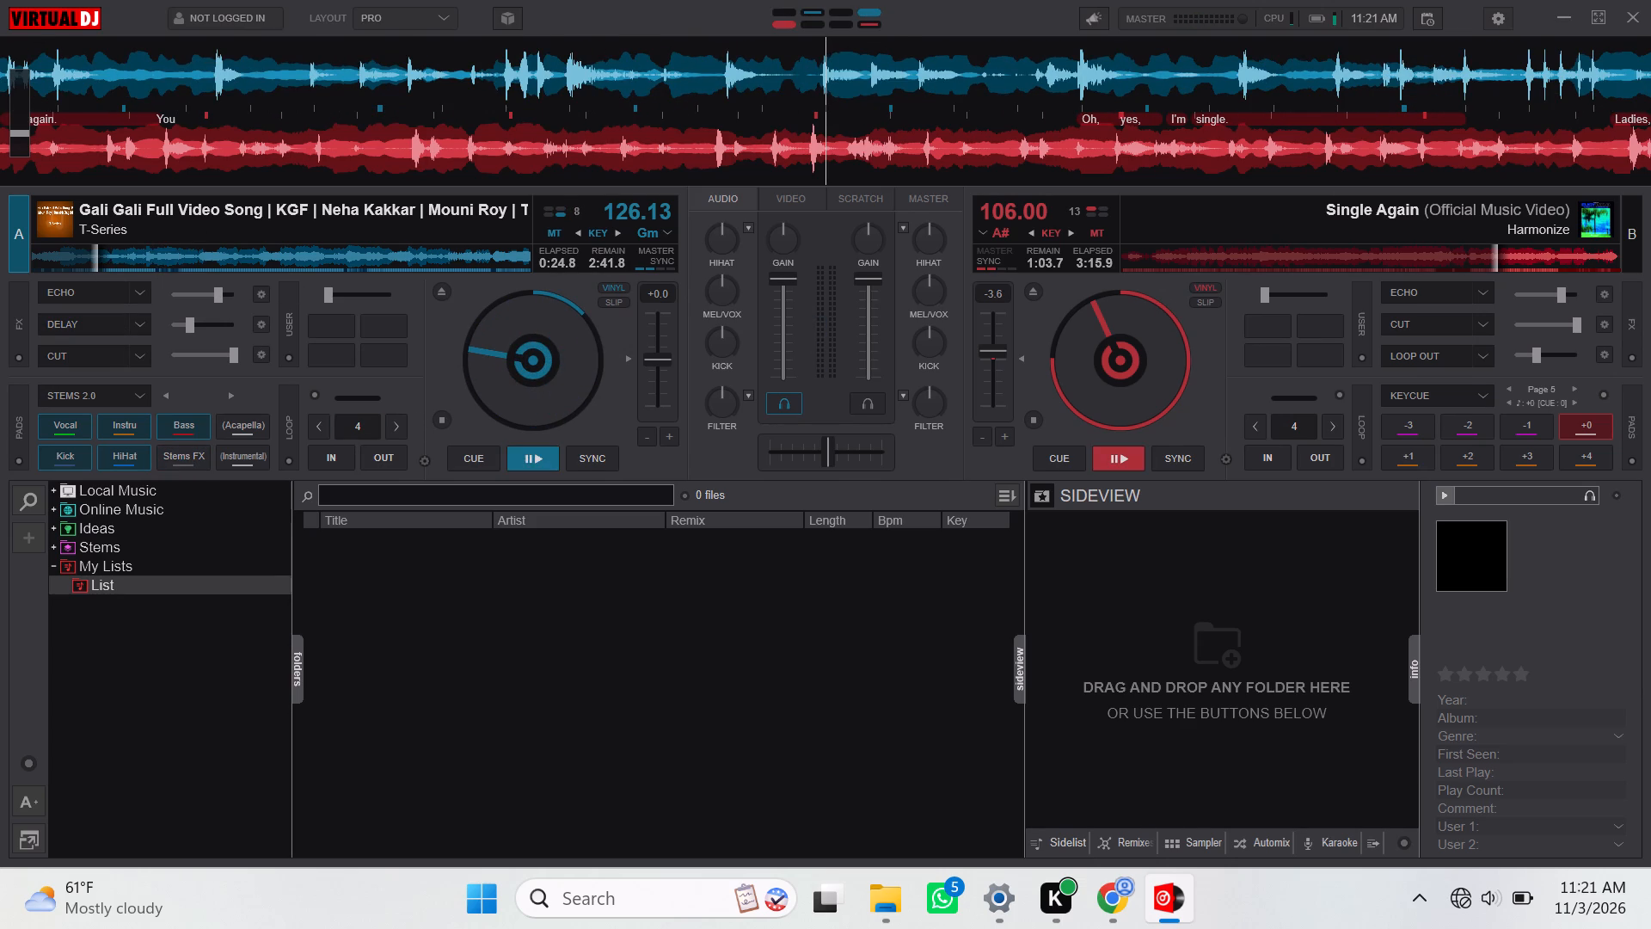
# Move Single Again on deck 2 back to about 0:35 and start playing it.
pyautogui.click(1195, 251)
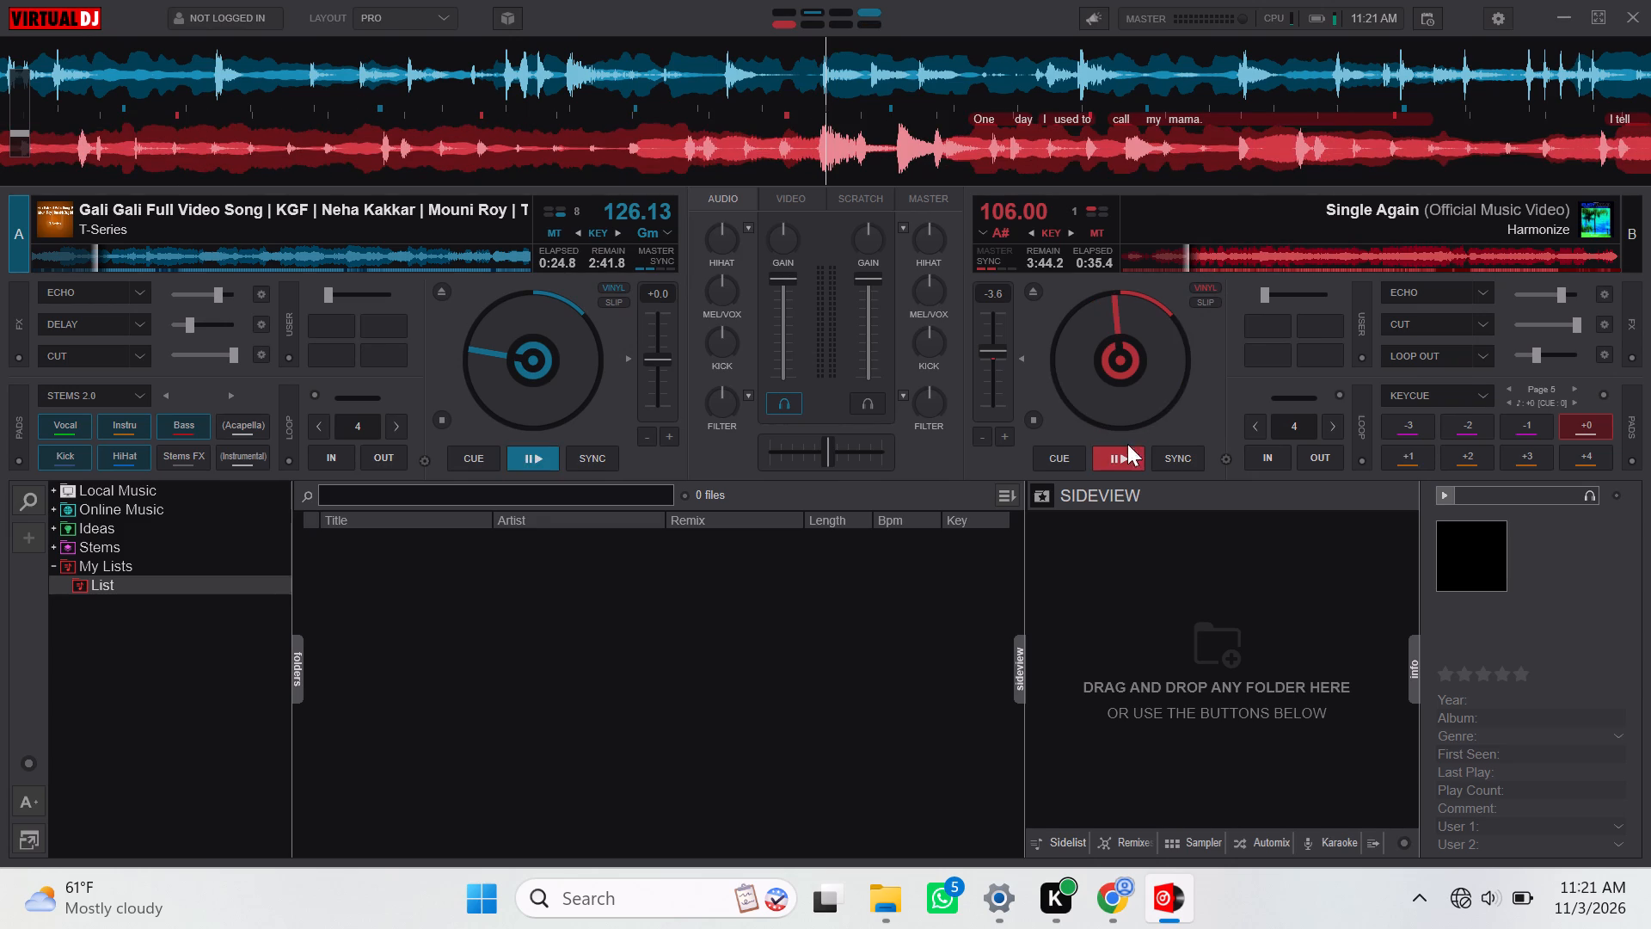
pyautogui.click(1122, 452)
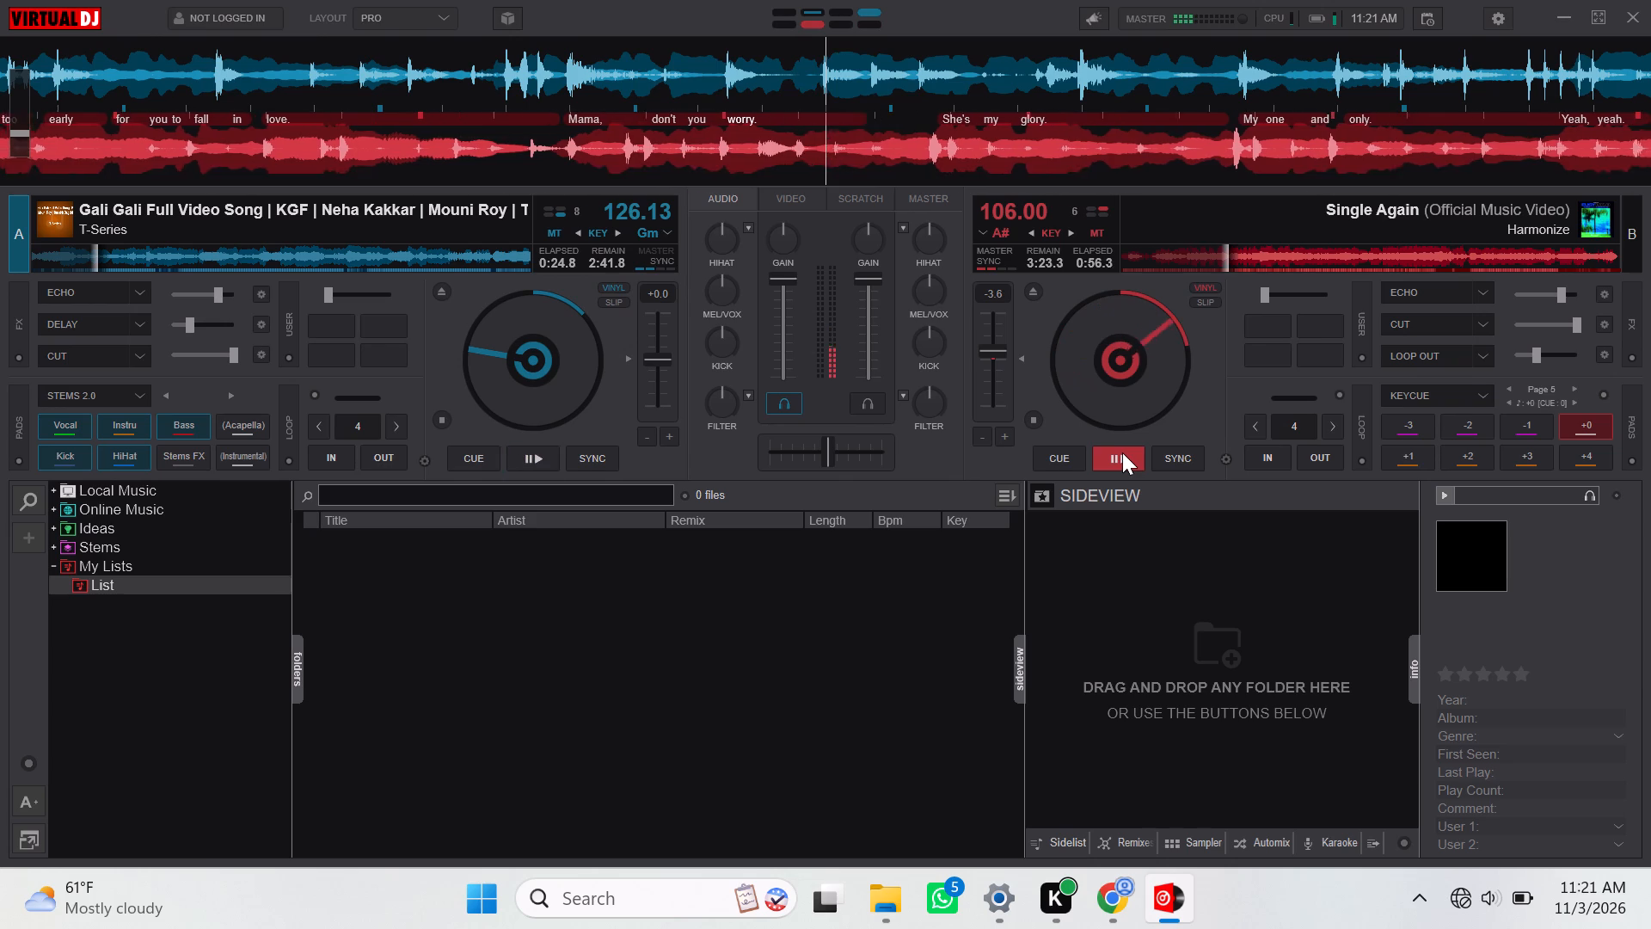
# Pause Single Again on deck 2 and resume its playback from the same point.
pyautogui.click(1122, 452)
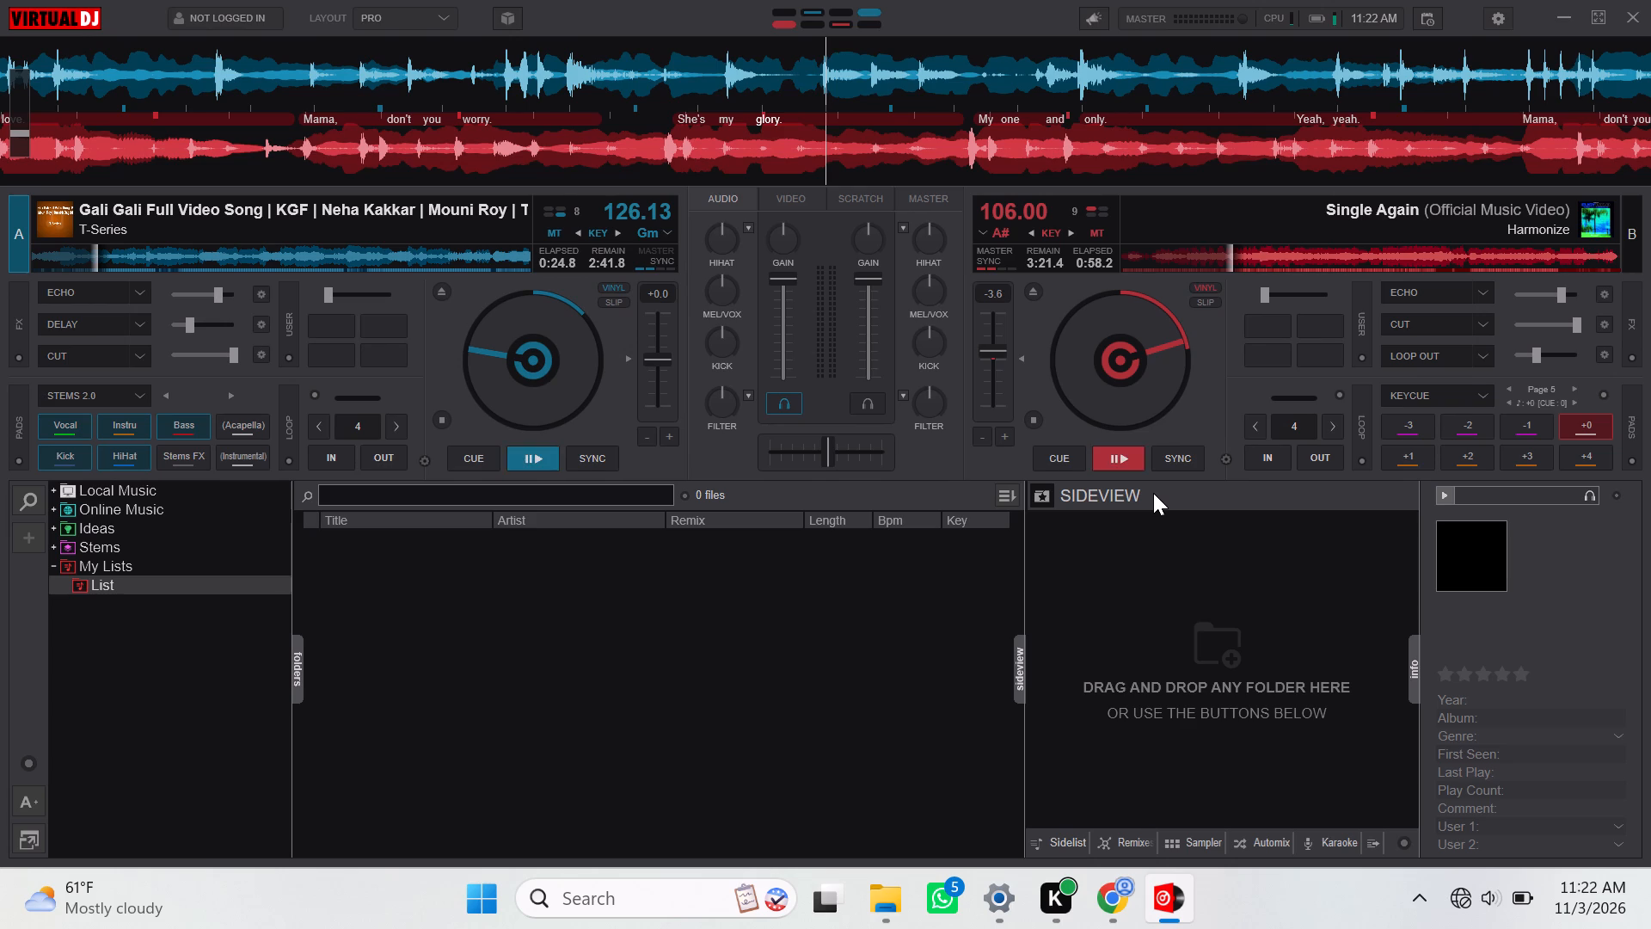
pyautogui.click(1114, 454)
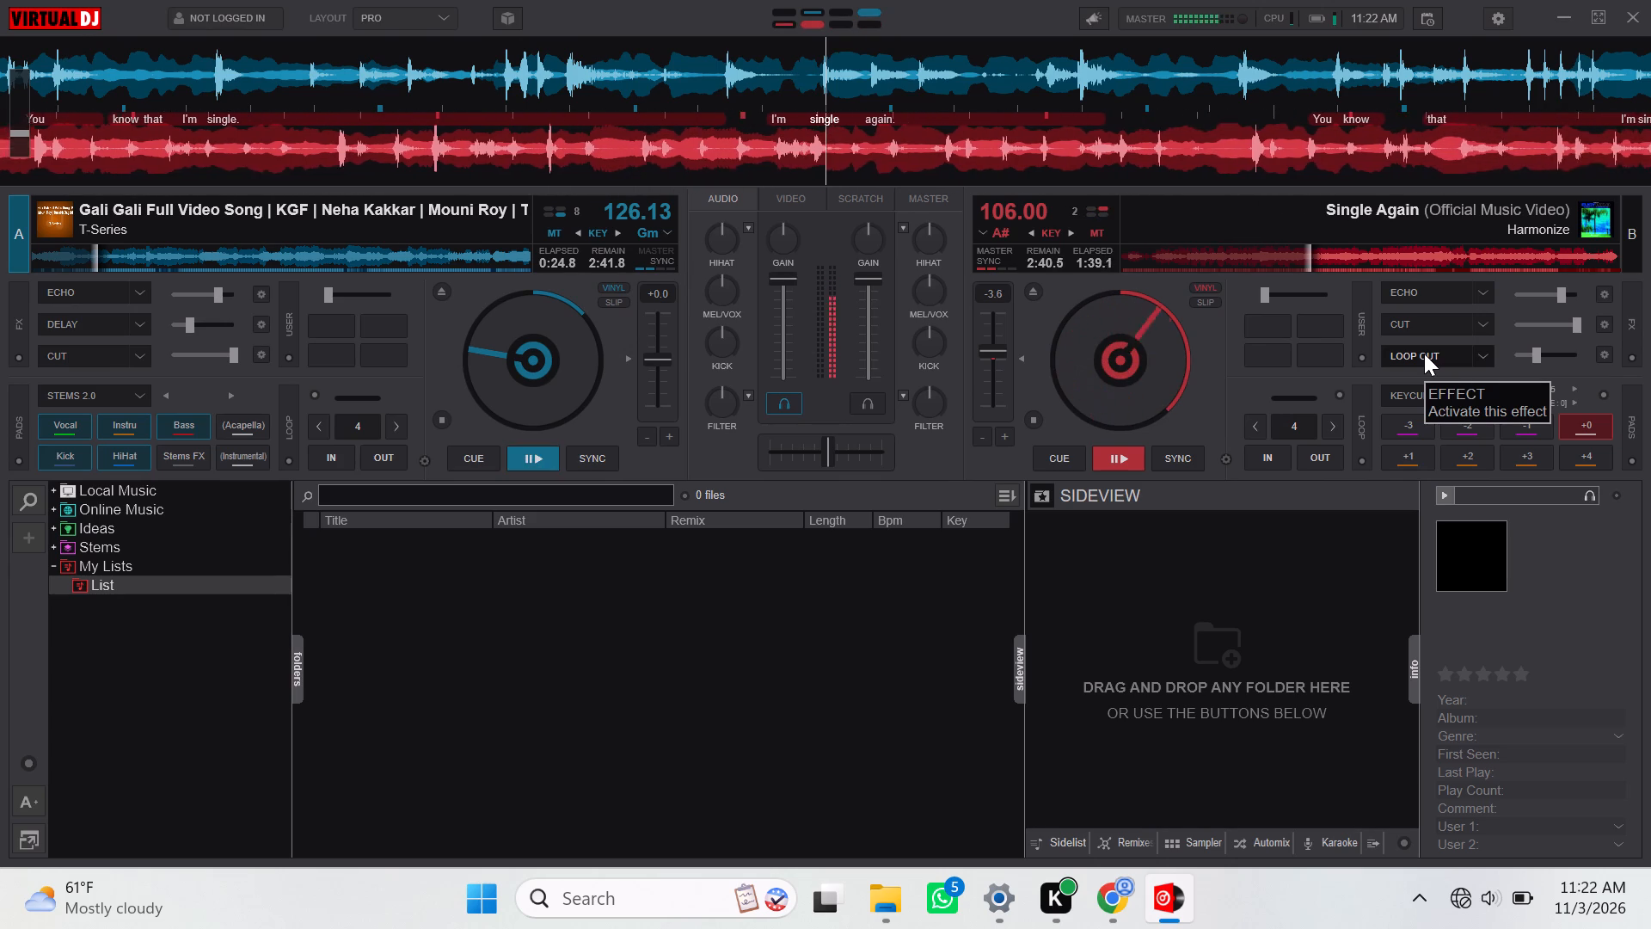
# Transition from Single Again by activating Loop Out on deck 2 and starting Gali Gali on deck 1.
pyautogui.click(1424, 354)
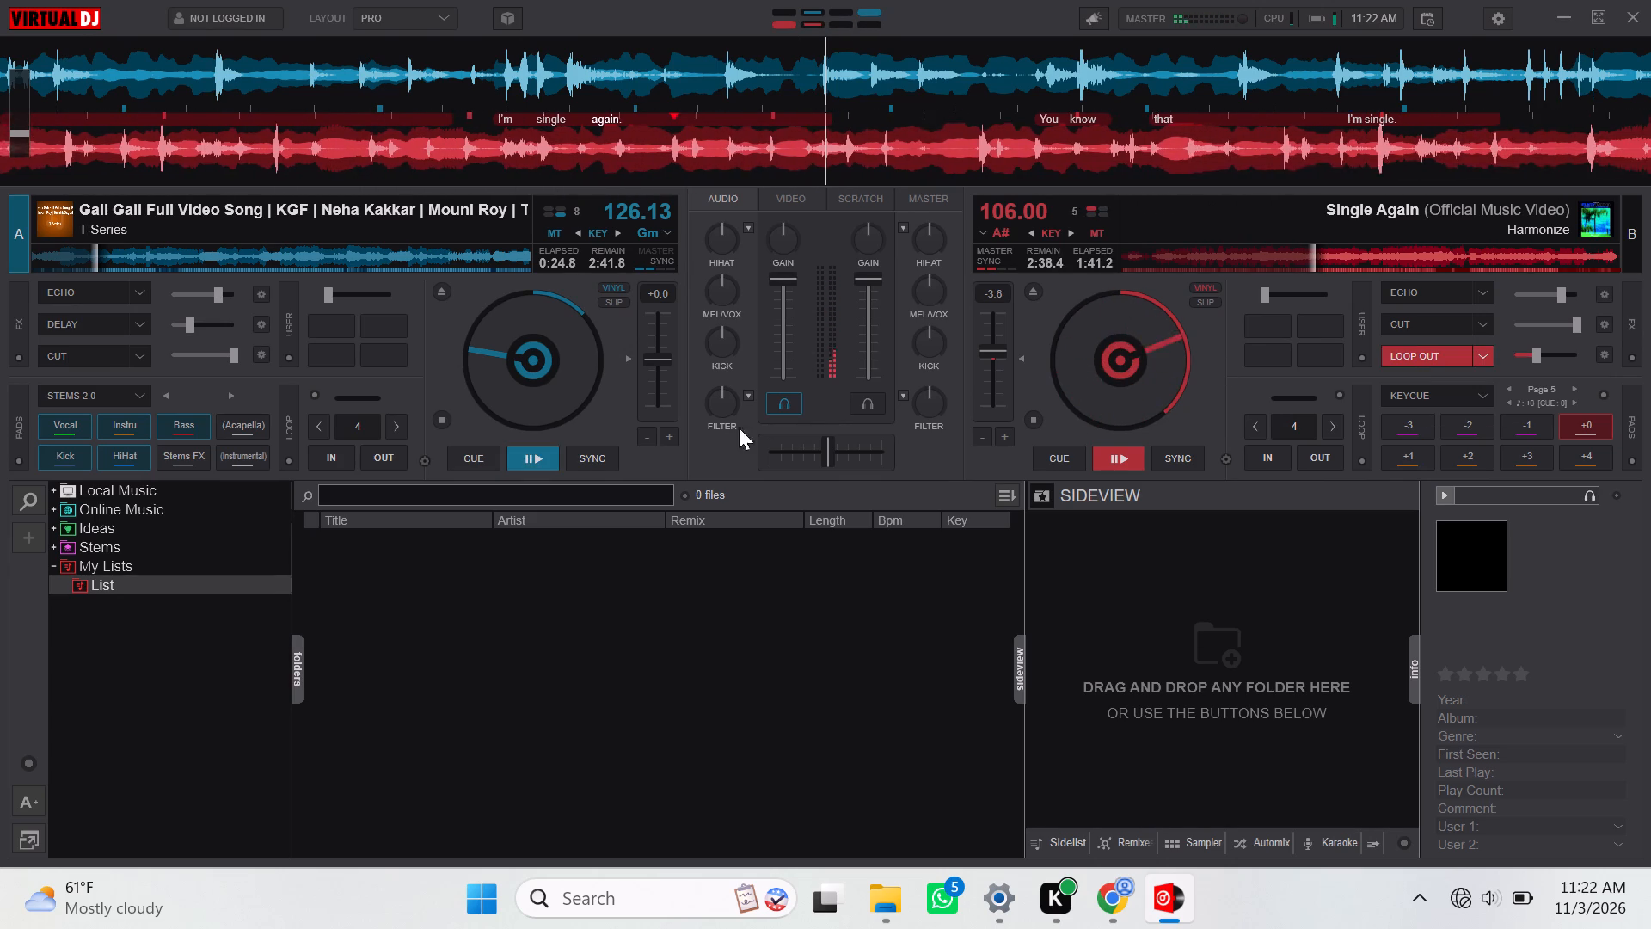
pyautogui.click(523, 442)
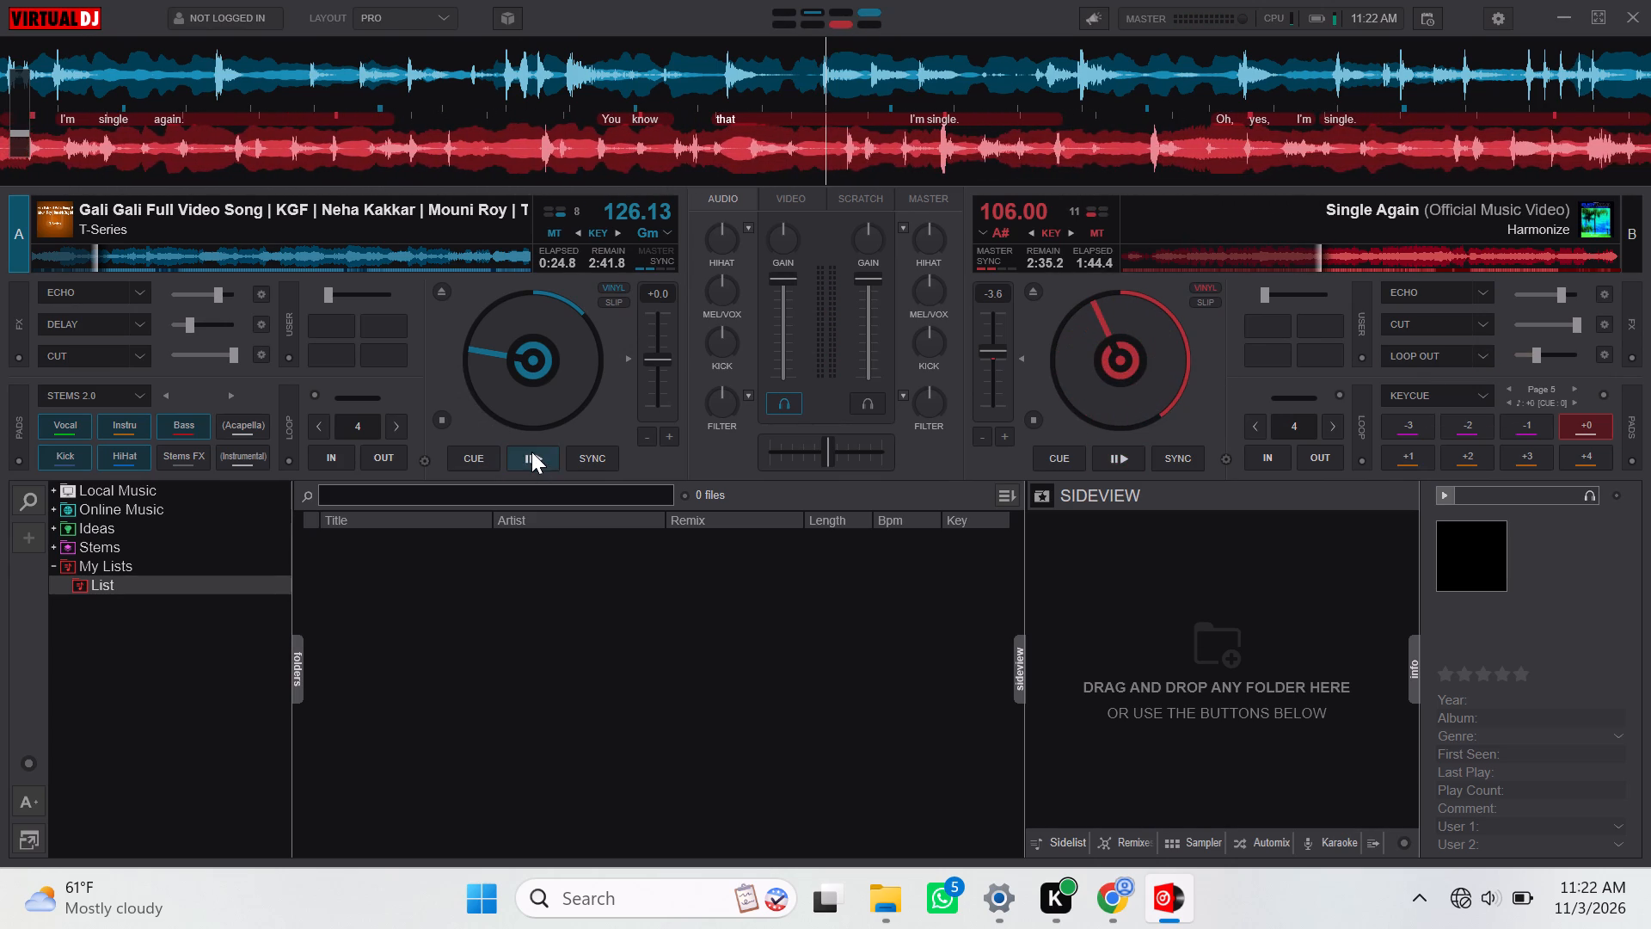
pyautogui.click(531, 452)
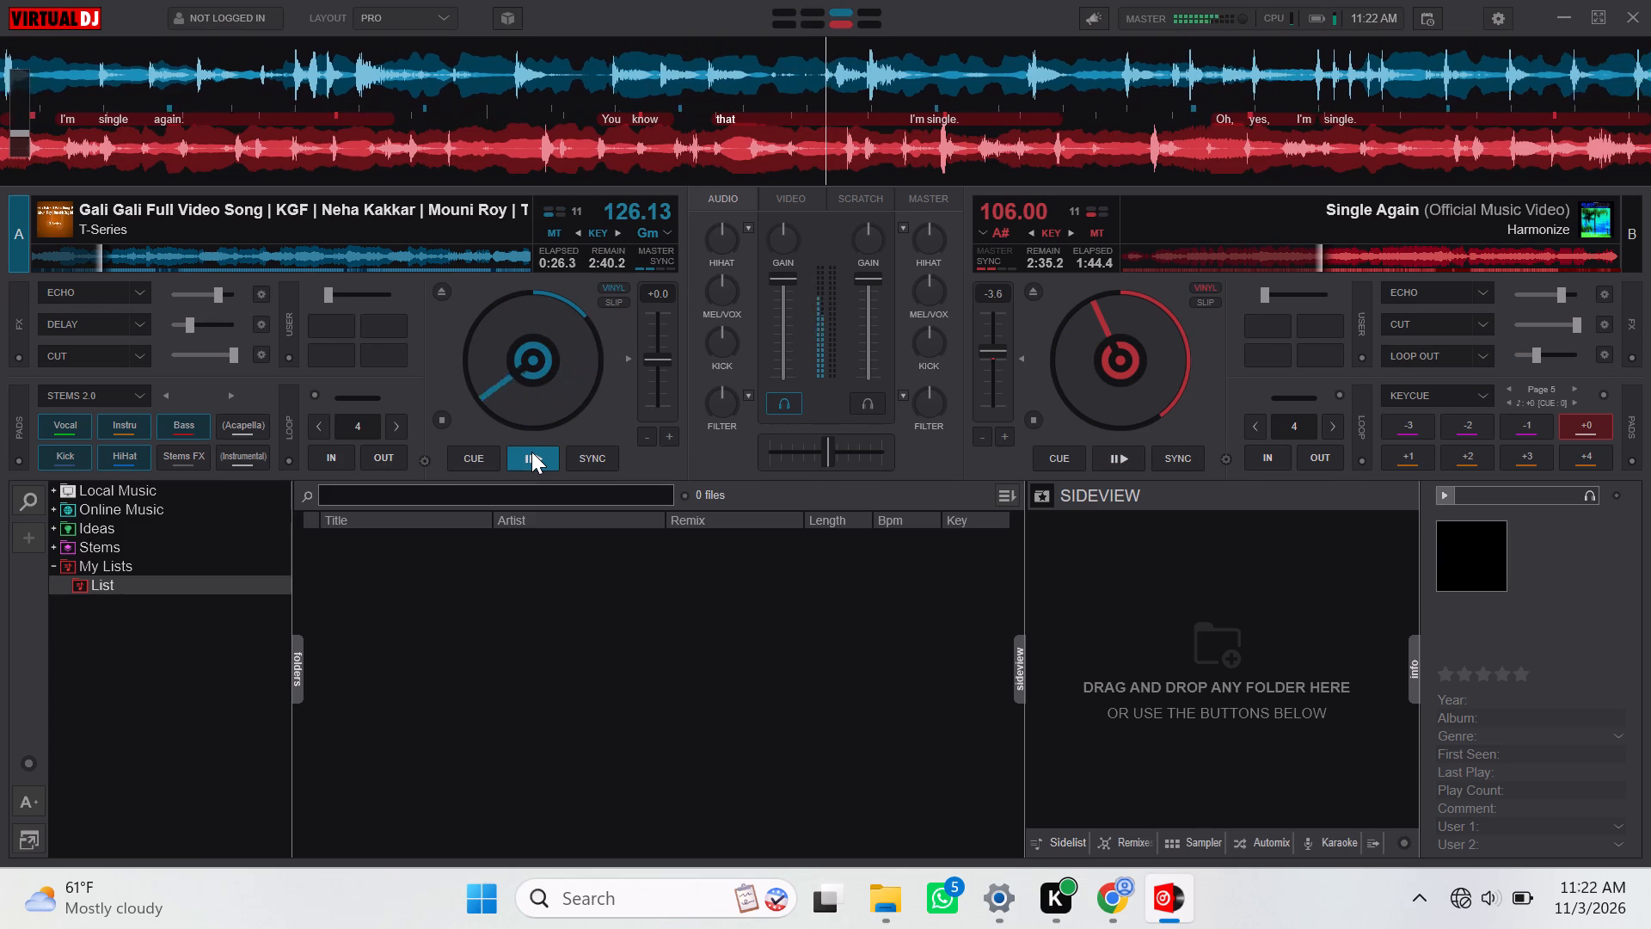
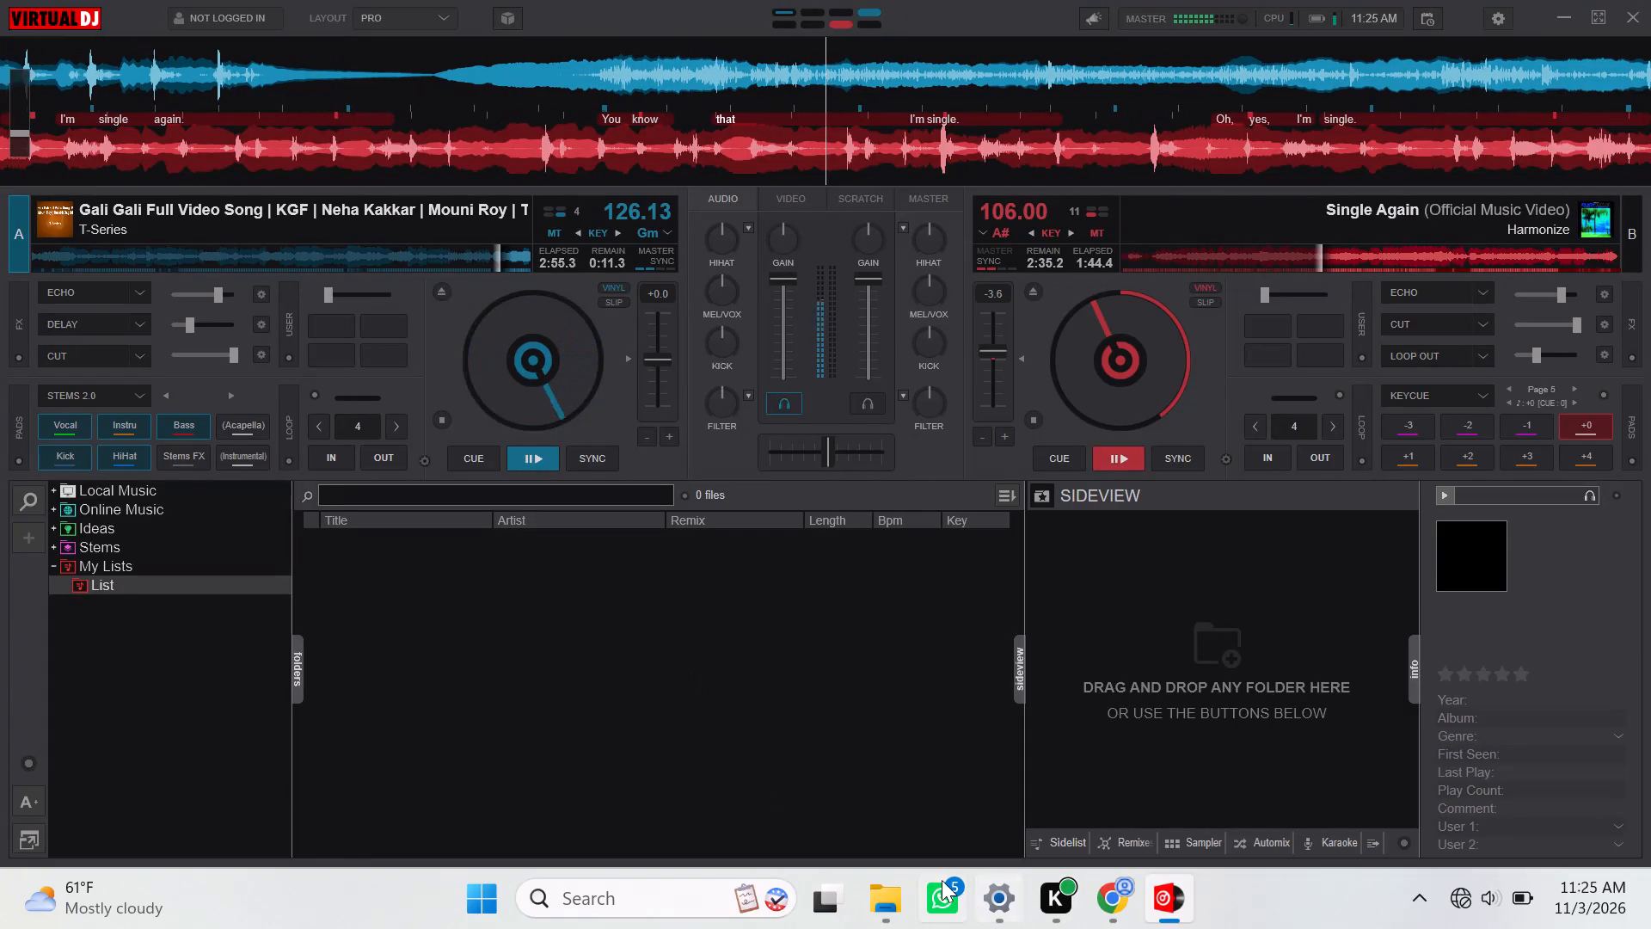
# Load Chris Brown - Yeah 3x from the Downloads folder onto deck 2 and start playing it.
pyautogui.click(894, 890)
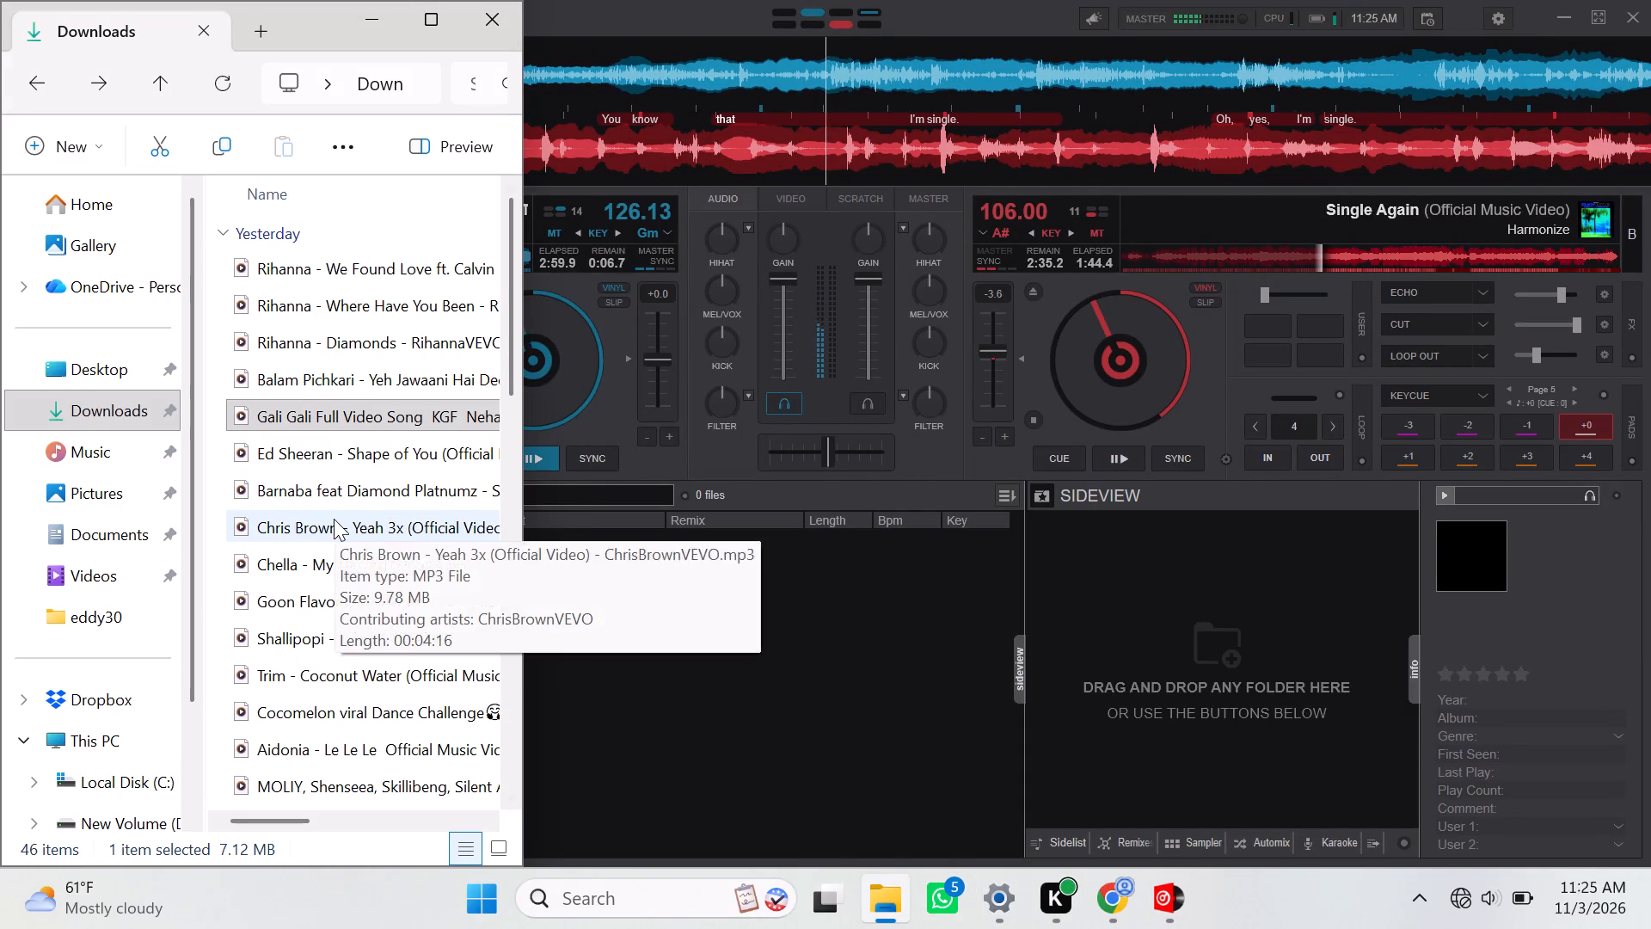
pyautogui.moveTo(334, 519); pyautogui.dragTo(1057, 335)
pyautogui.click(1071, 341)
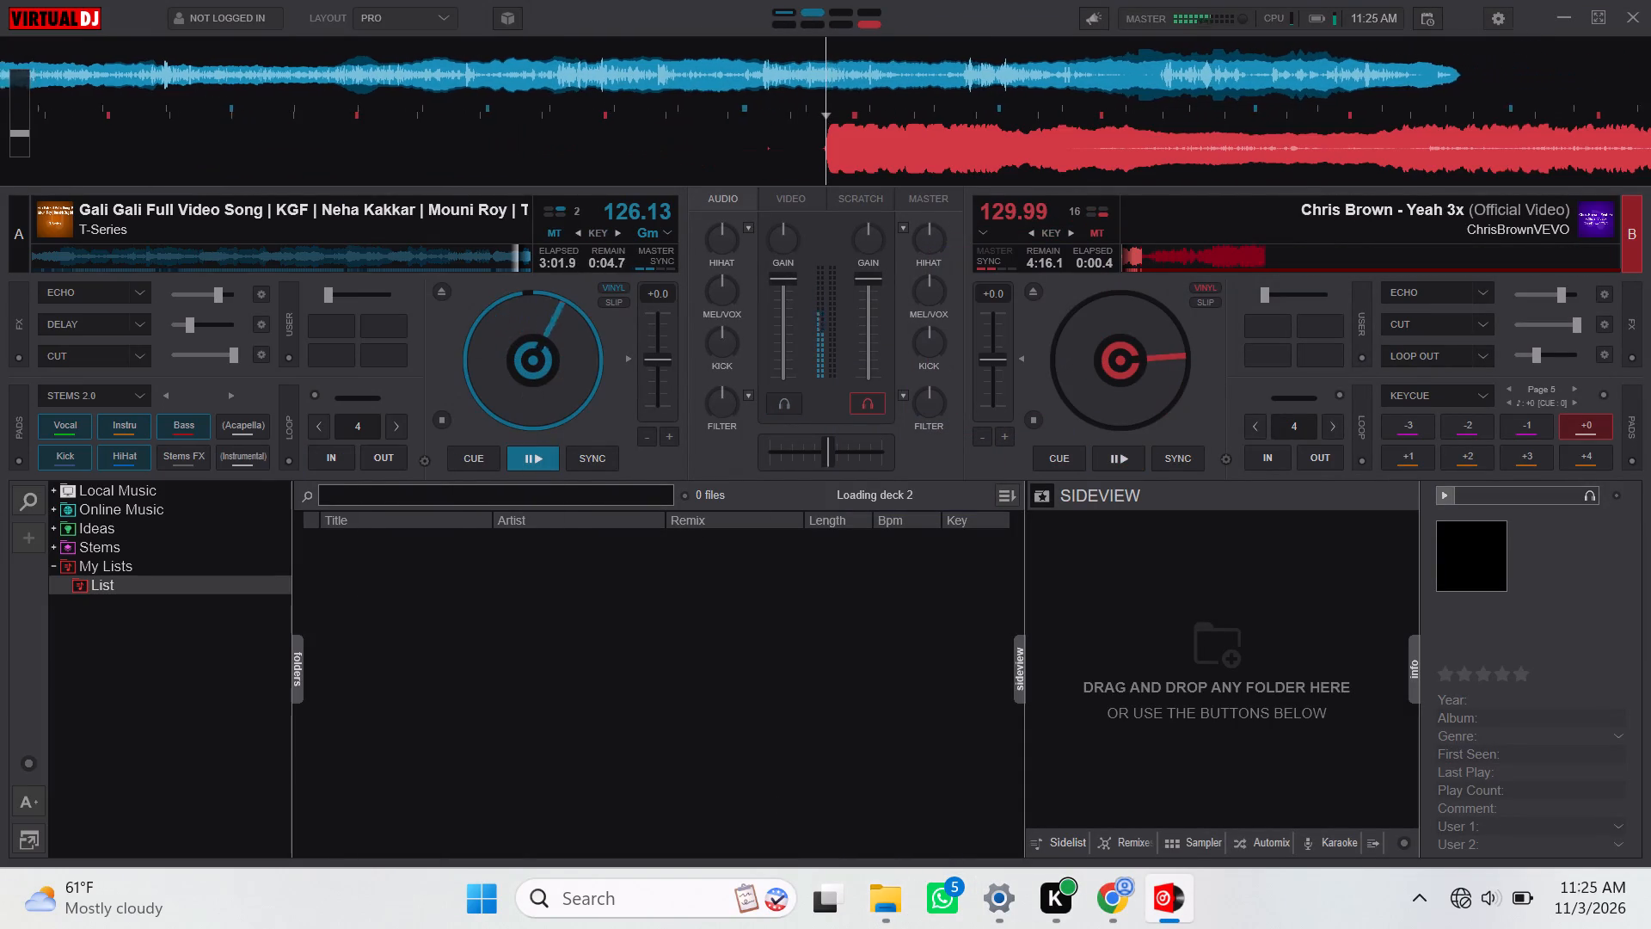
pyautogui.click(1114, 453)
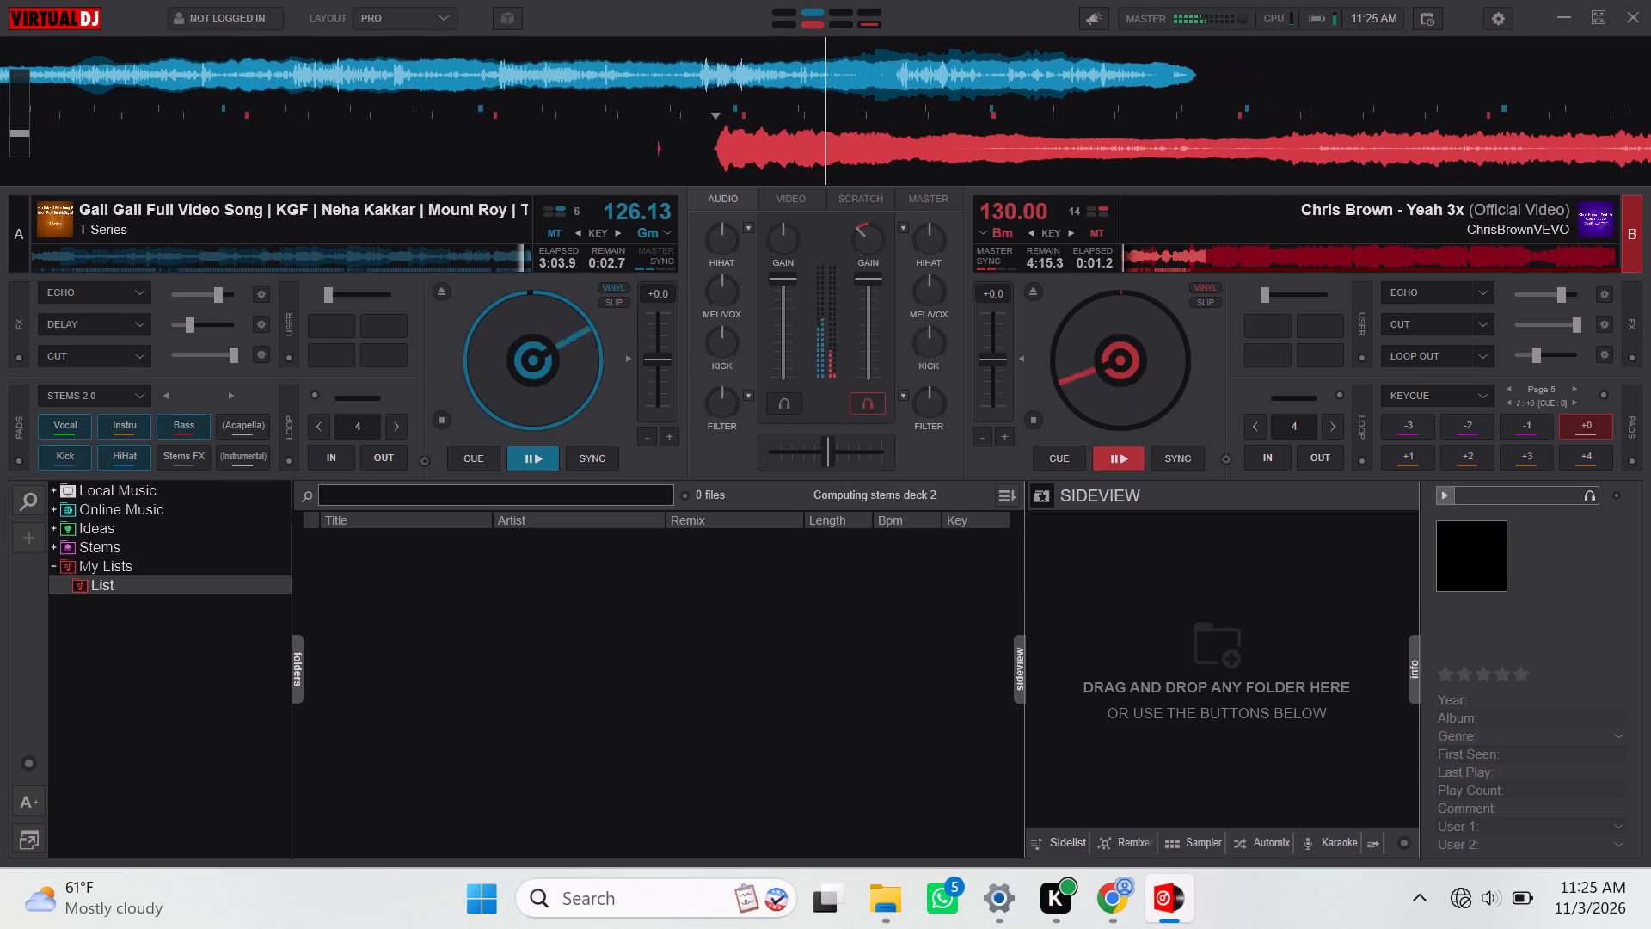
# Turn on the Echo effect and activate Loop Out on deck 1 as Gali Gali reaches its end.
pyautogui.click(95, 292)
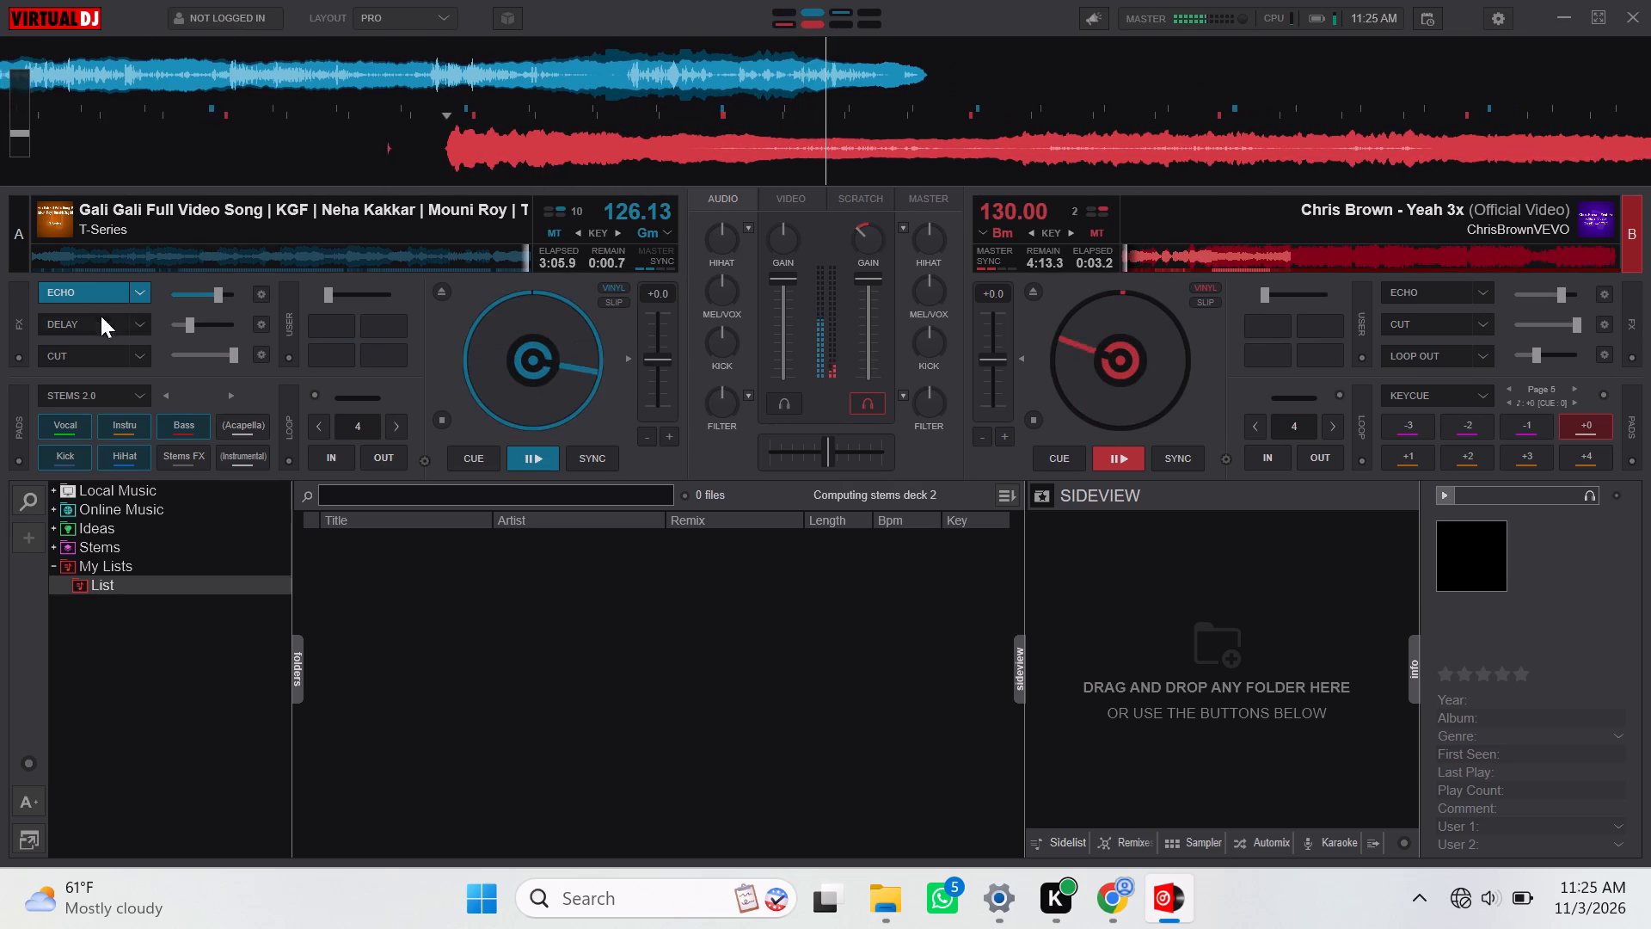
pyautogui.click(390, 456)
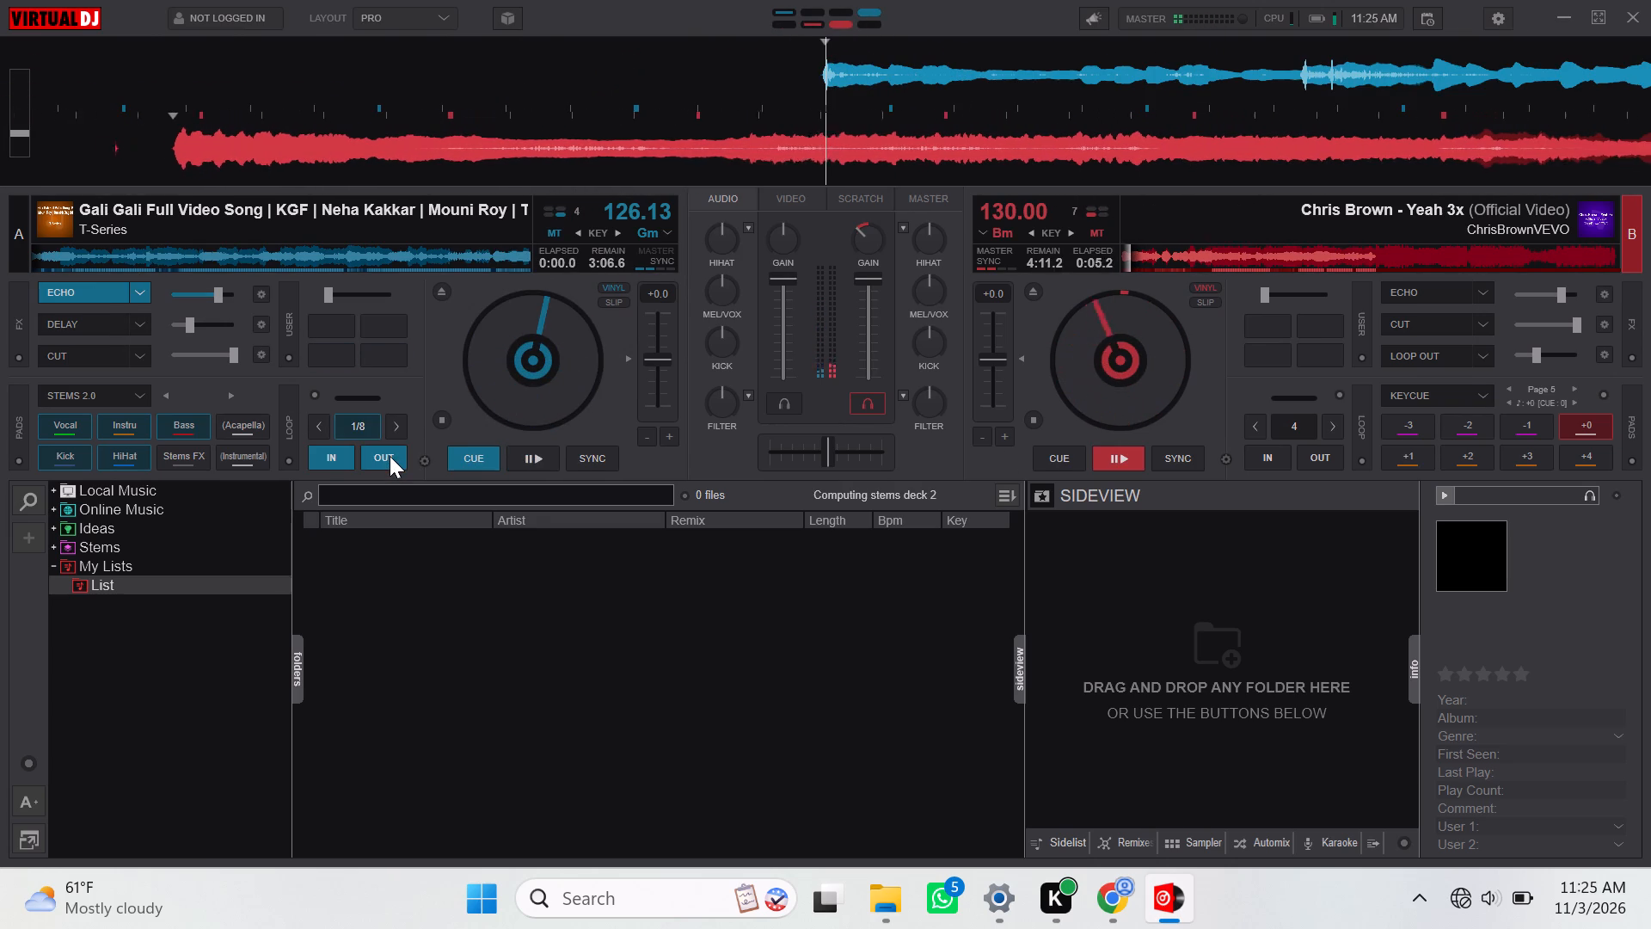
# Restart Gali Gali on deck 1 and stutter its opening by rapidly alternating pause and play, leaving it playing.
pyautogui.click(535, 449)
pyautogui.tripleClick(535, 449)
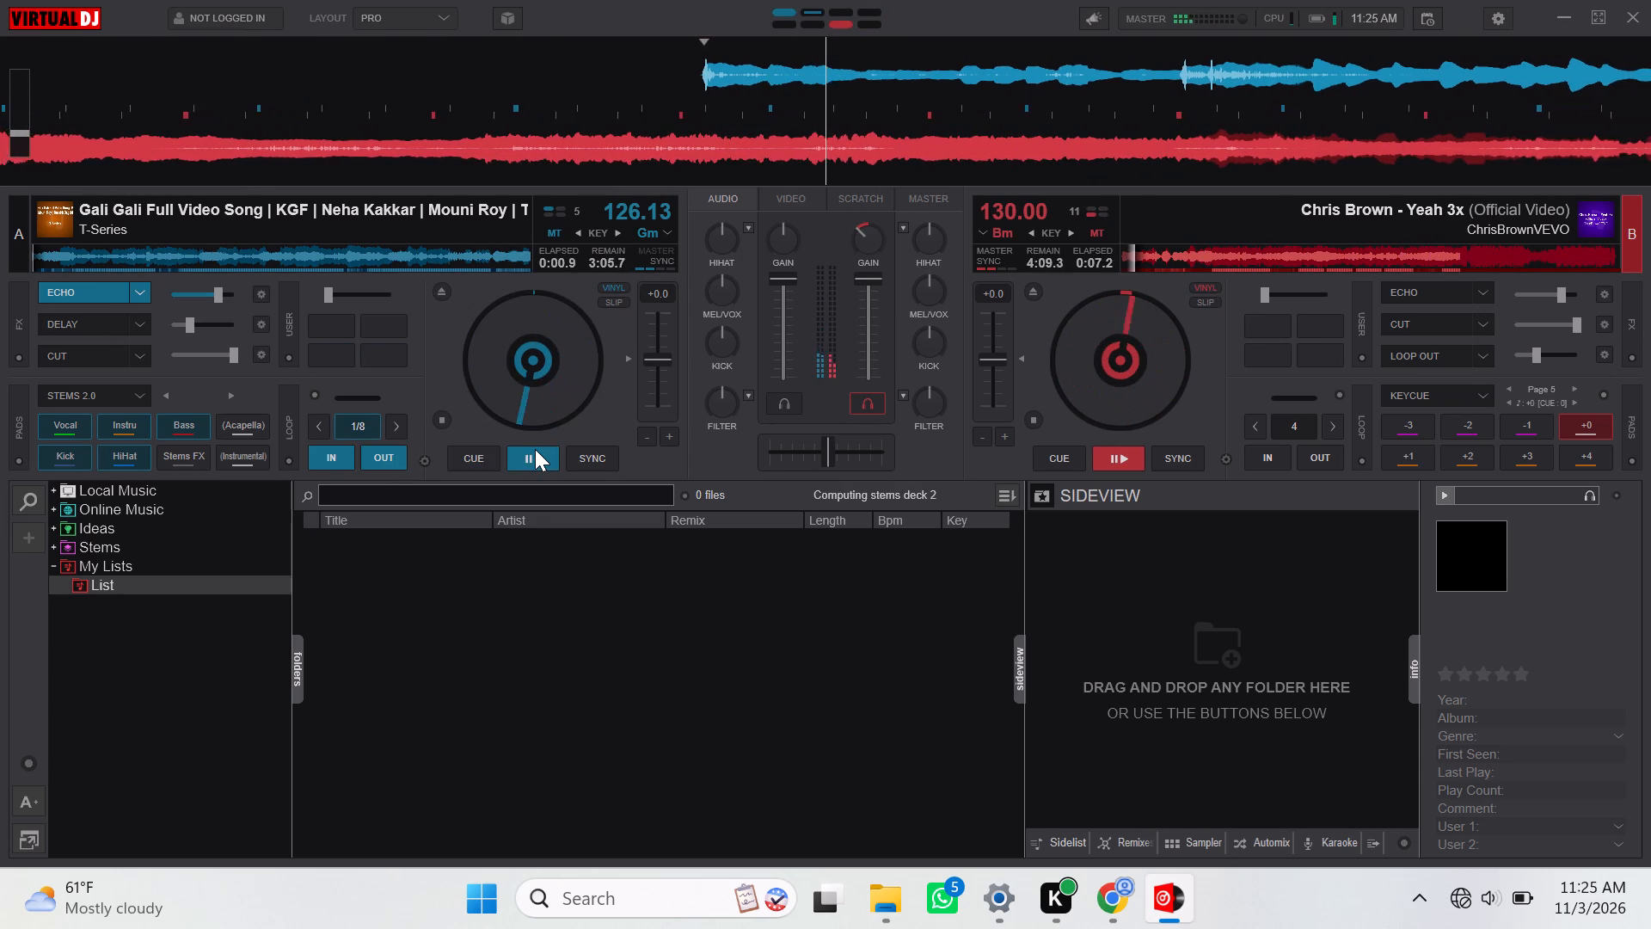
pyautogui.tripleClick(535, 449)
pyautogui.tripleClick(535, 449)
pyautogui.tripleClick(535, 449)
pyautogui.click(535, 449)
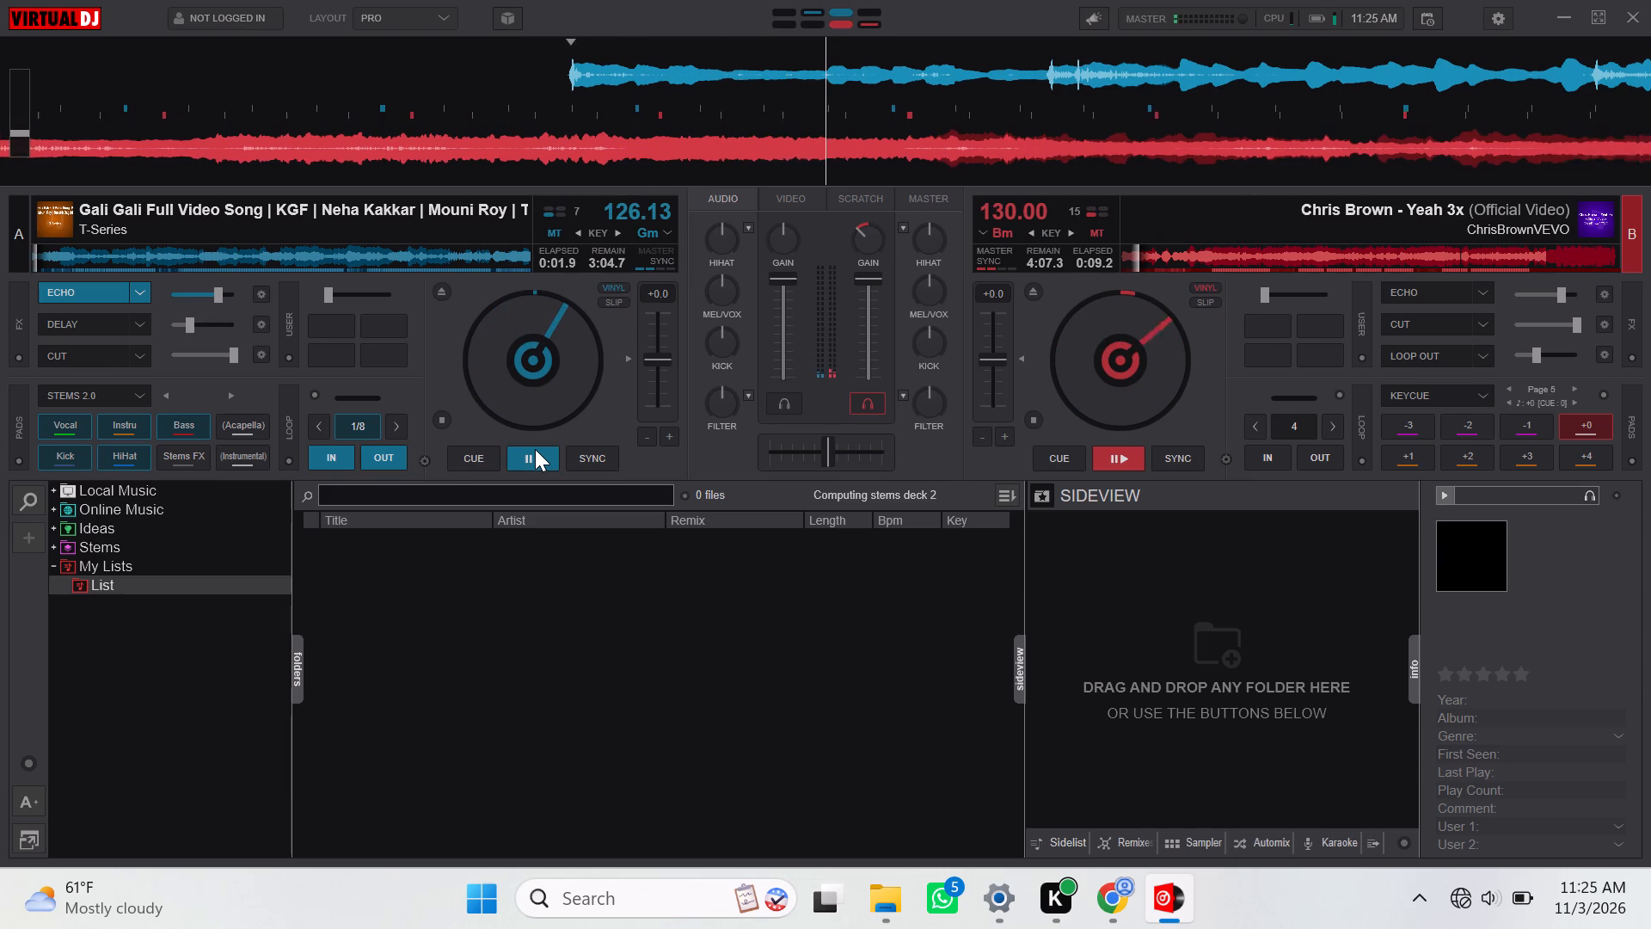
pyautogui.tripleClick(535, 449)
pyautogui.tripleClick(535, 449)
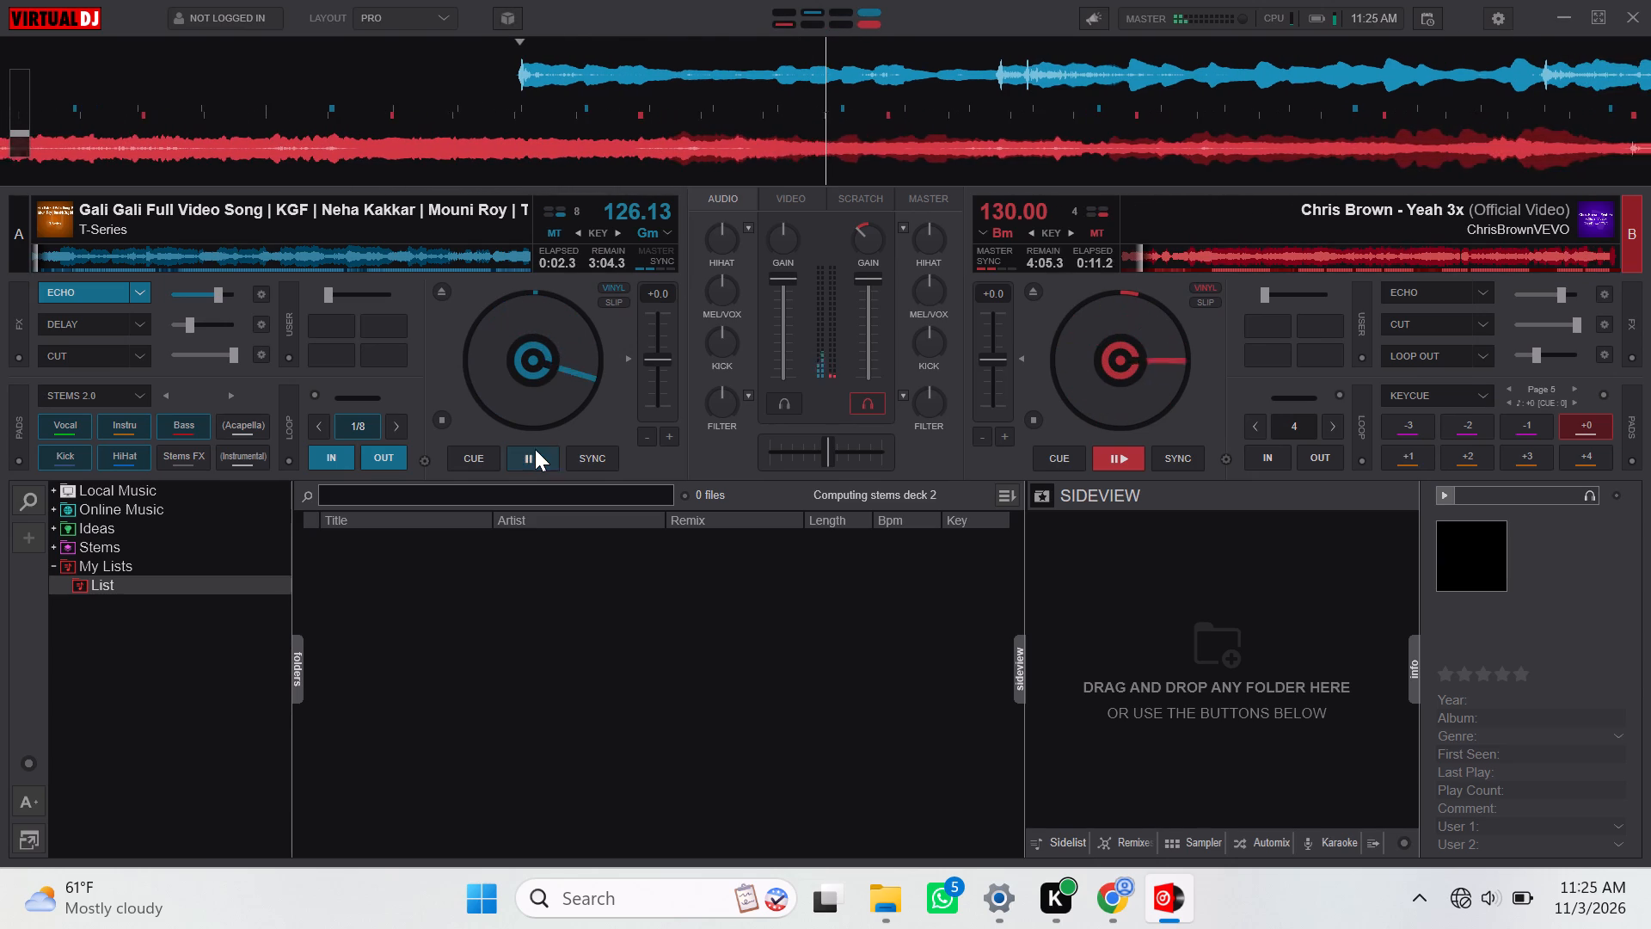
pyautogui.doubleClick(535, 449)
pyautogui.click(535, 449)
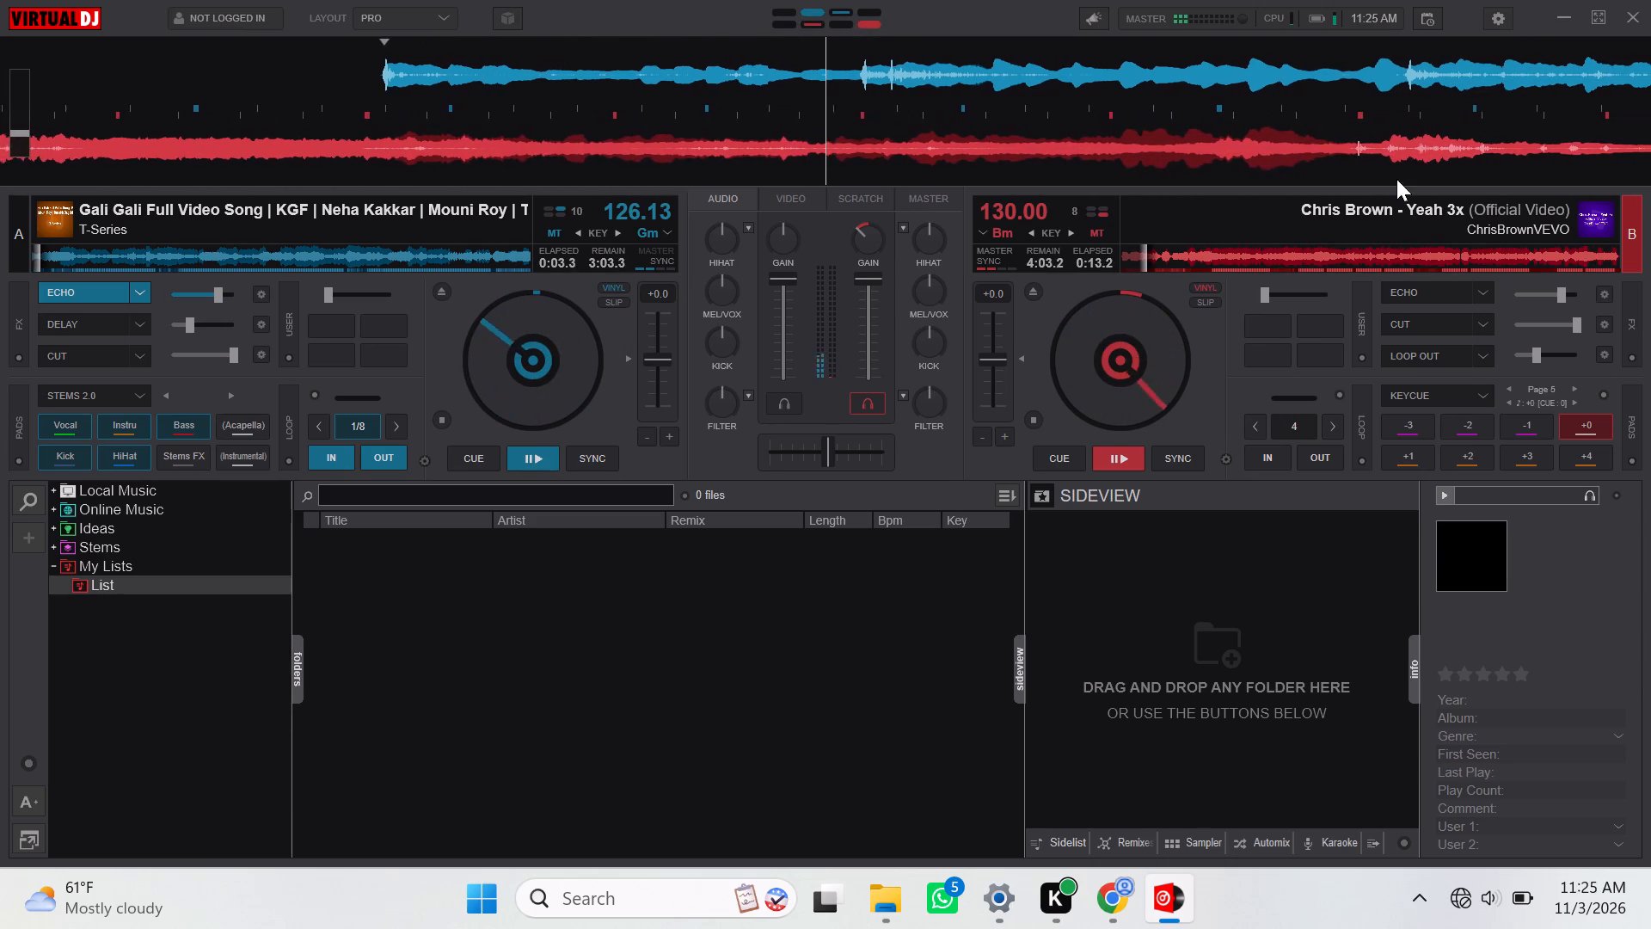
# Jump Yeah 3x on deck 2 ahead to about 0:40 while it plays.
pyautogui.click(1197, 250)
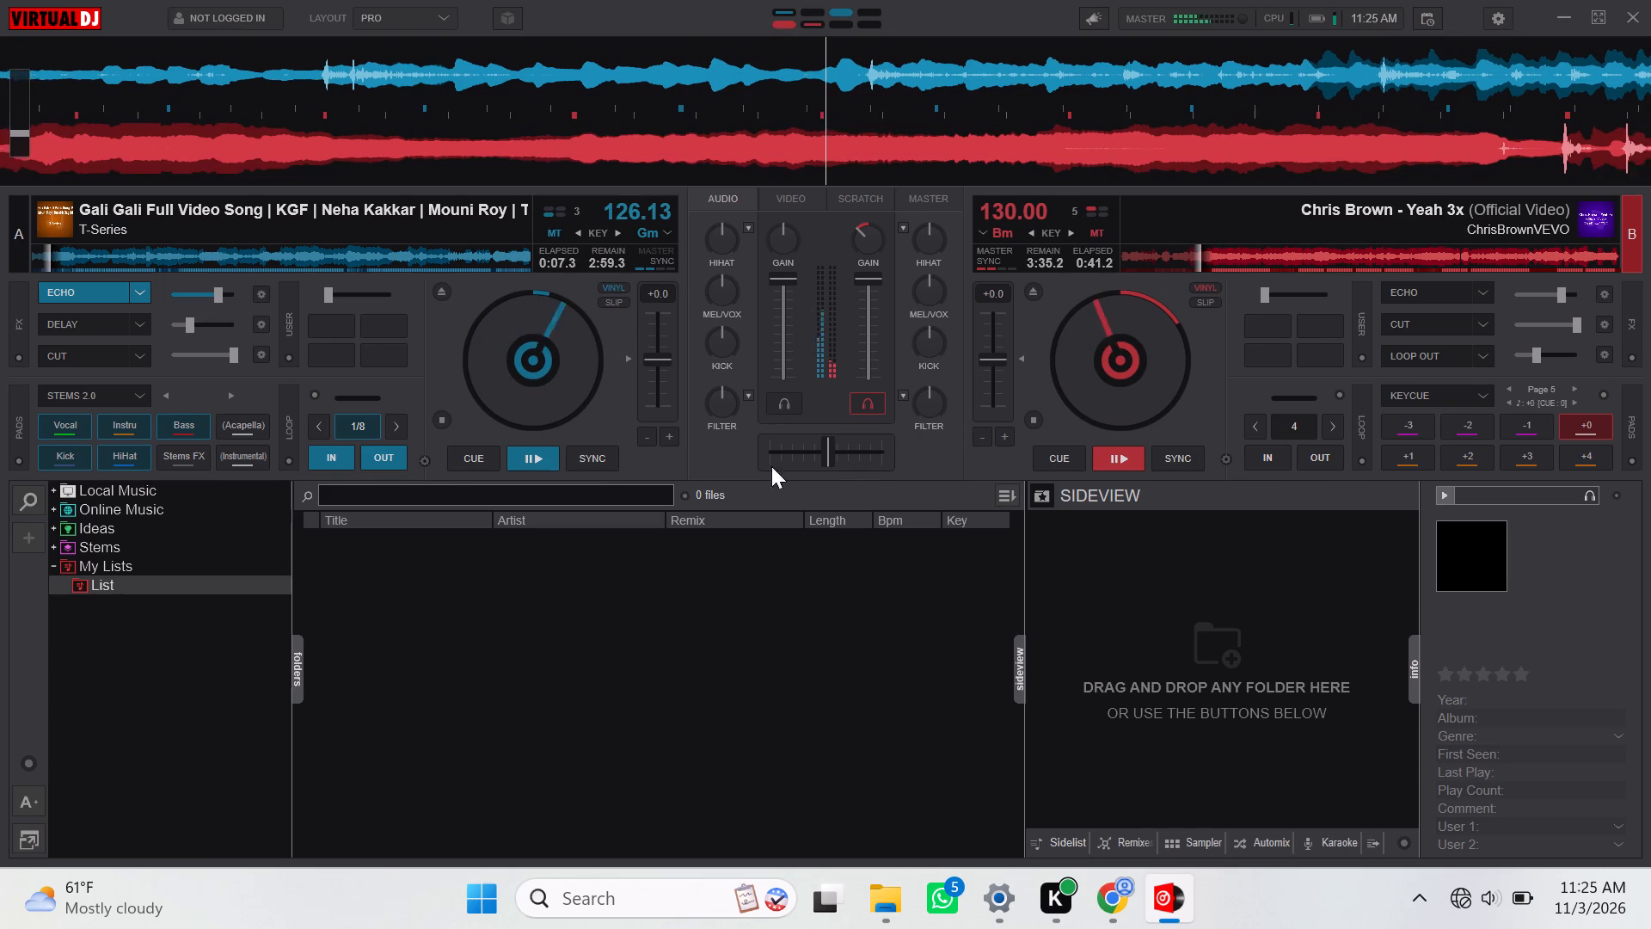
# Pause Gali Gali on deck 1 at about 0:09 and resume its playback from the same point.
pyautogui.click(535, 438)
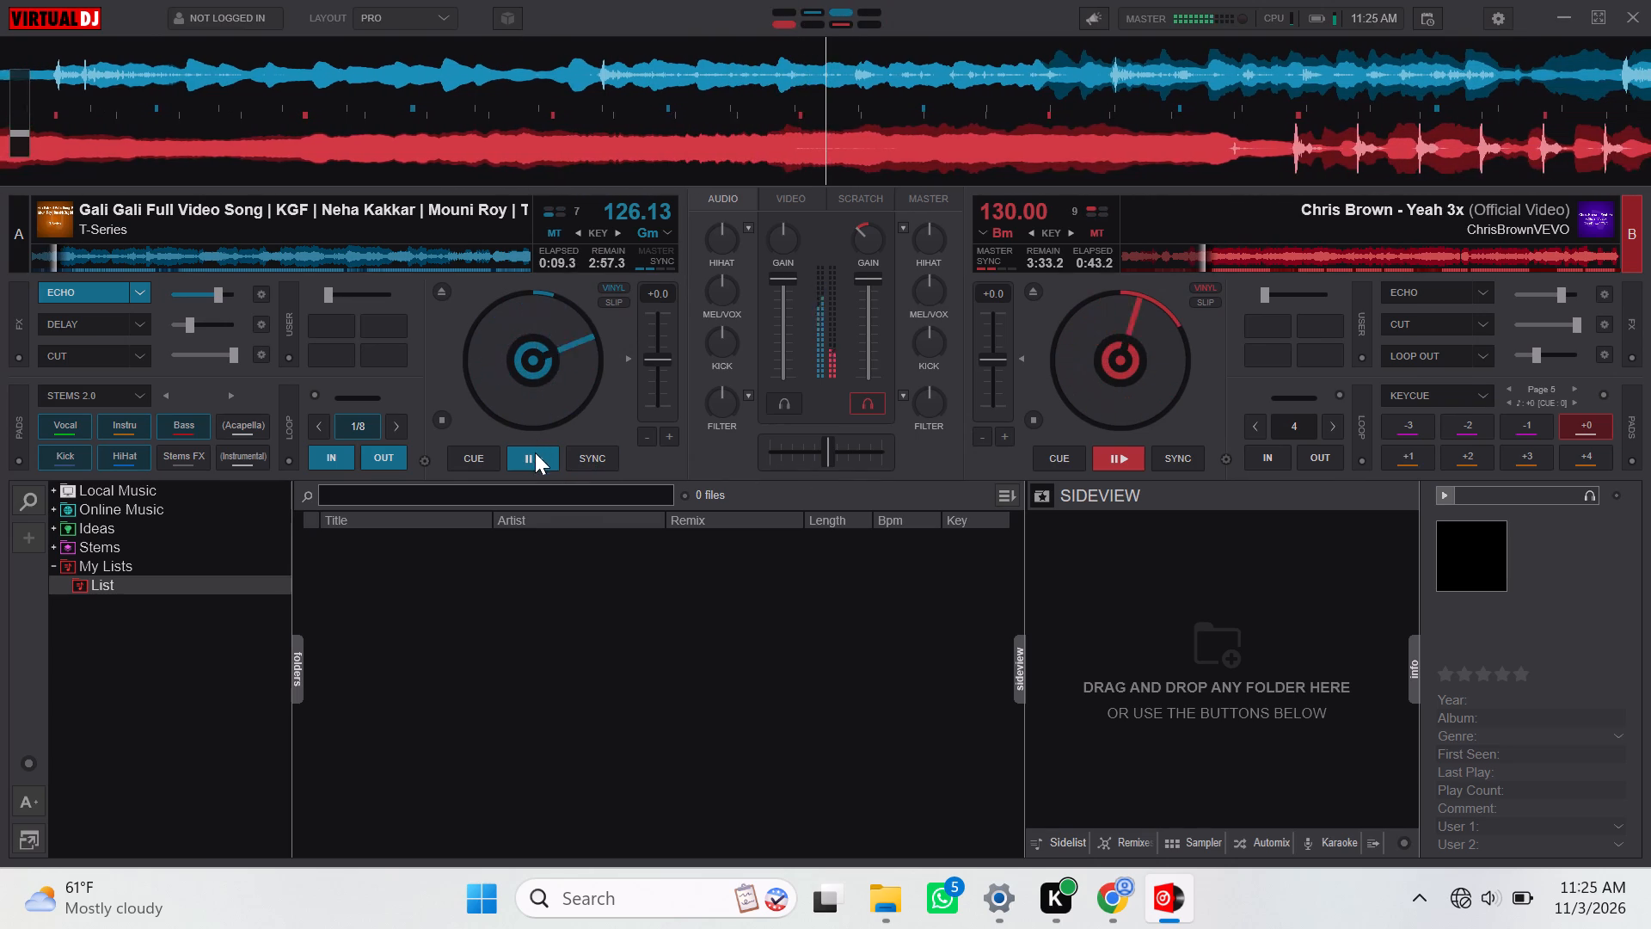
pyautogui.click(534, 450)
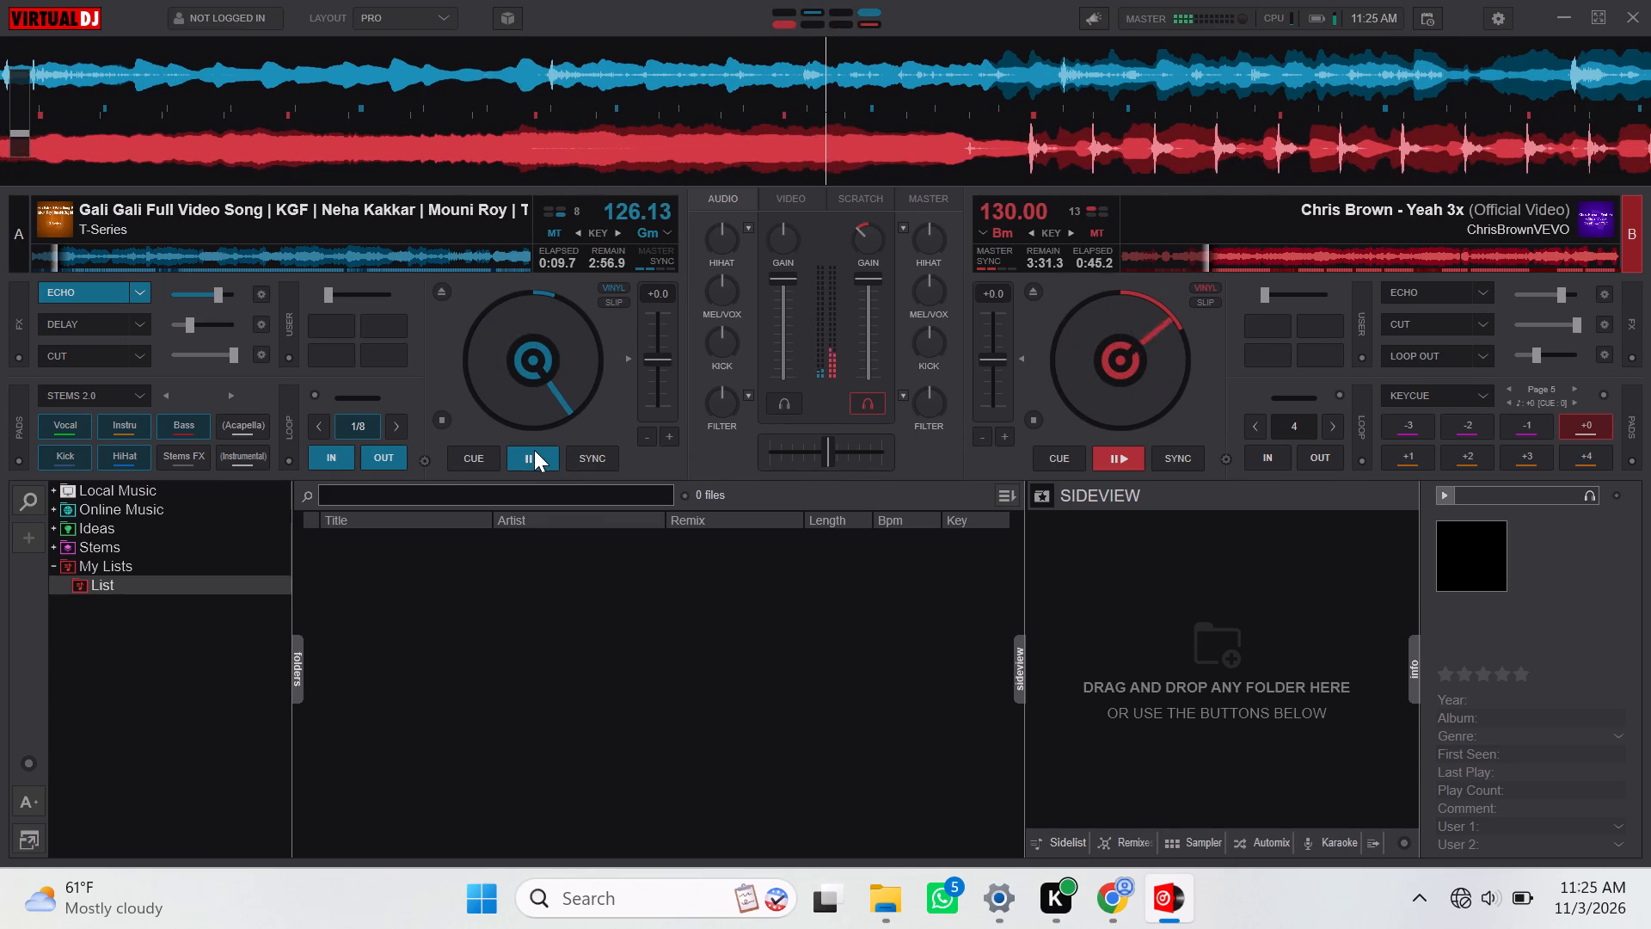
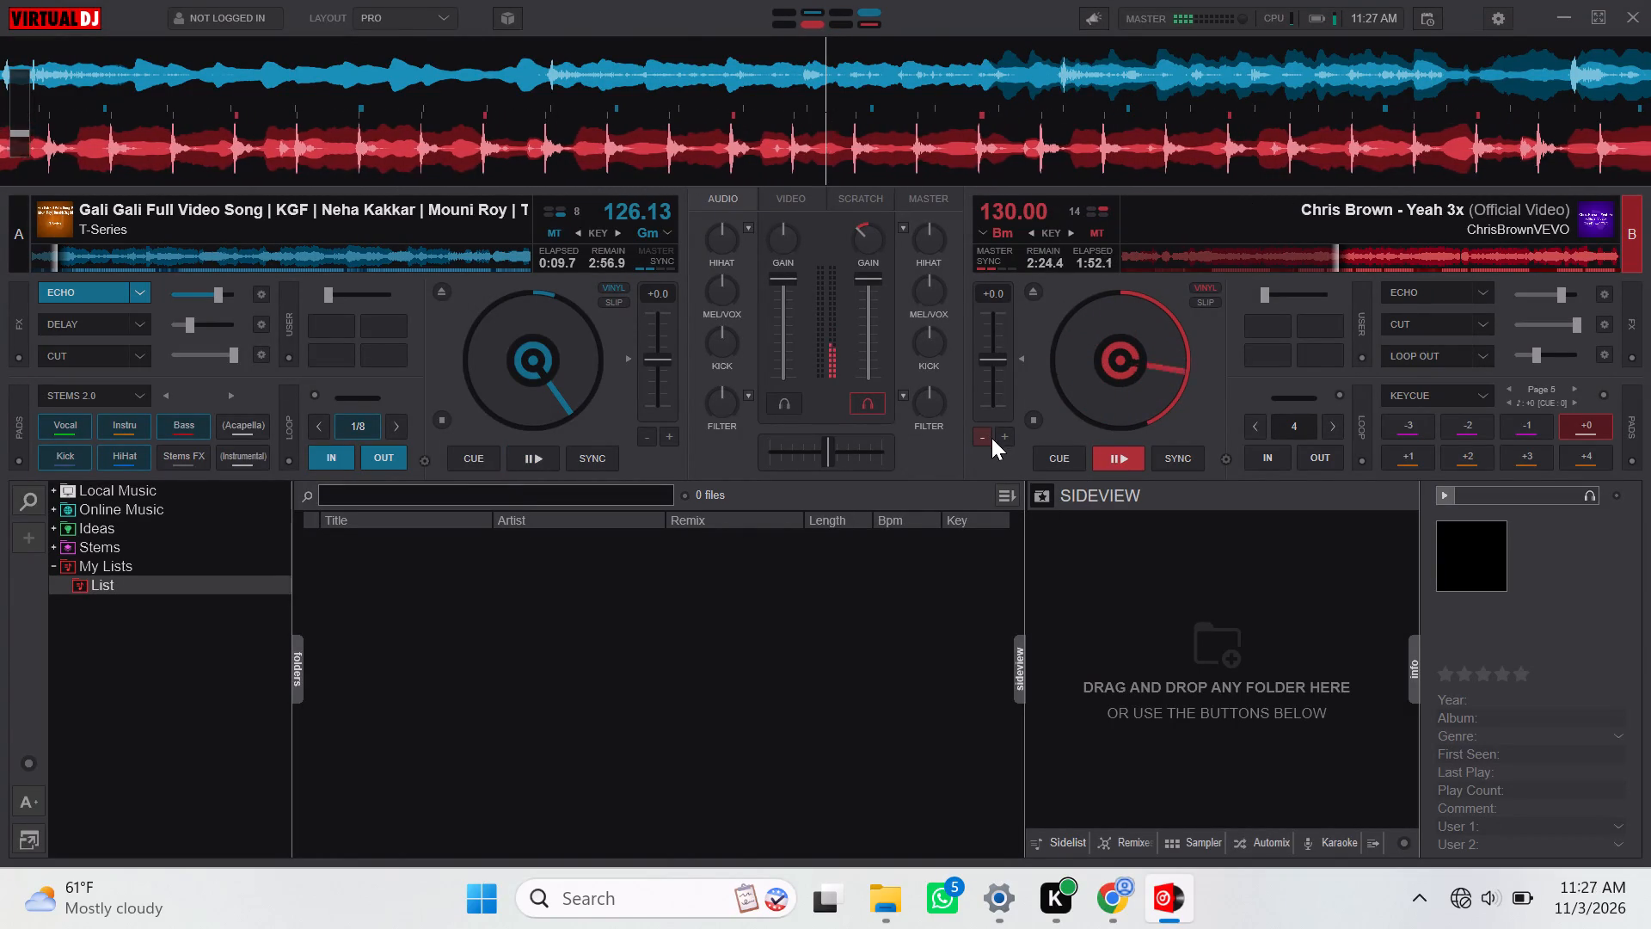
# Return Yeah 3x on deck 2 to its cue point near the track's start, stopping its playback.
pyautogui.click(1049, 459)
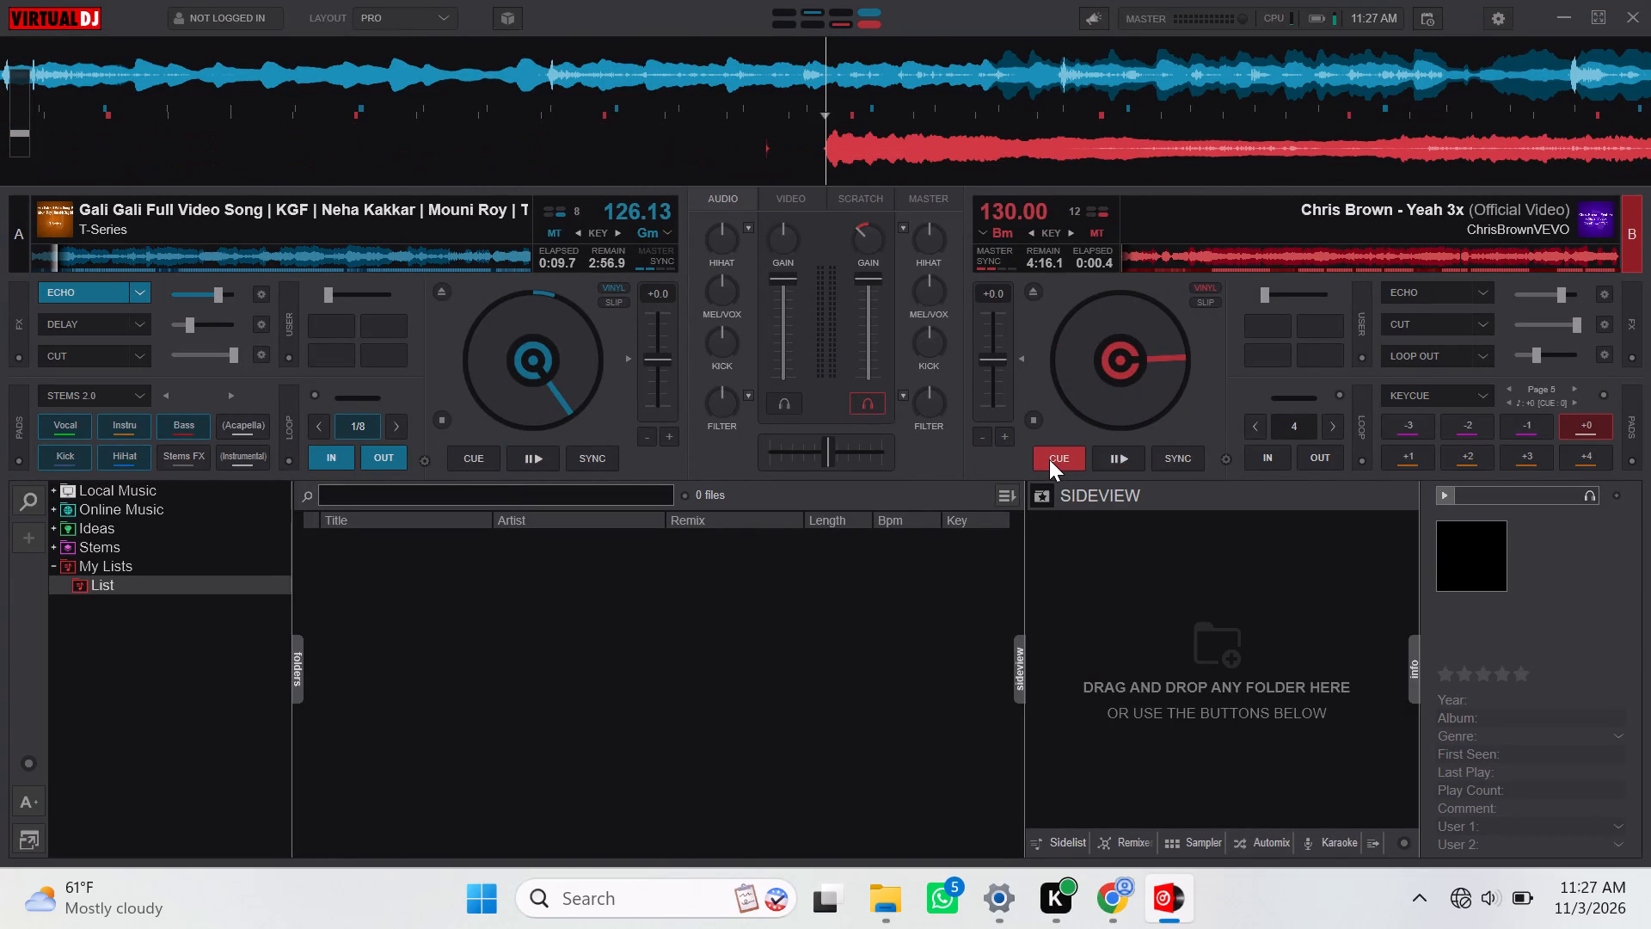
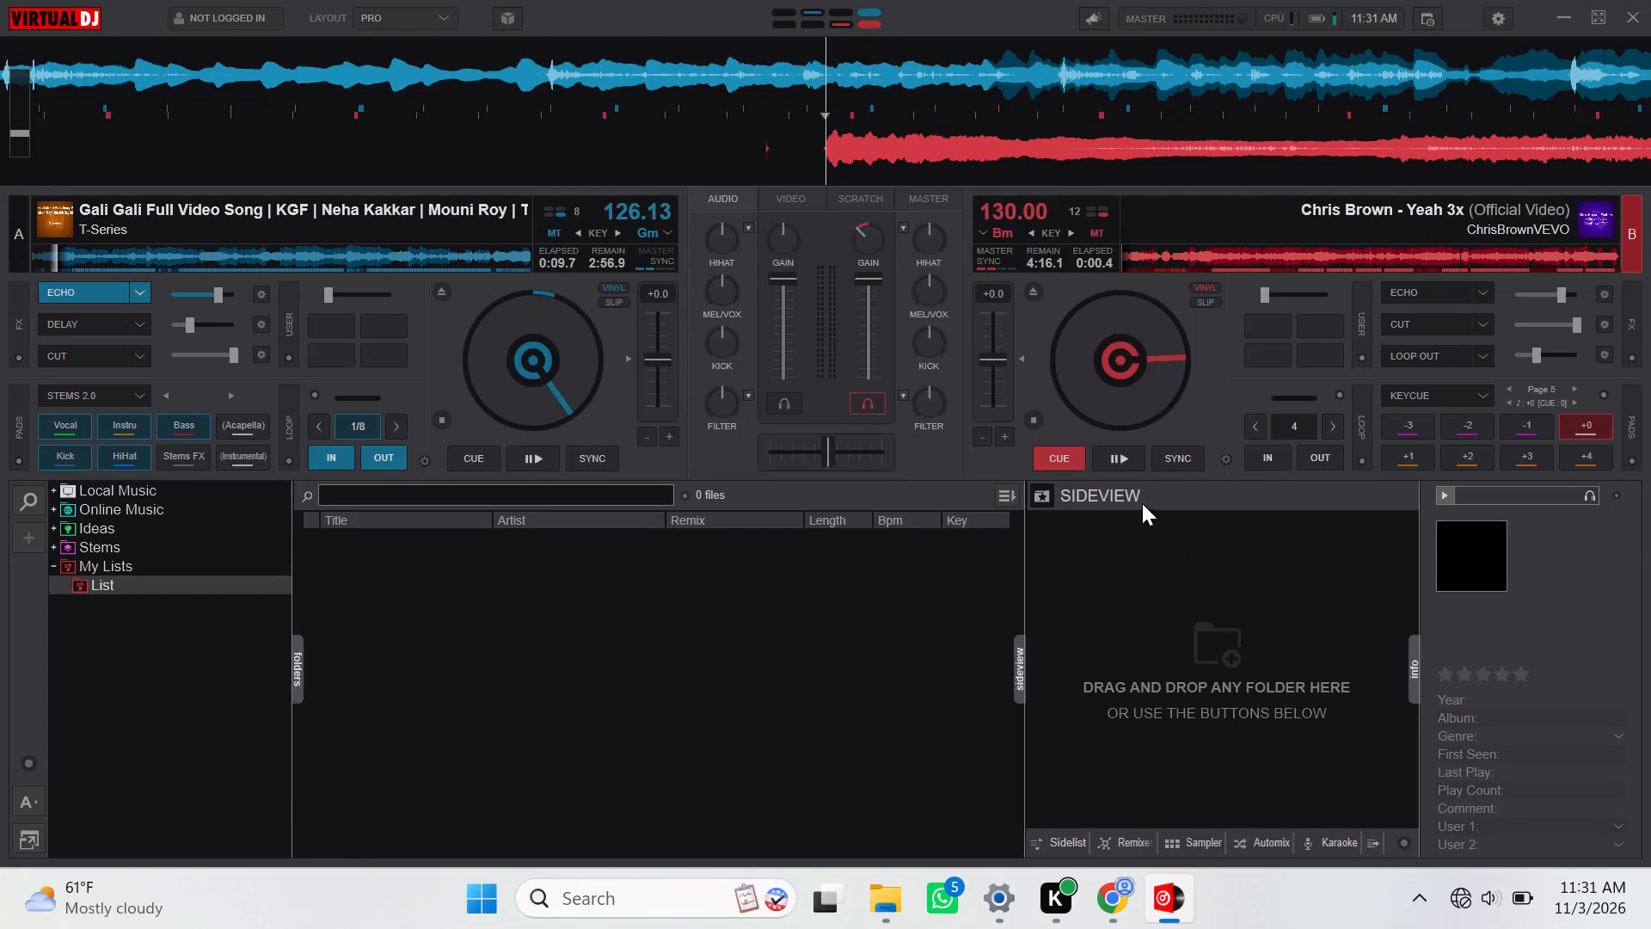
# Start Yeah 3x playing on deck 2 and skip ahead through the track in stages to about 0:33.
pyautogui.click(1135, 446)
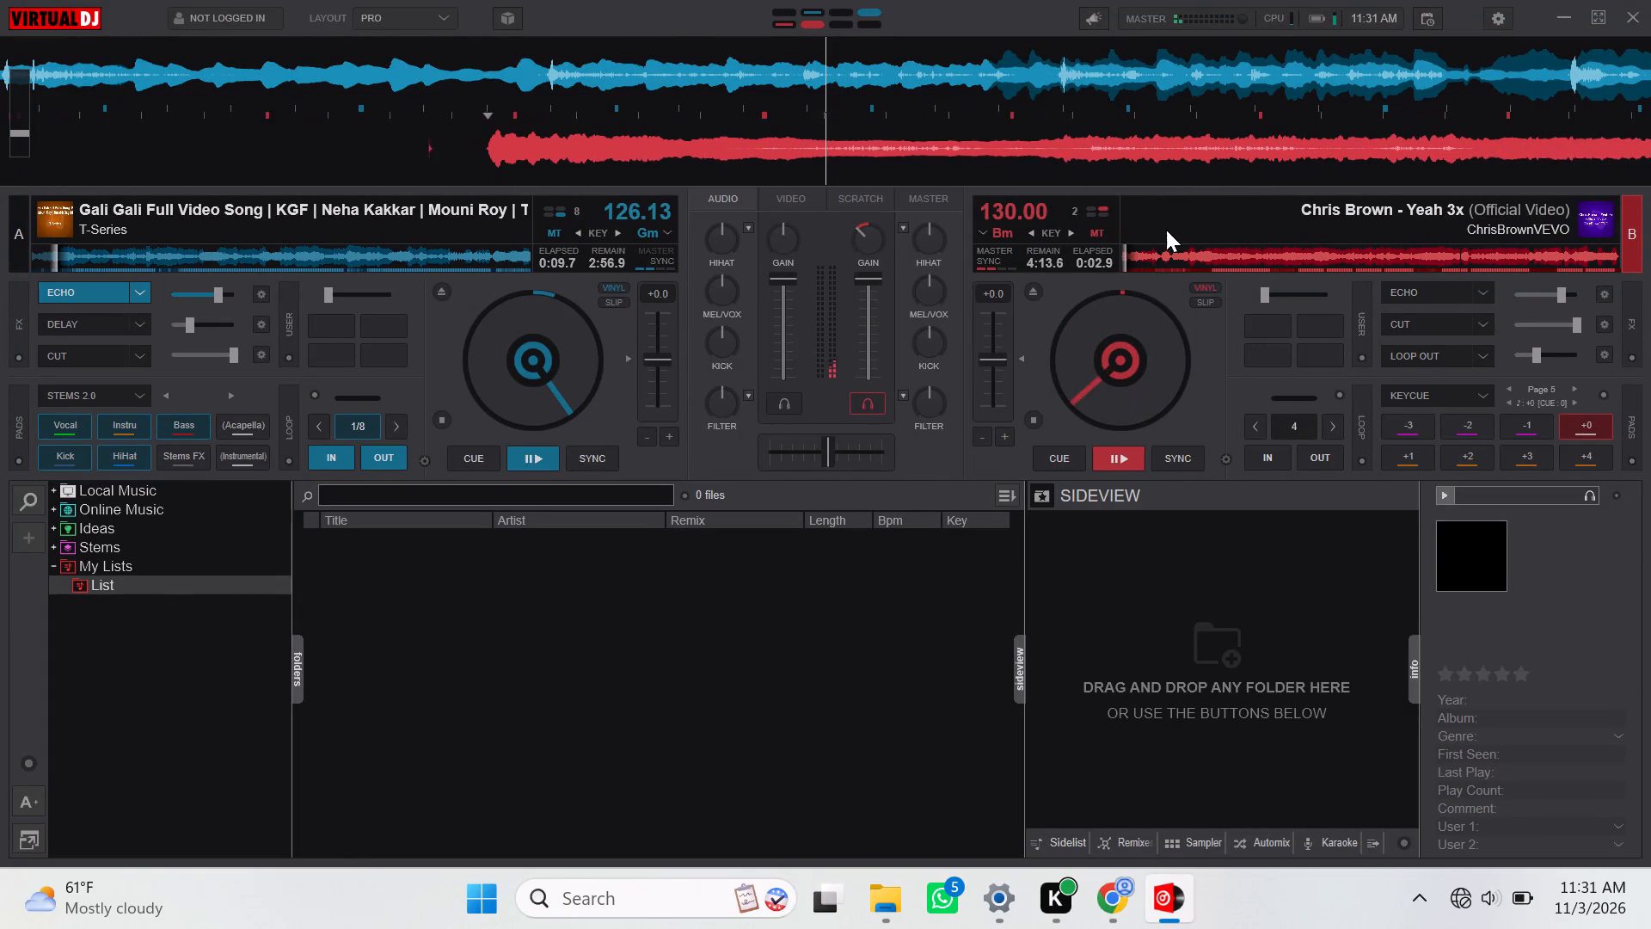
pyautogui.click(1165, 252)
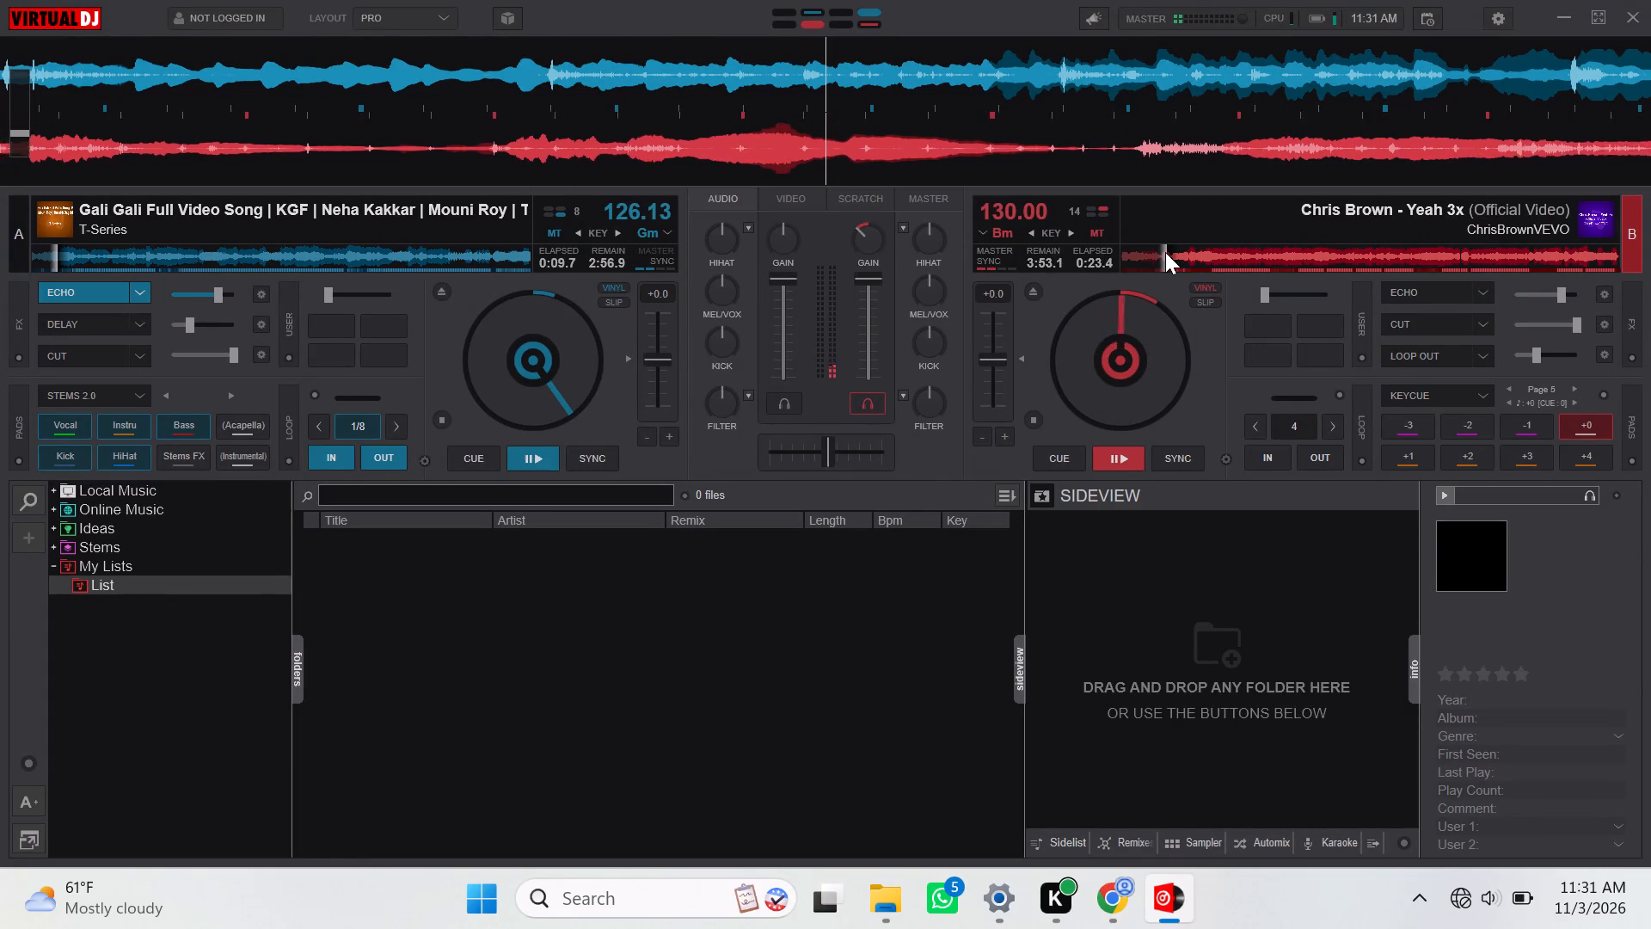
pyautogui.click(1165, 252)
pyautogui.click(1169, 250)
pyautogui.click(1175, 250)
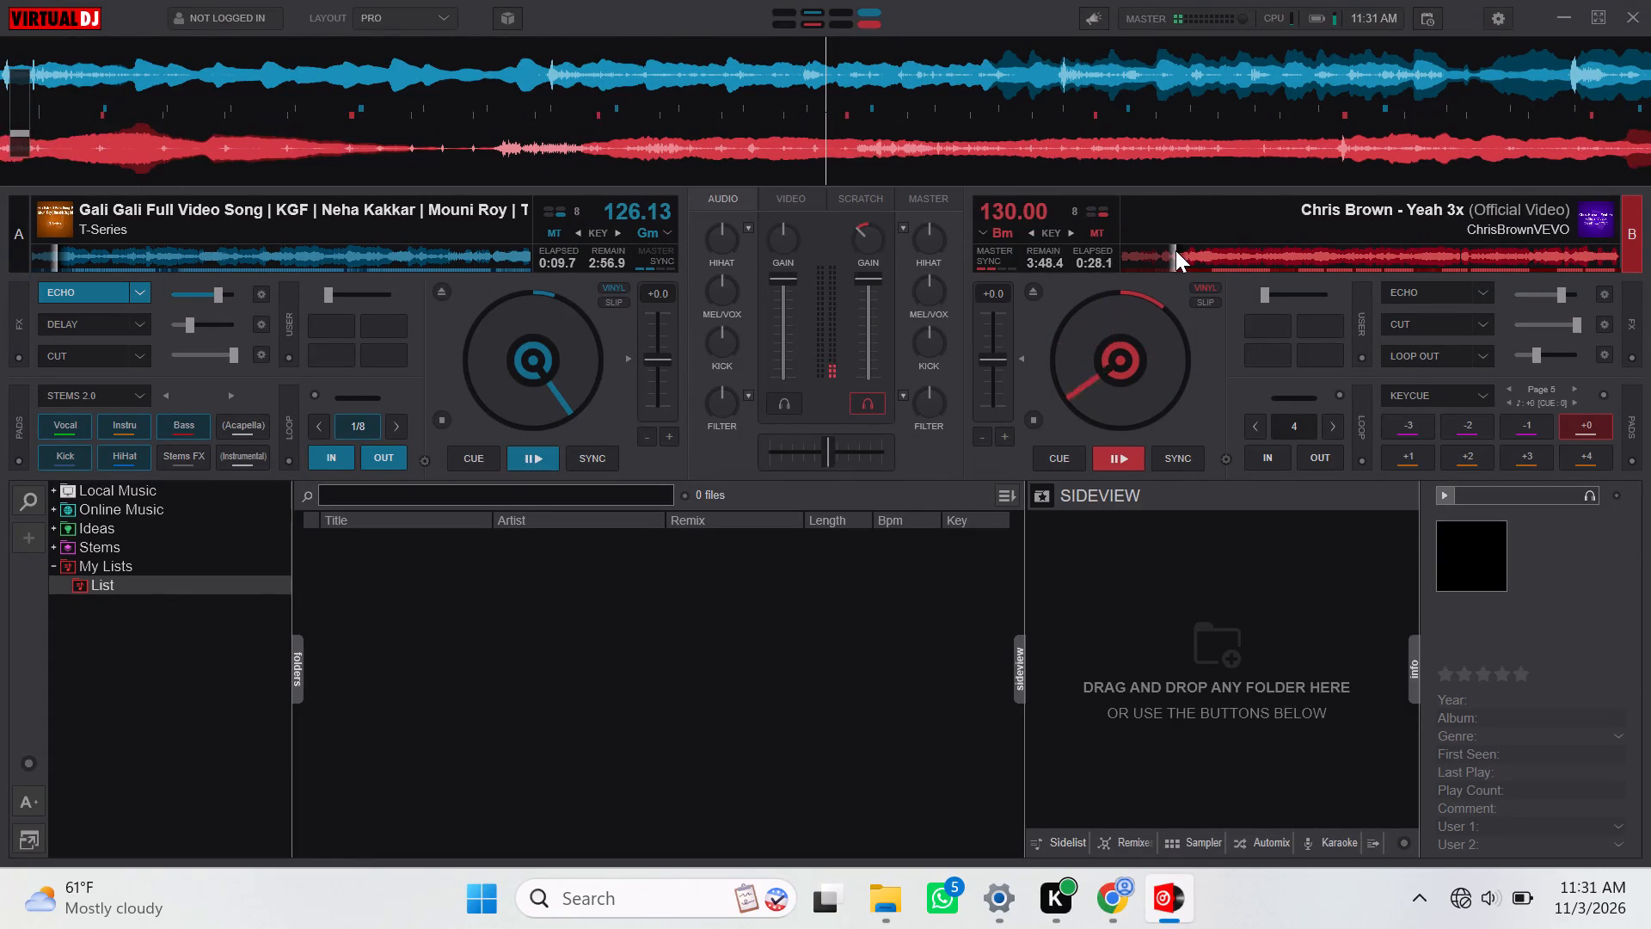
pyautogui.click(1186, 253)
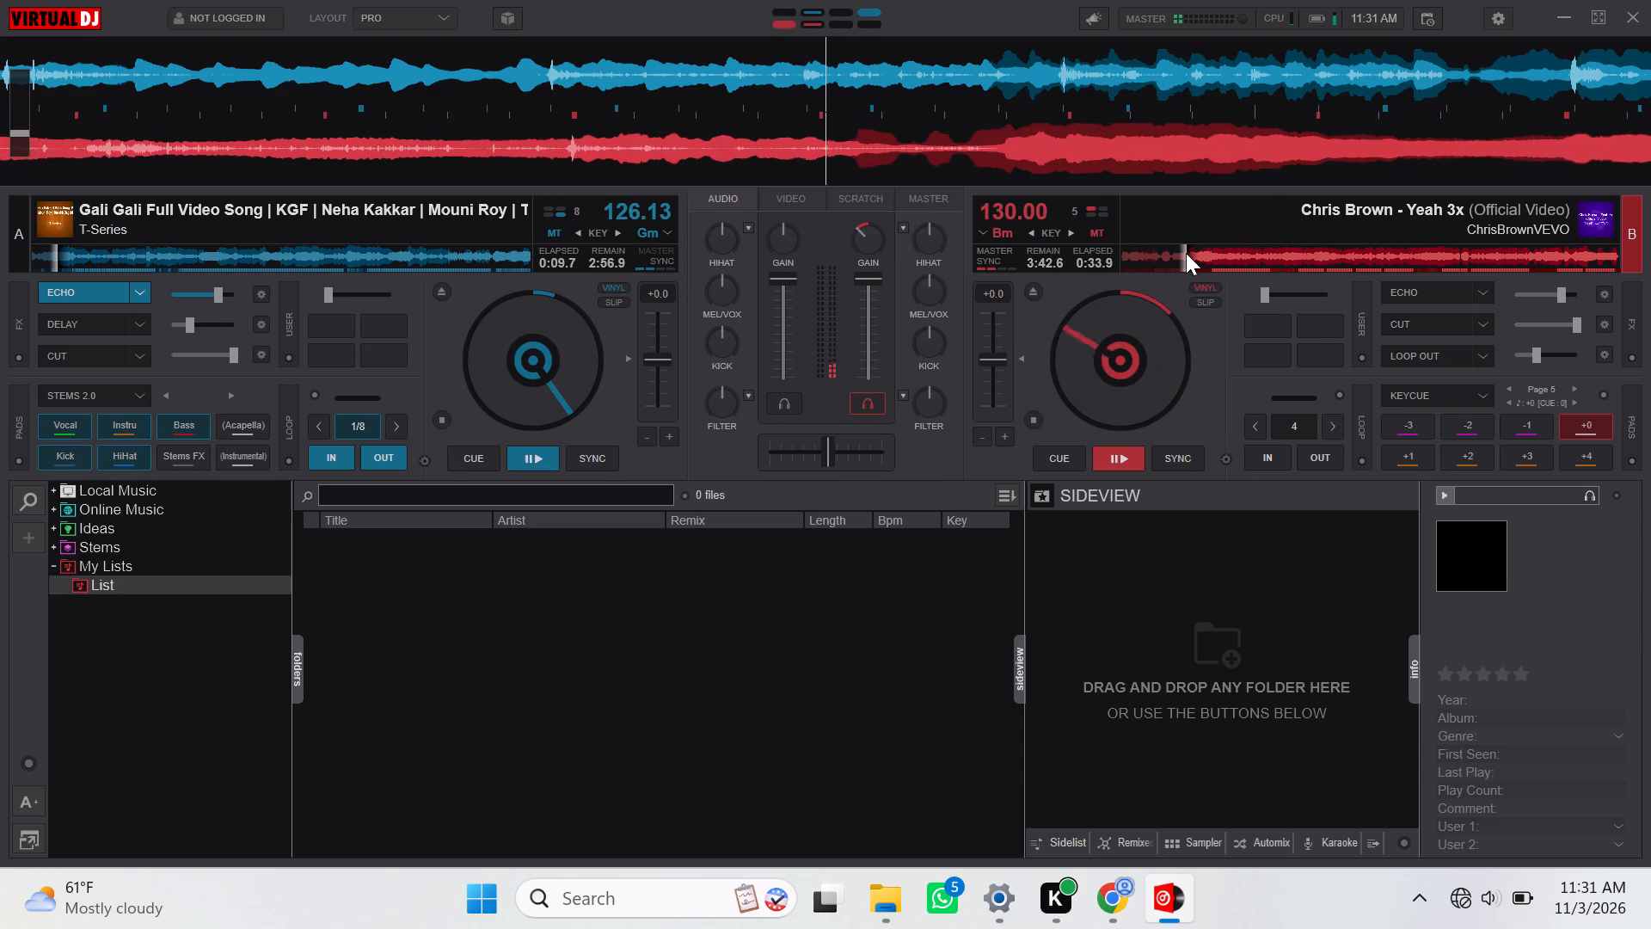
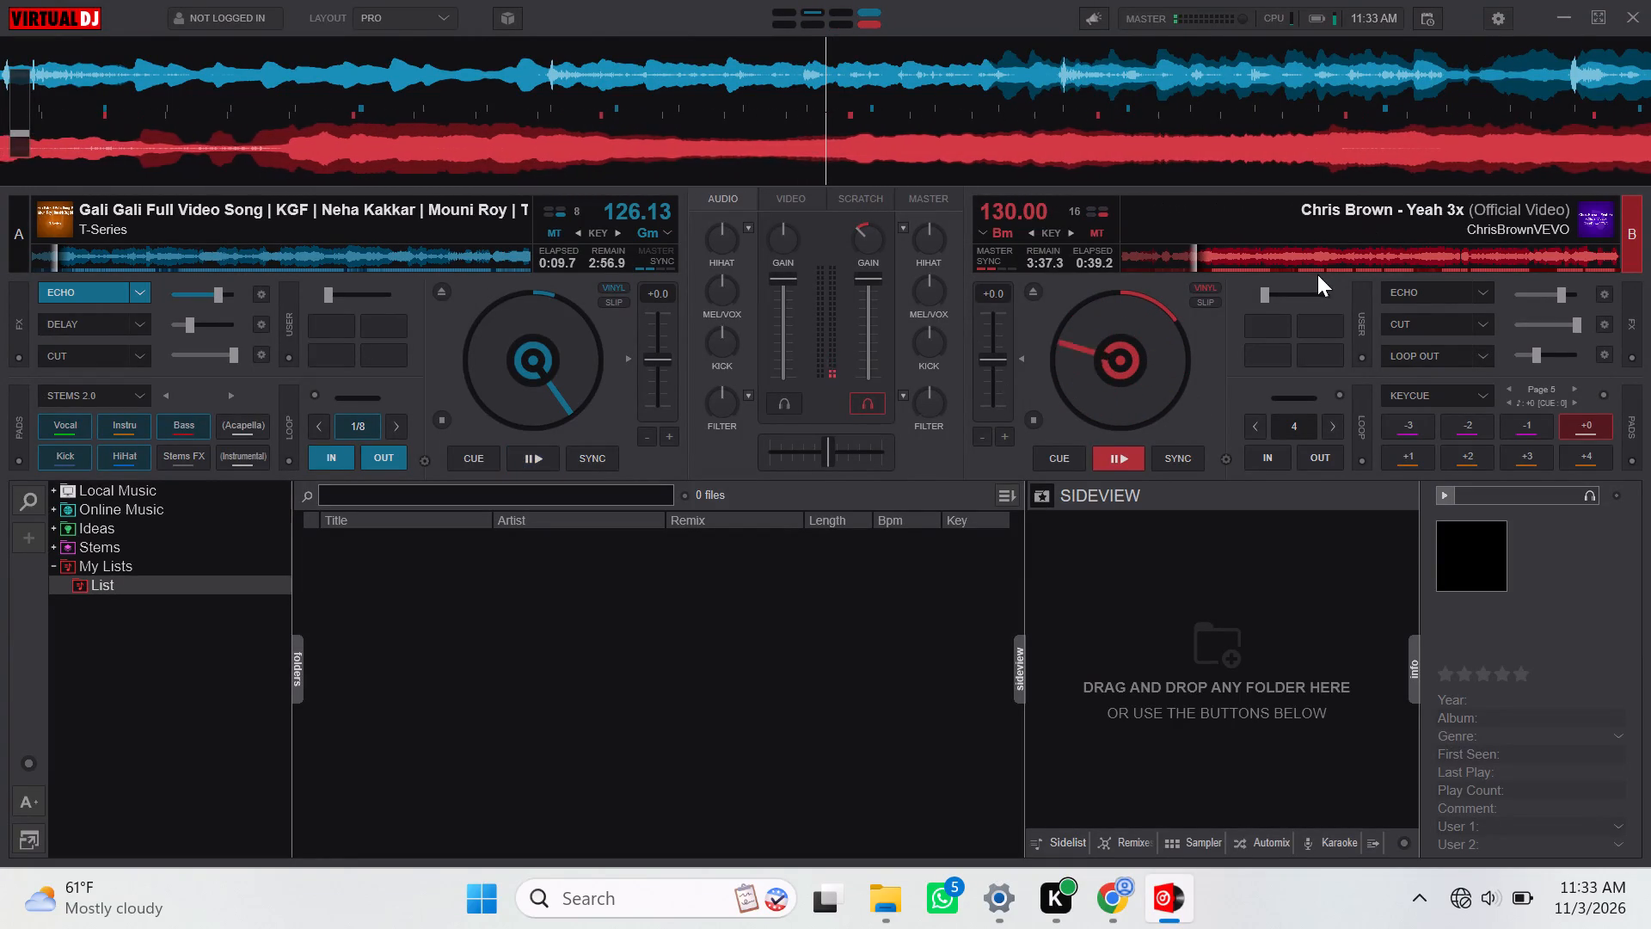
# Skip Yeah 3x on deck 2 ahead to about 1:31 while it keeps playing.
pyautogui.click(1297, 248)
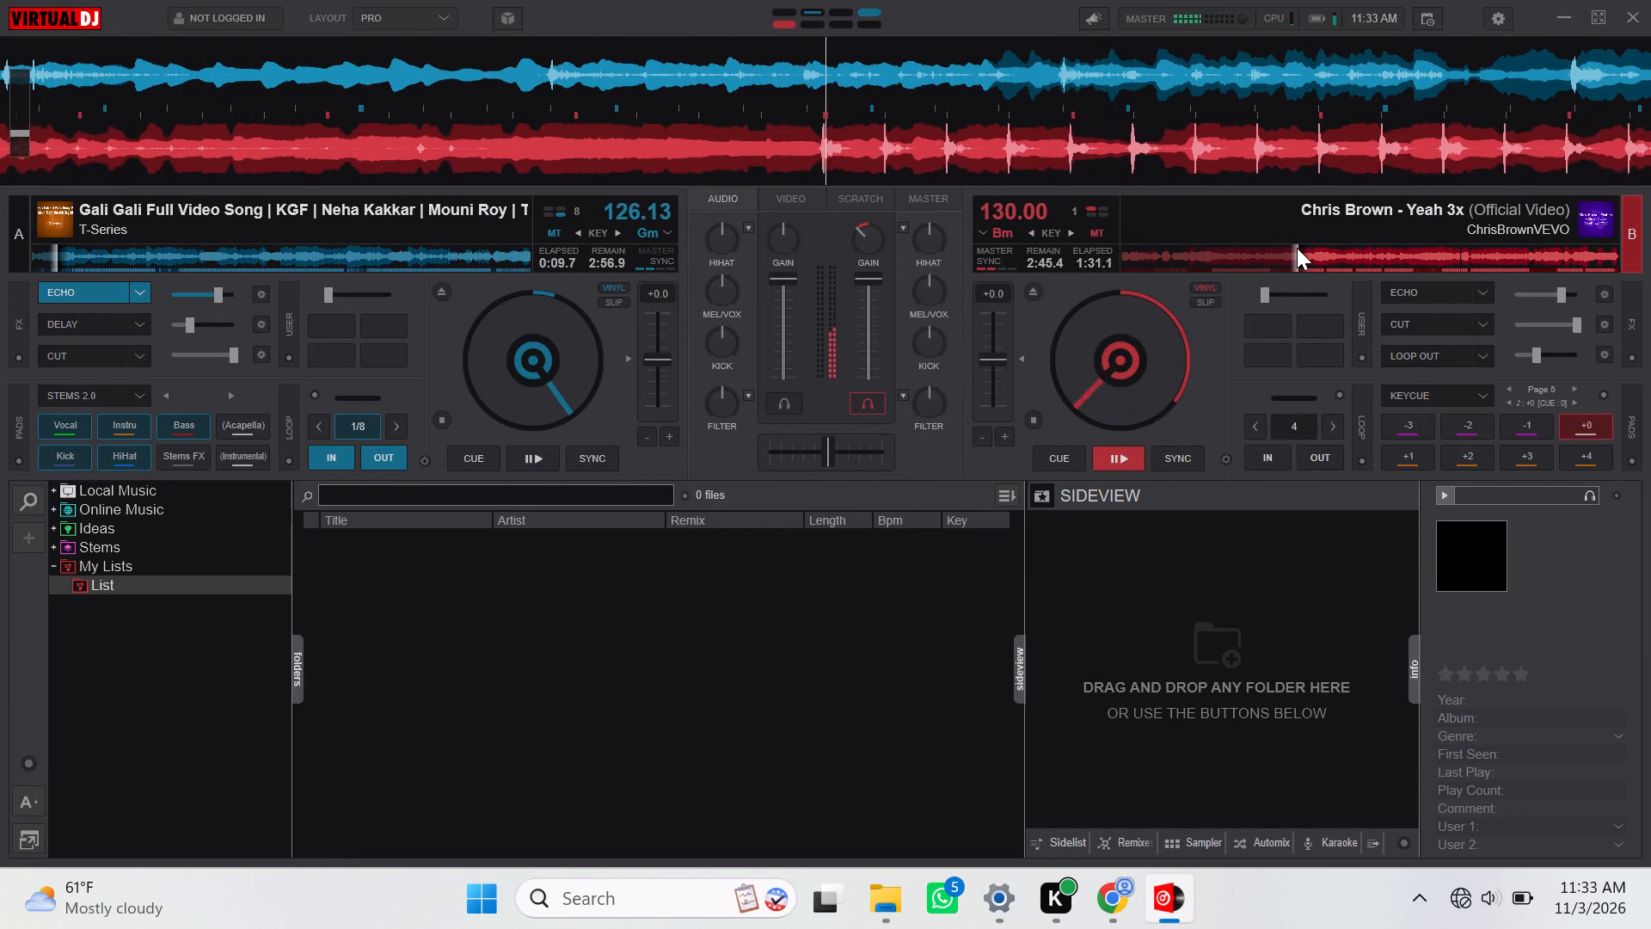
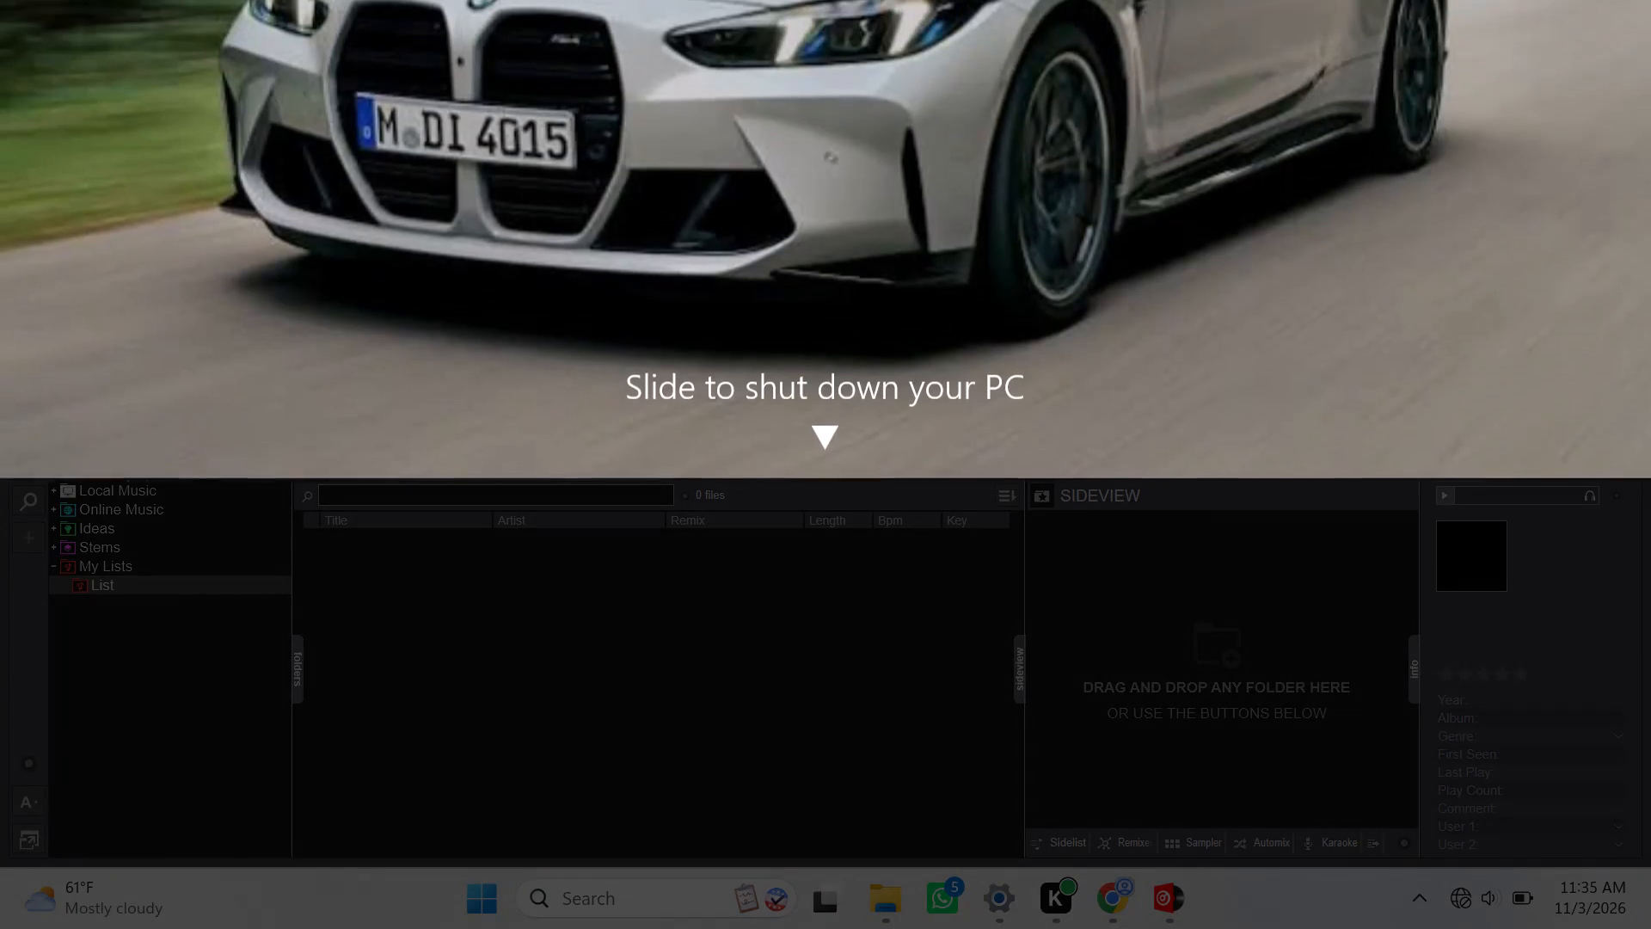
# Shut down the PC from the slide-to-shut-down screen.
pyautogui.moveTo(1342, 68); pyautogui.dragTo(1066, 928)
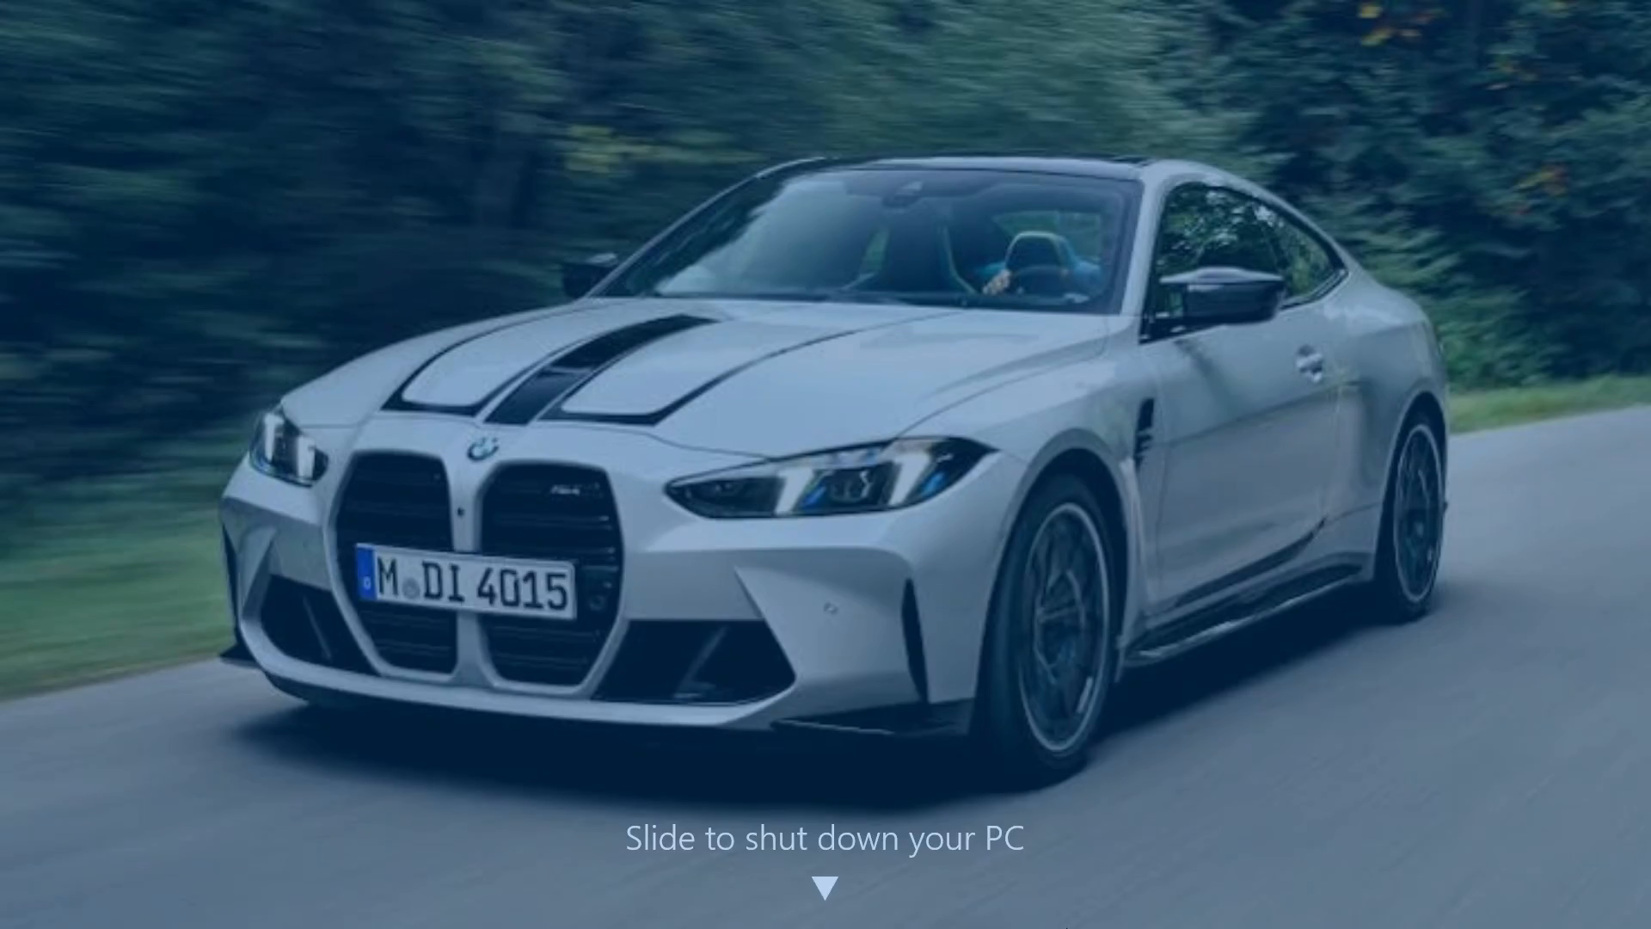